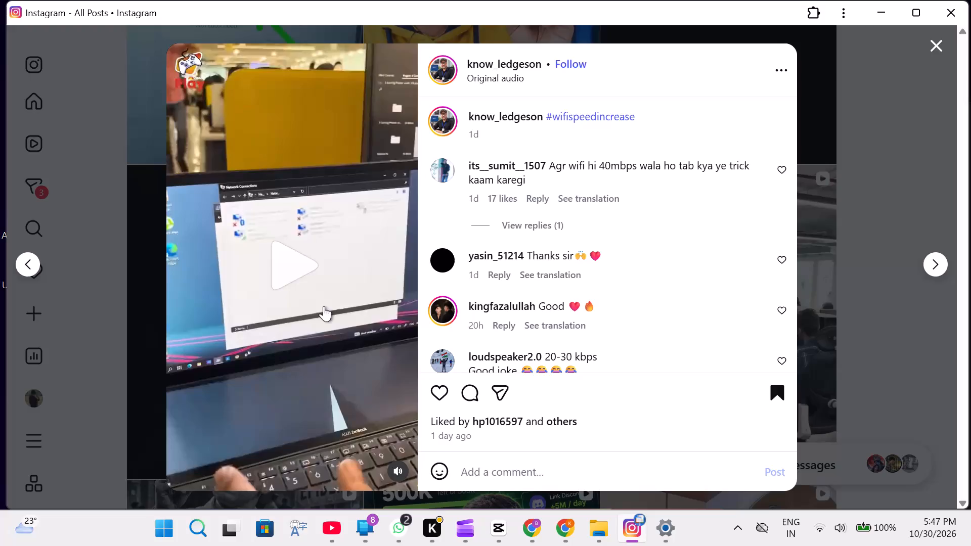
Play the paused #wifispeedincrease reel.
click(315, 298)
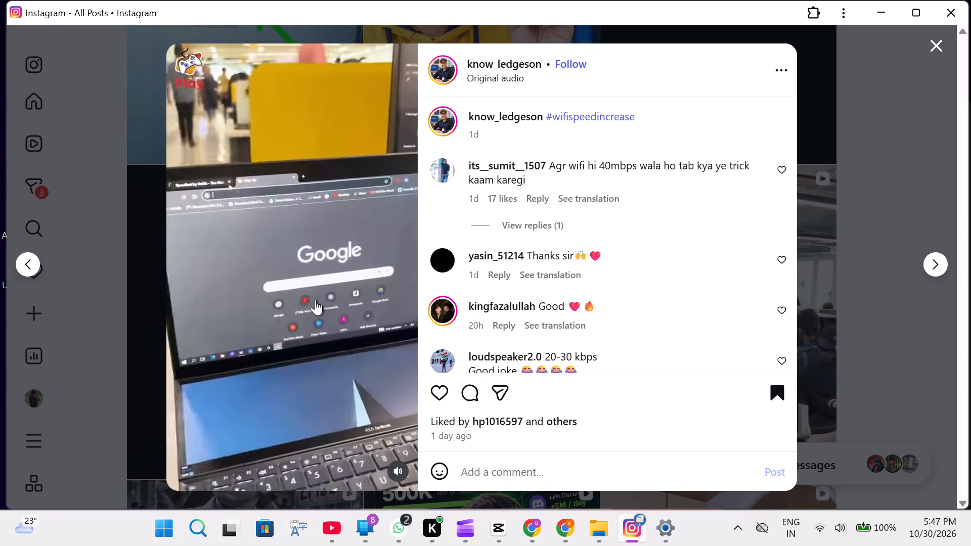
Switch to the Chrome window with Speedtest by Ookla, run a new internet speed test and watch its gauge and readings.
click(568, 531)
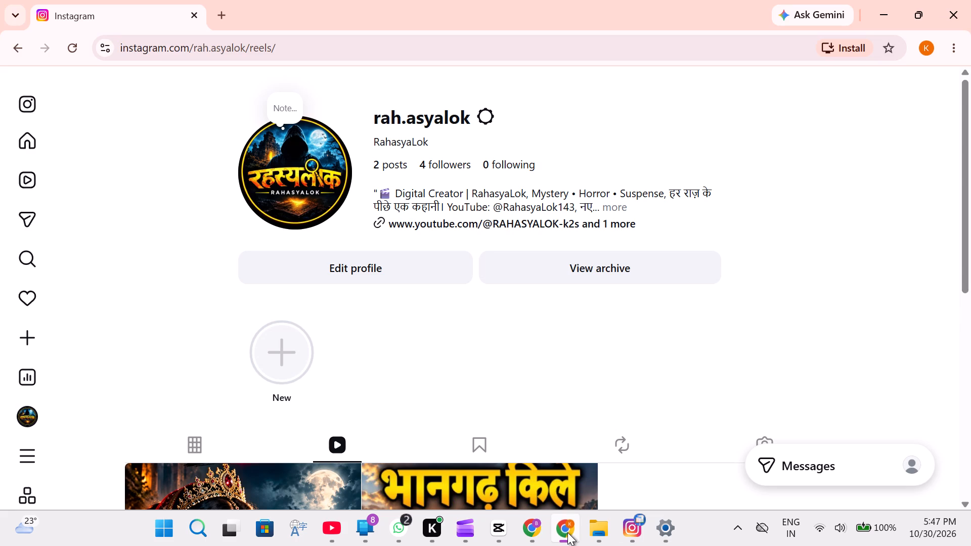
click(567, 532)
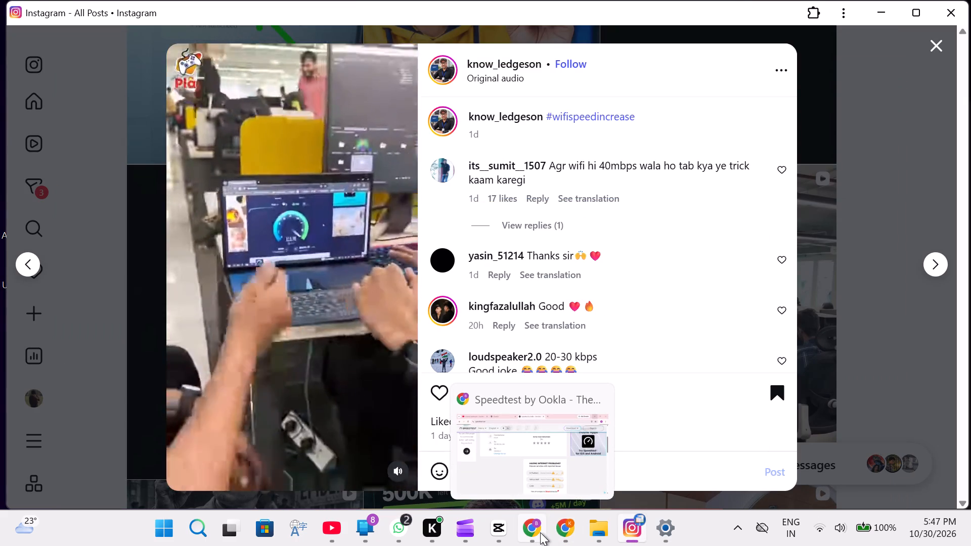
click(540, 532)
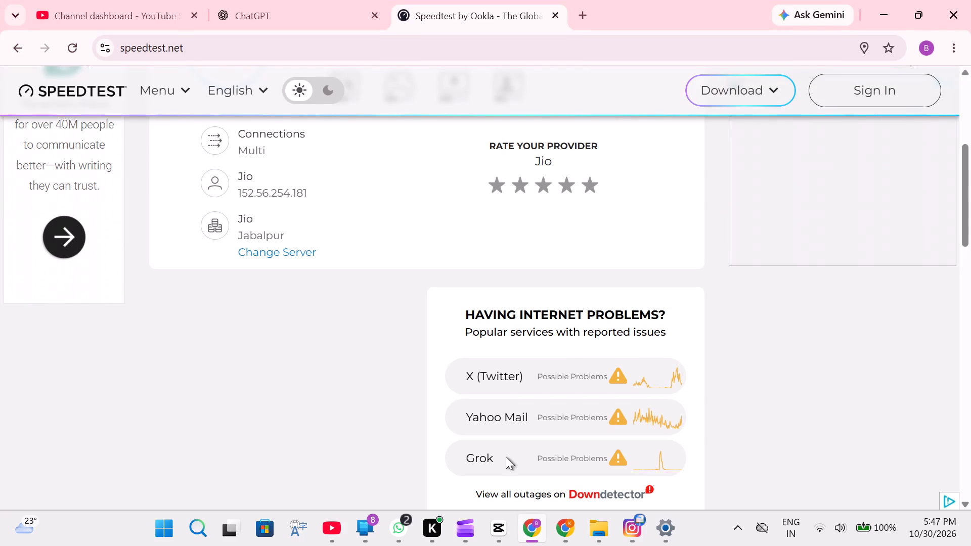
scroll(517, 203, up, 1)
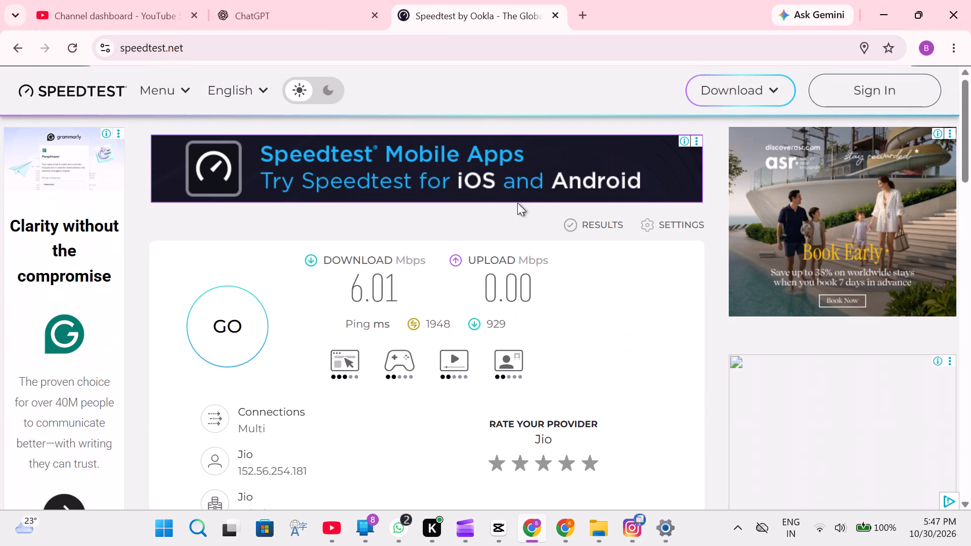
click(241, 335)
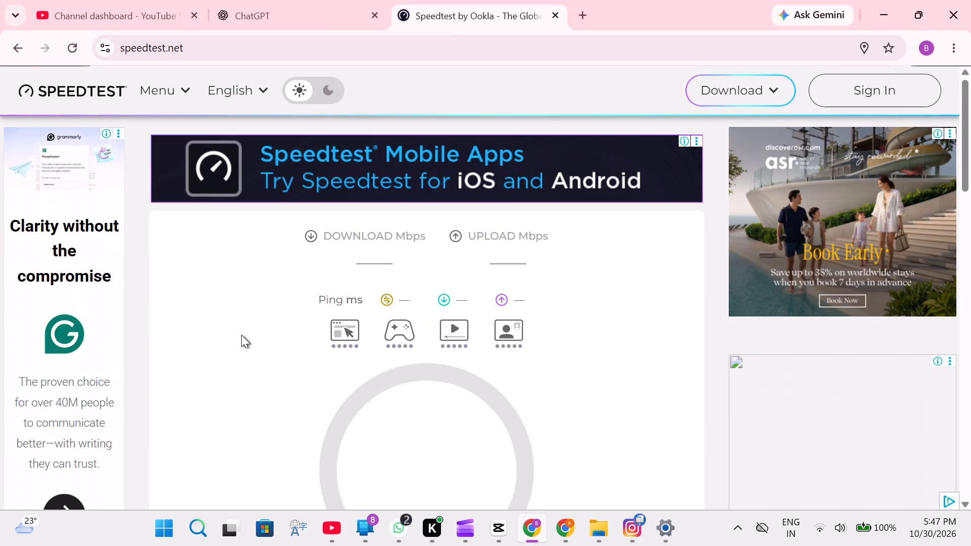
scroll(257, 326, down, 1)
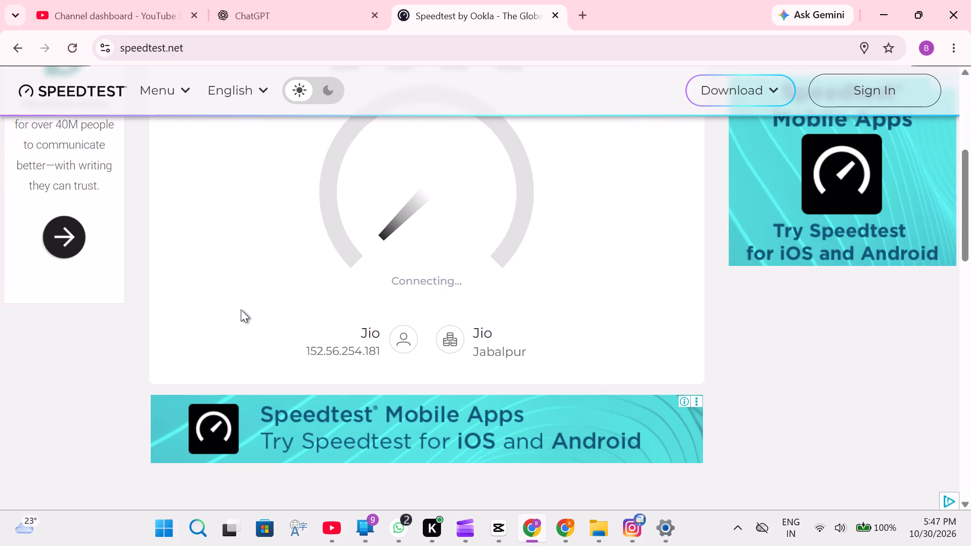
scroll(241, 309, up, 1)
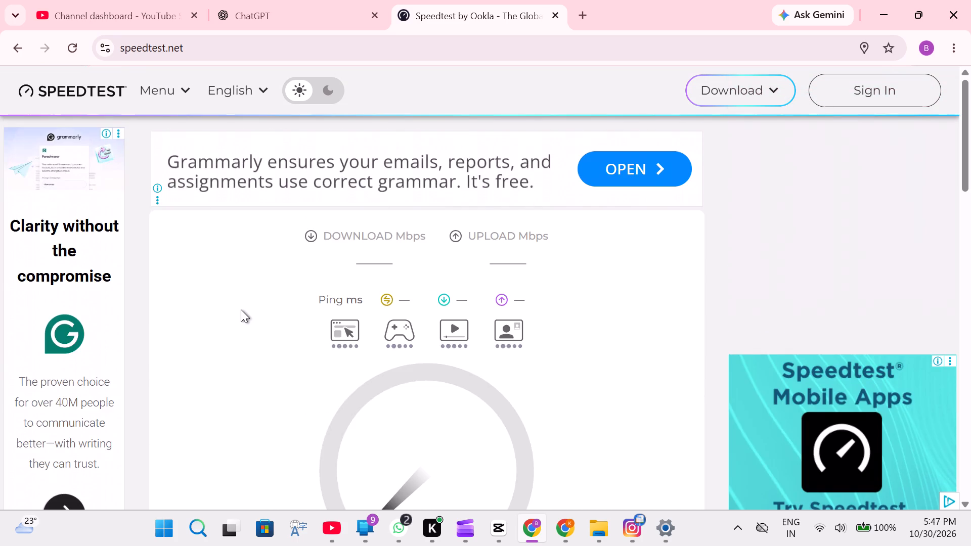
scroll(241, 309, down, 1)
scroll(241, 309, up, 1)
scroll(241, 309, down, 1)
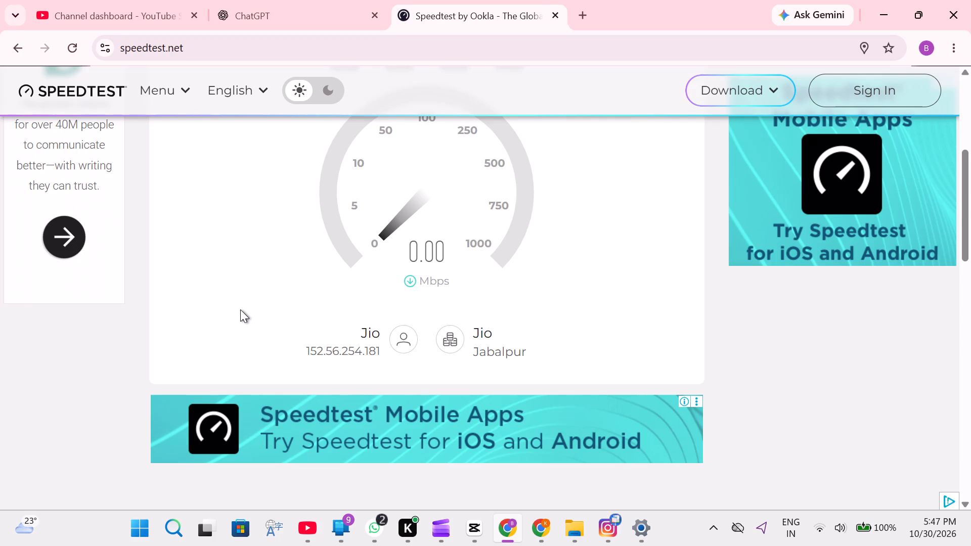
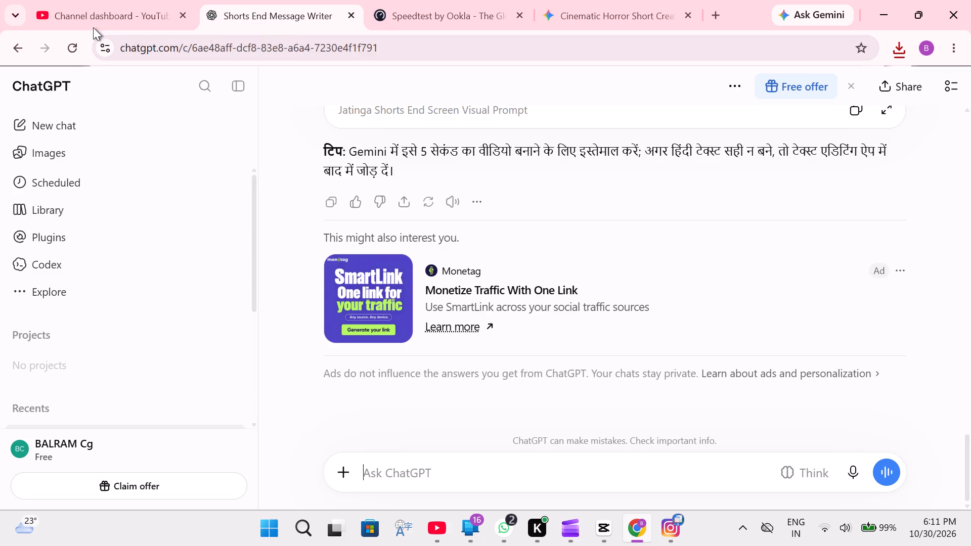
click(84, 17)
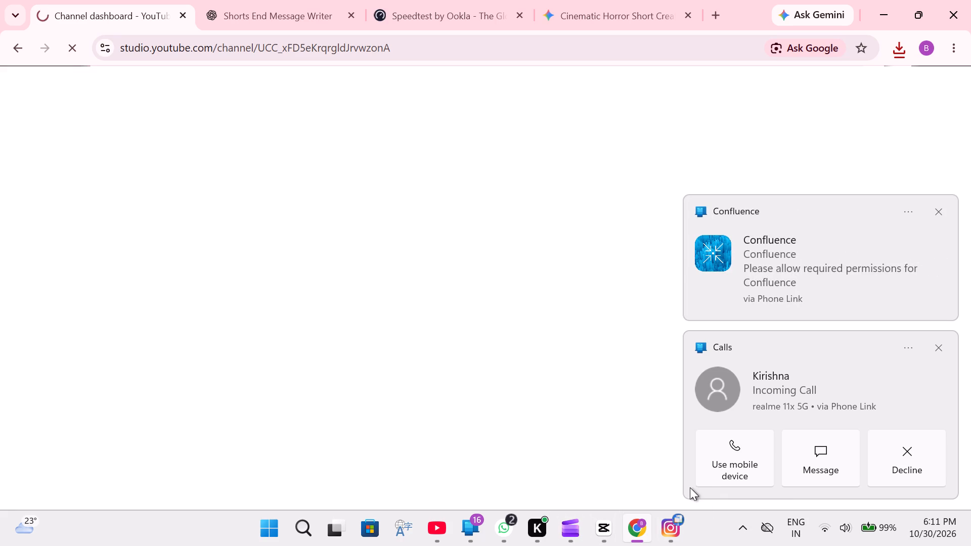
click(937, 206)
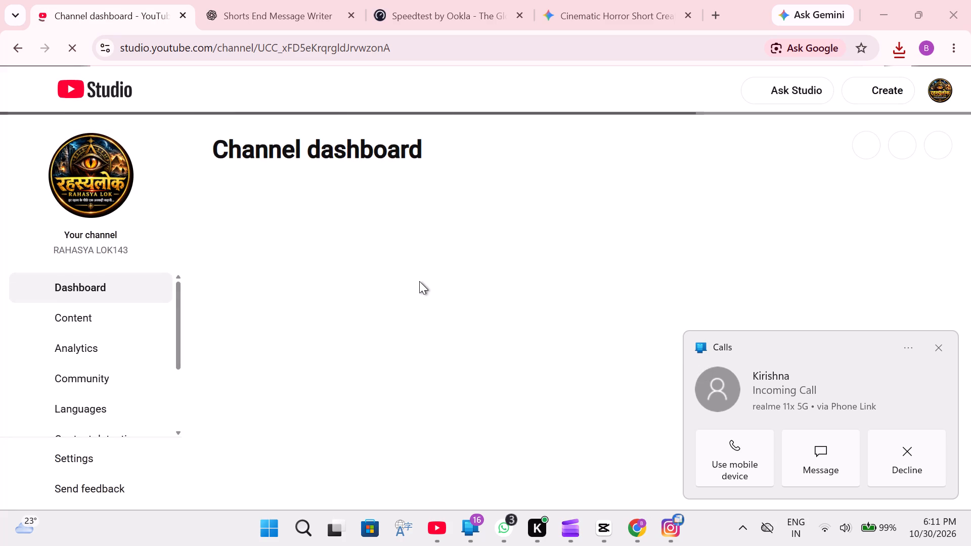
scroll(419, 281, down, 2)
scroll(419, 281, up, 2)
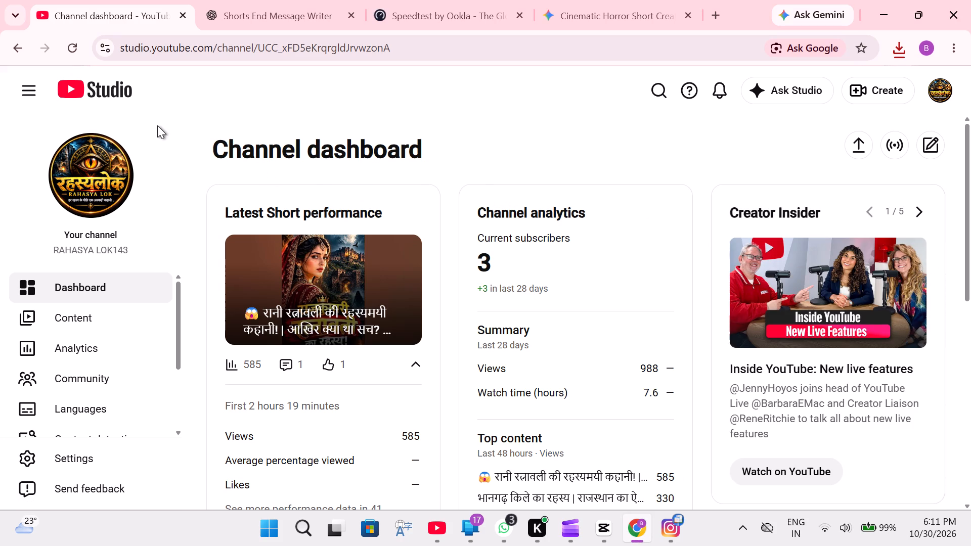
click(72, 46)
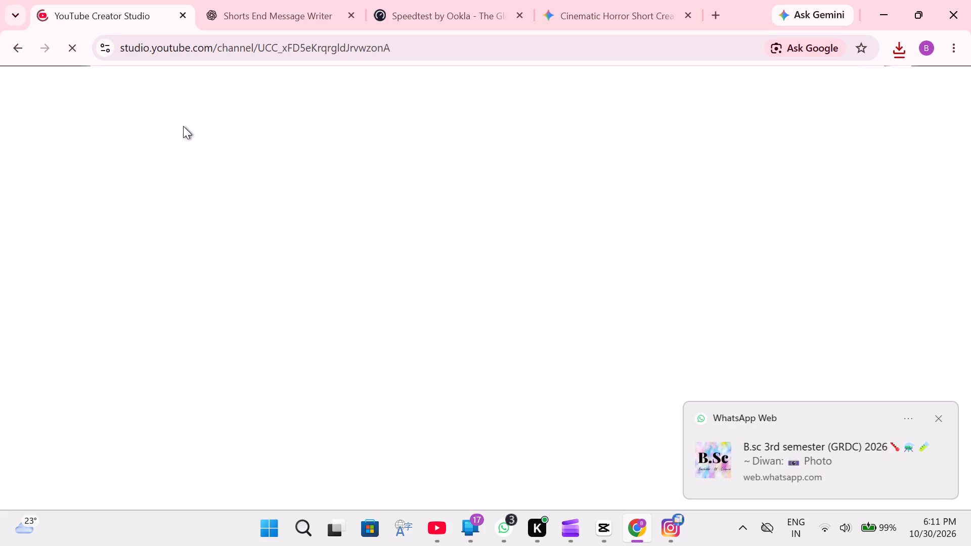
Switch to Speedtest and start an internet speed test.
click(402, 19)
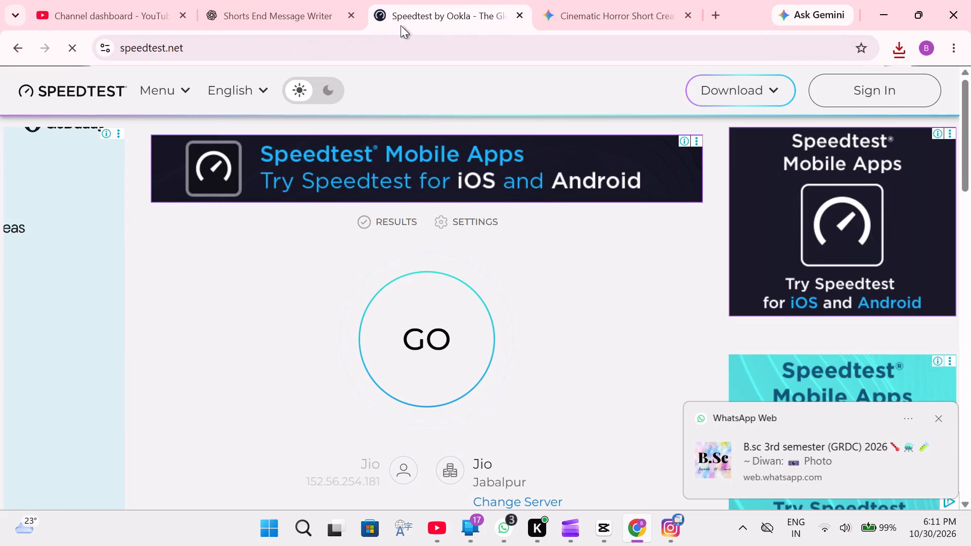
click(417, 261)
click(426, 298)
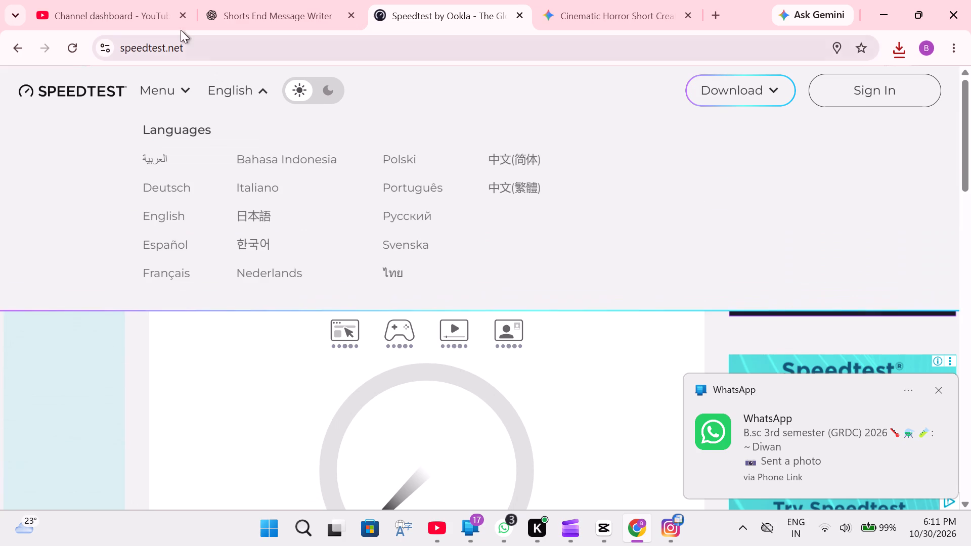
Return to the YouTube Studio dashboard and check the latest Short's performance and the channel analytics.
click(121, 8)
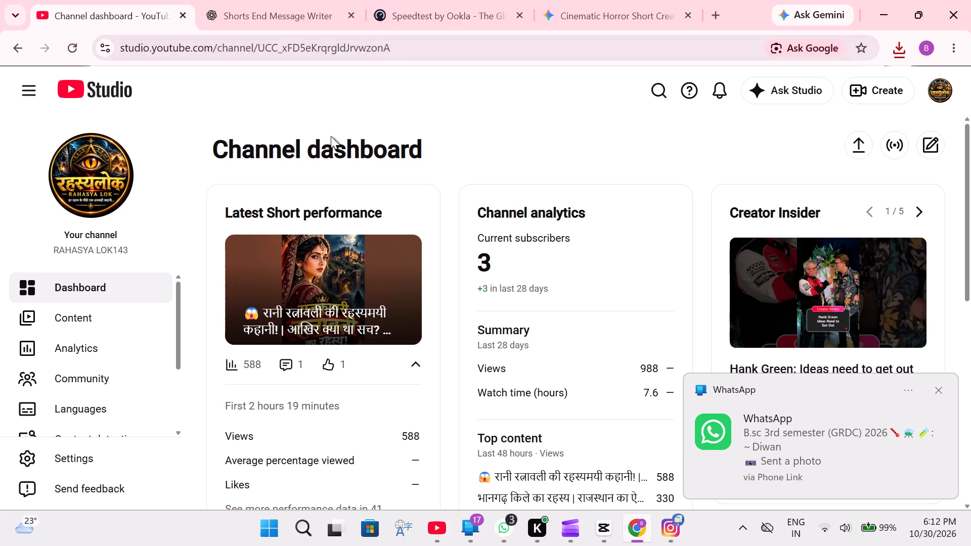
scroll(324, 146, up, 1)
scroll(329, 169, down, 1)
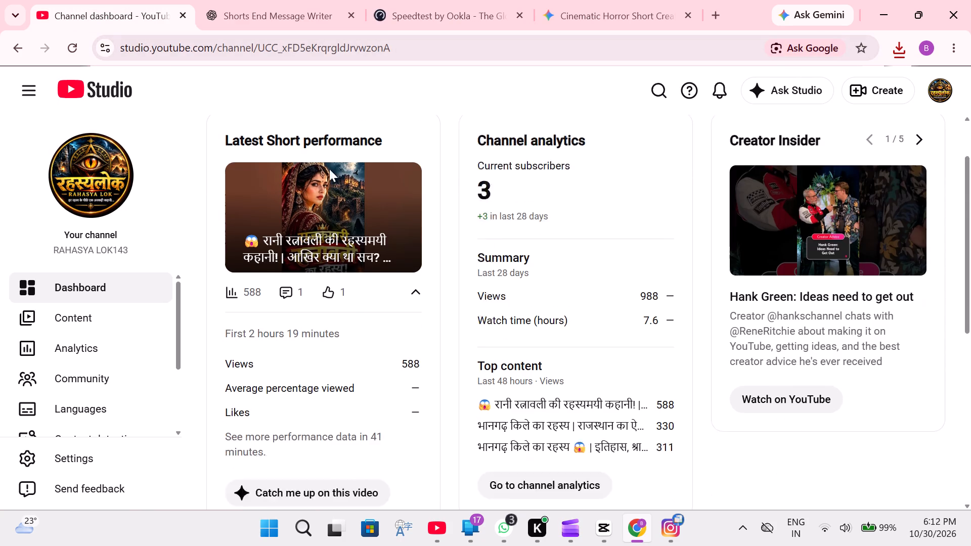
scroll(329, 169, up, 1)
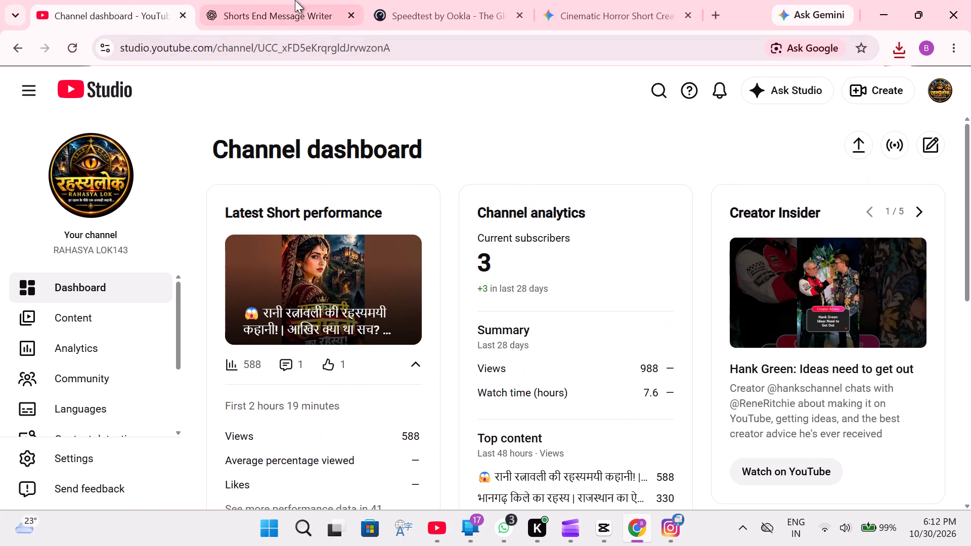
click(292, 0)
click(418, 20)
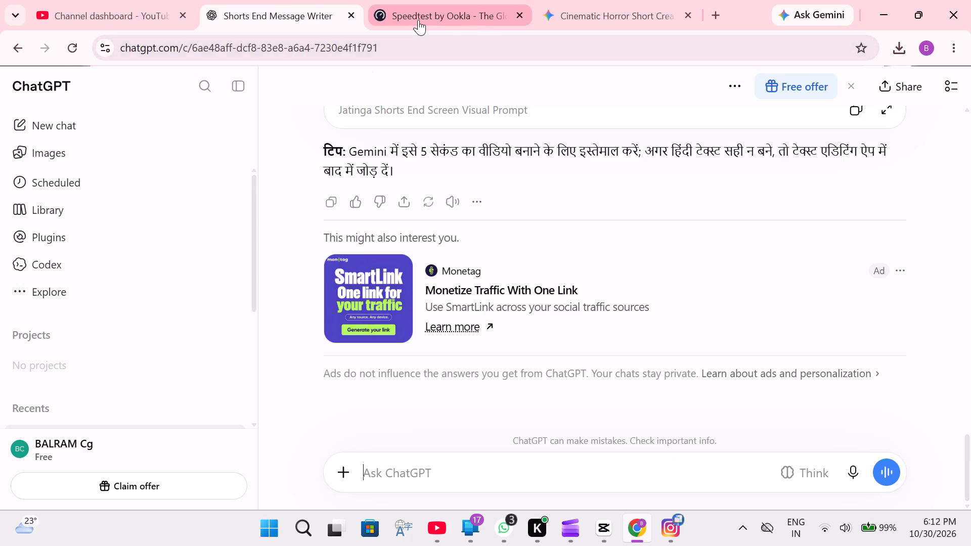
scroll(422, 154, down, 1)
scroll(423, 150, up, 1)
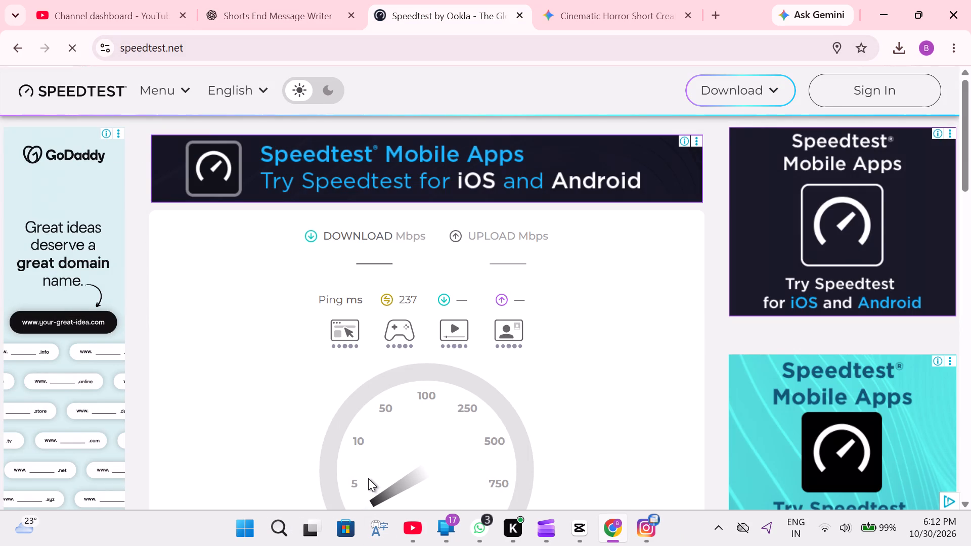
middle_click(530, 379)
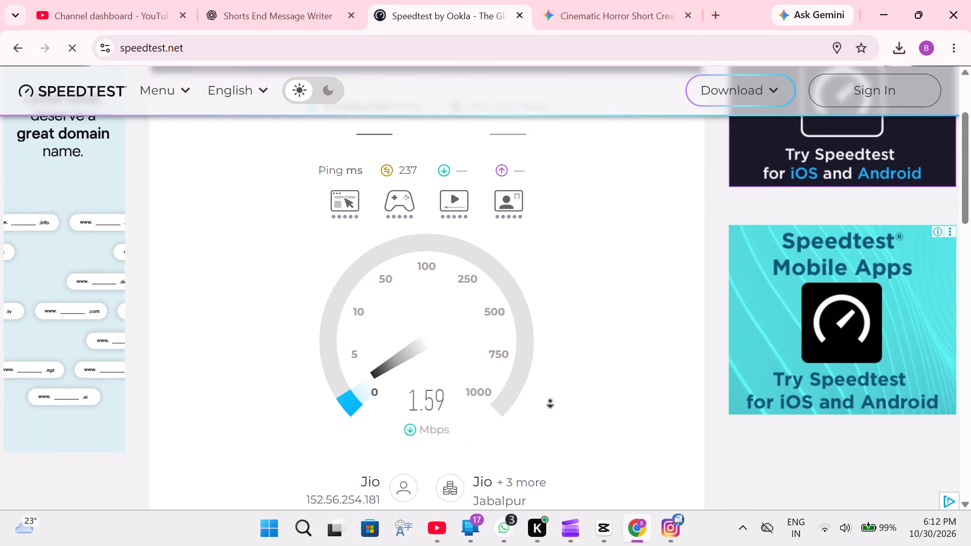
middle_click(551, 400)
scroll(551, 400, up, 1)
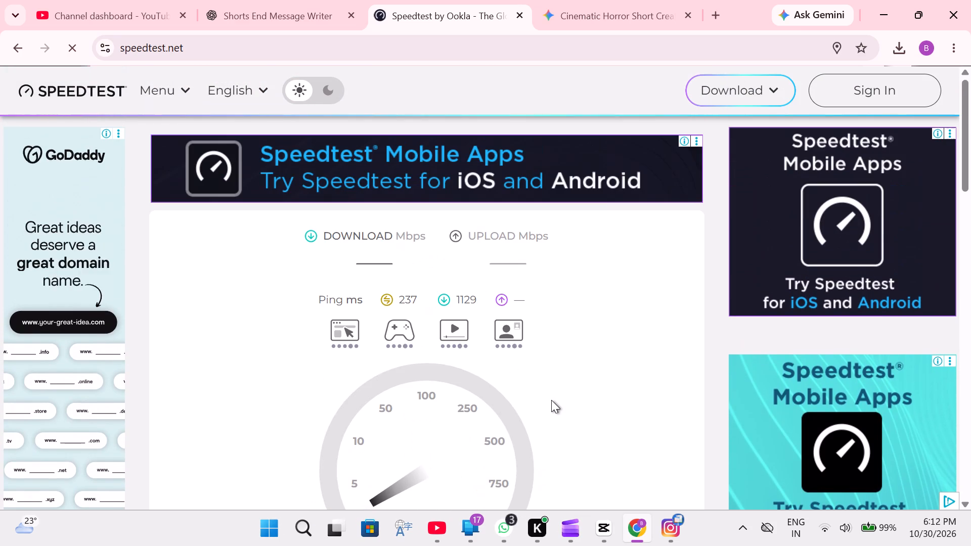
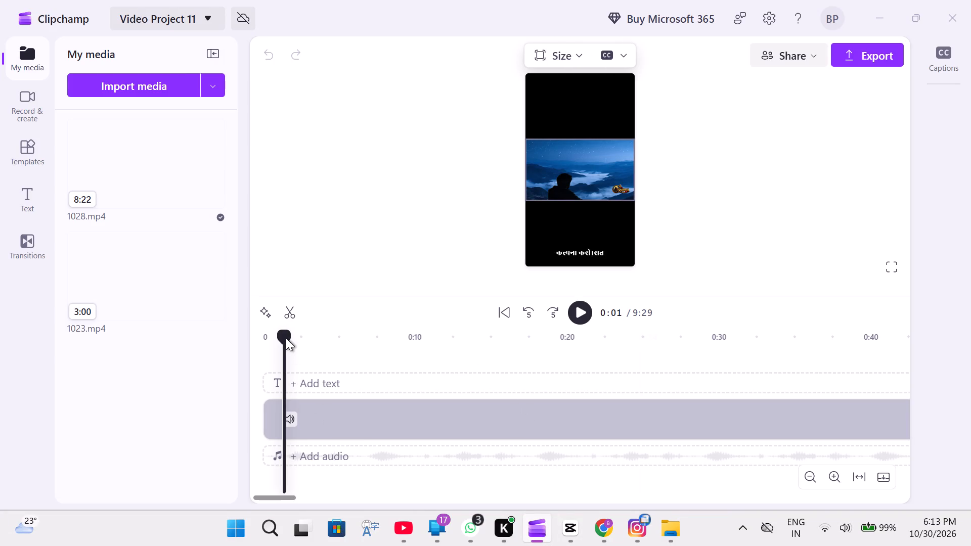
Move the playhead back to the start of the Video Project 11 timeline.
drag(286, 337, 273, 342)
click(273, 342)
Switch to the YouTube window with the Bhojpuri song video by PIEOR MUSIC.
click(403, 532)
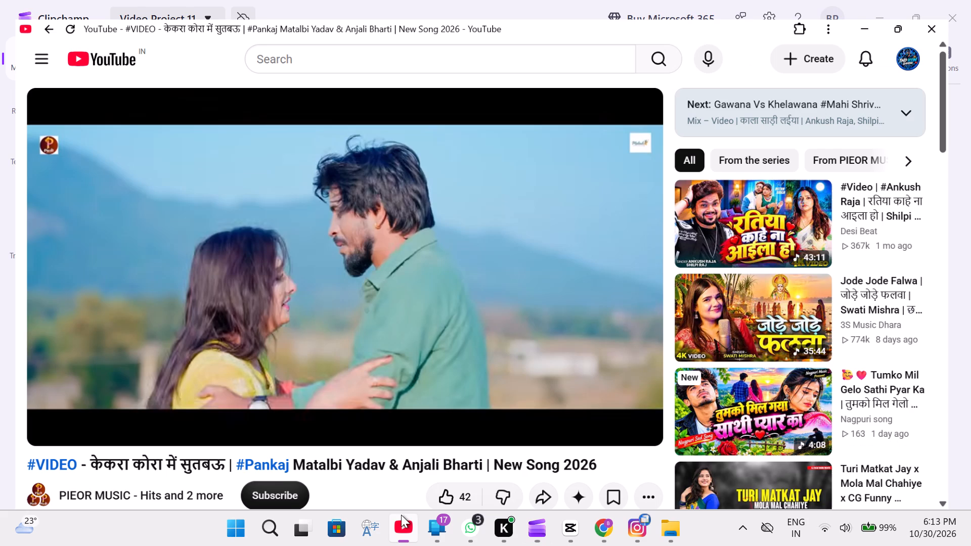
Pause the YouTube music video and return to Video Project 11 in Clipchamp.
click(396, 316)
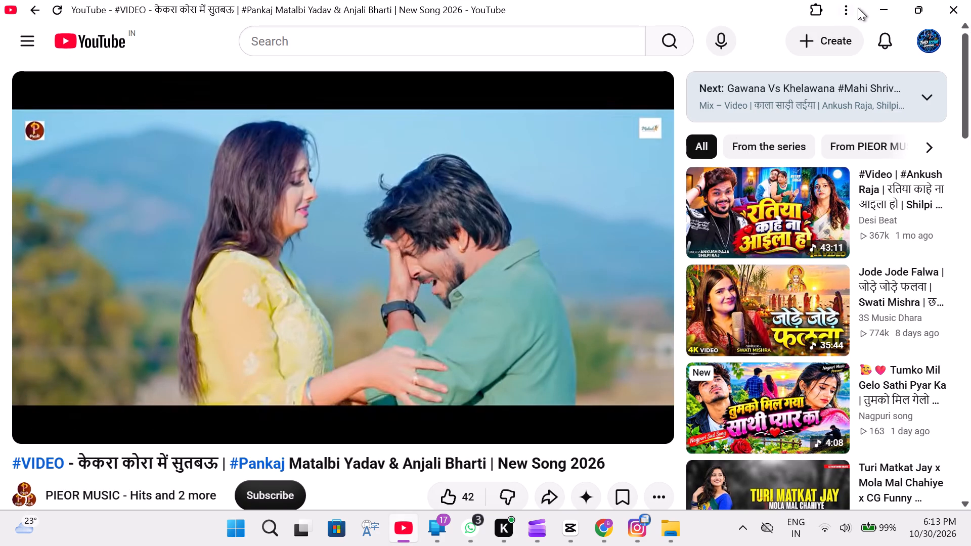
click(879, 2)
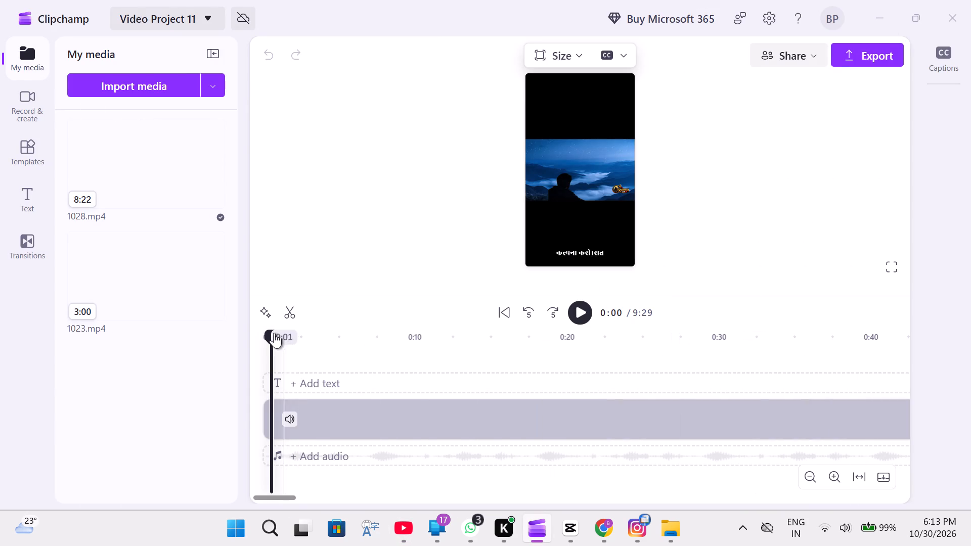
Play the project from its very beginning to review the opening captions, and pause at about 0:33.
drag(274, 332, 259, 337)
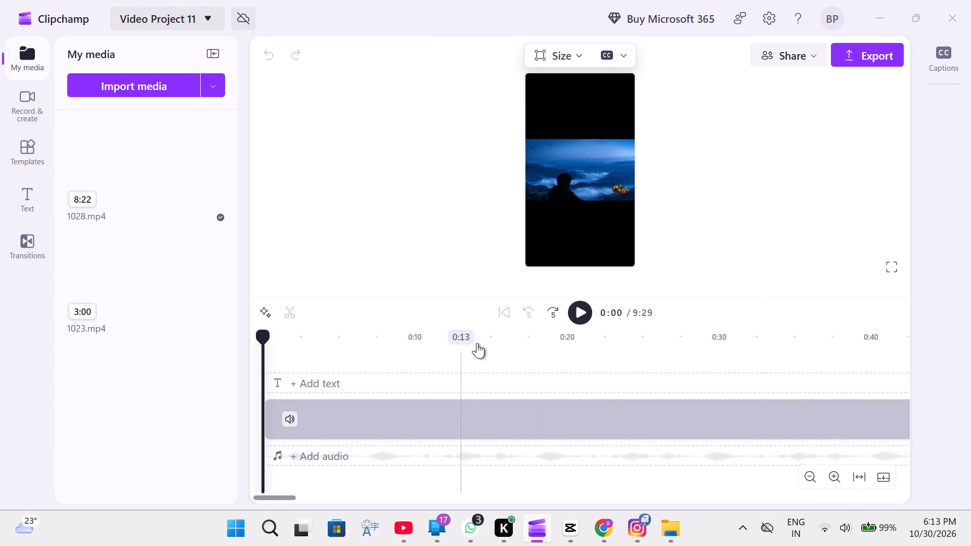
click(580, 313)
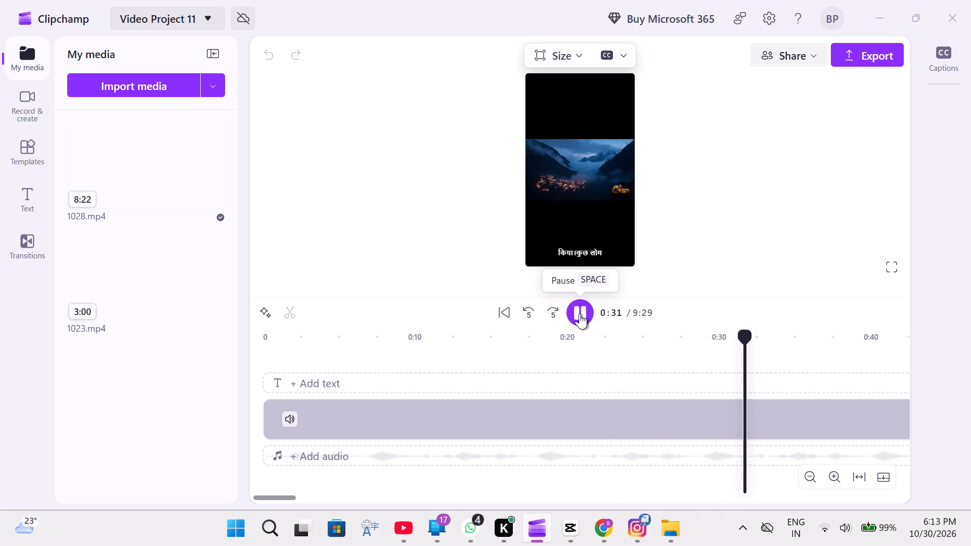
click(580, 313)
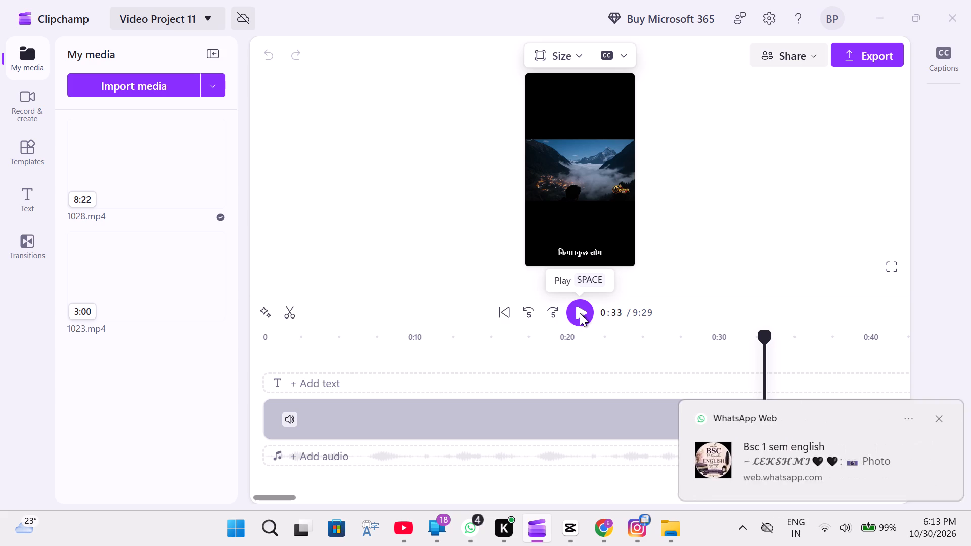
Dismiss the two WhatsApp notifications covering the timeline.
click(944, 415)
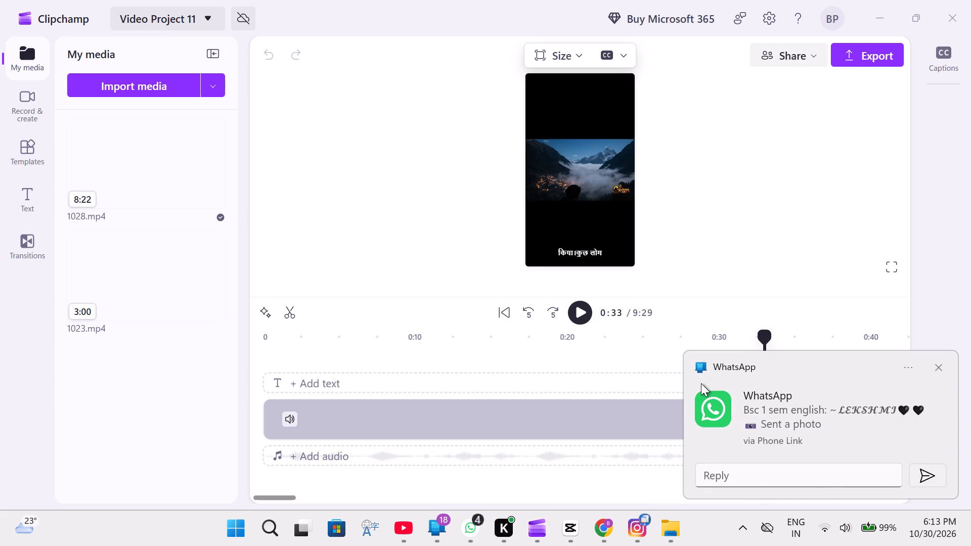
click(933, 364)
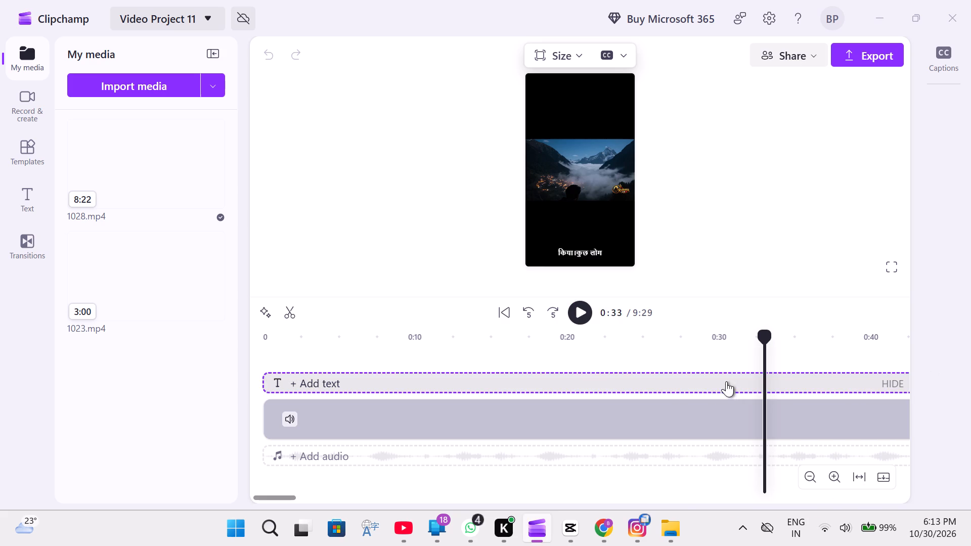
Replay the video from about 0:28, pausing briefly at 0:41 and continuing into the gap after the first clip.
click(693, 343)
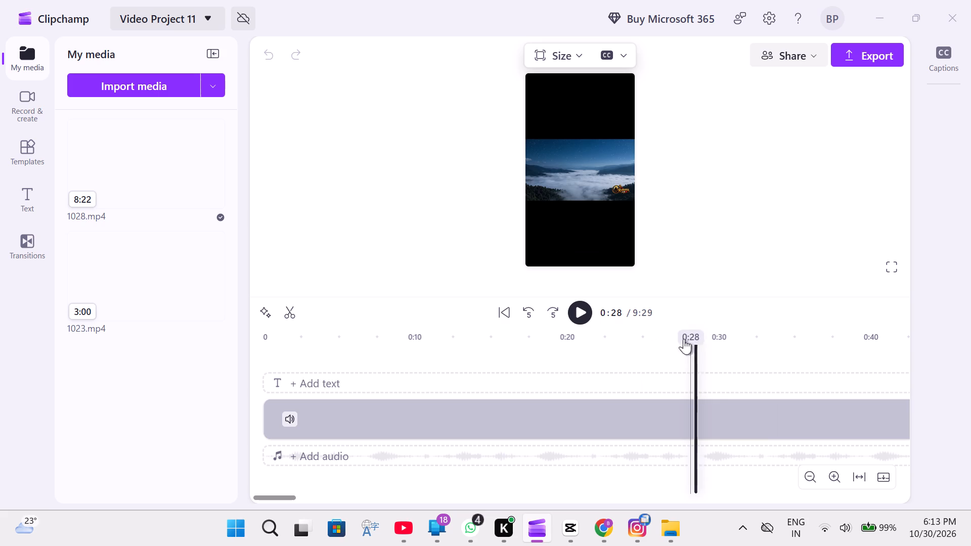
click(585, 316)
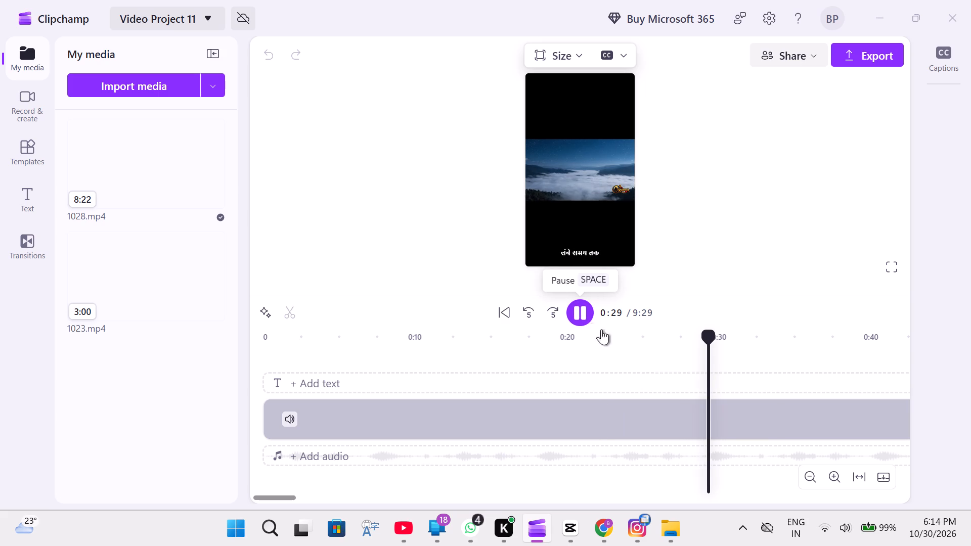
click(659, 350)
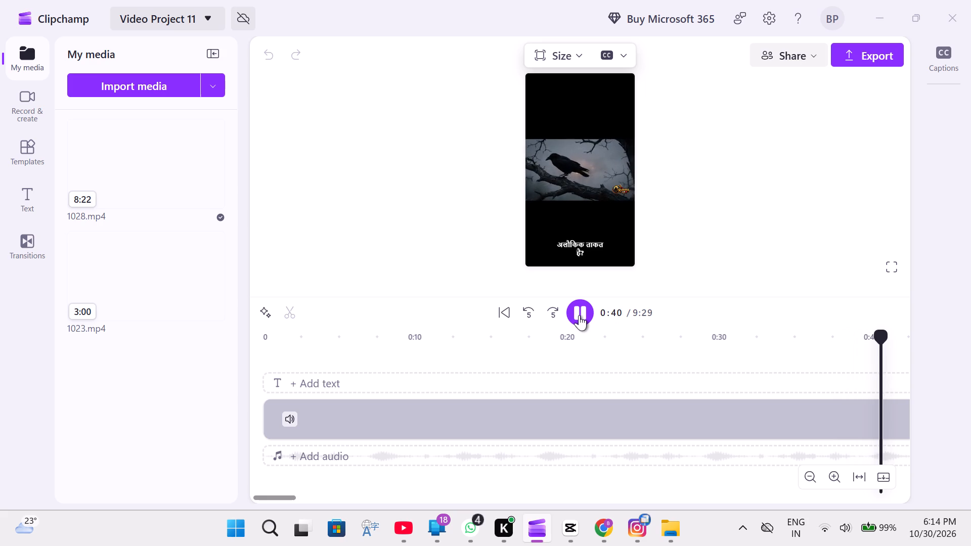
click(579, 315)
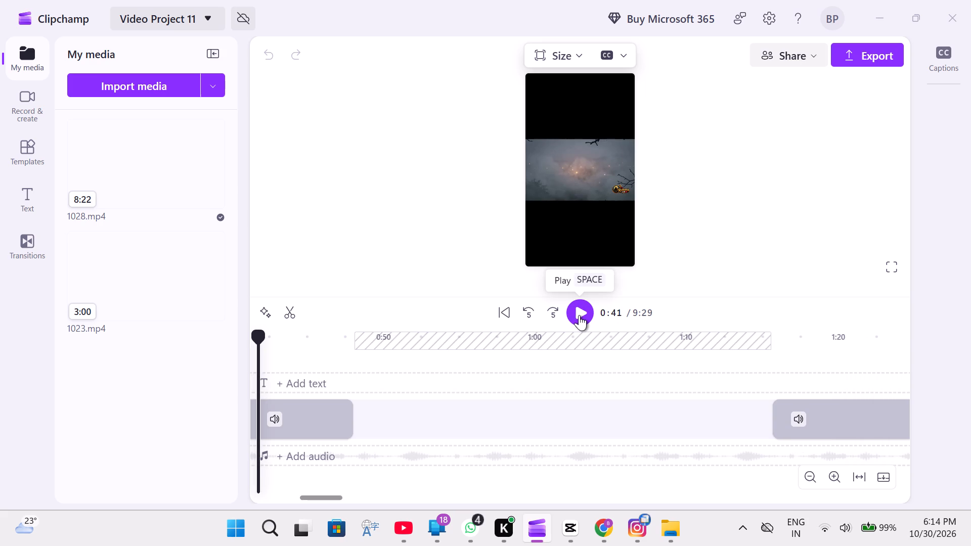
click(579, 315)
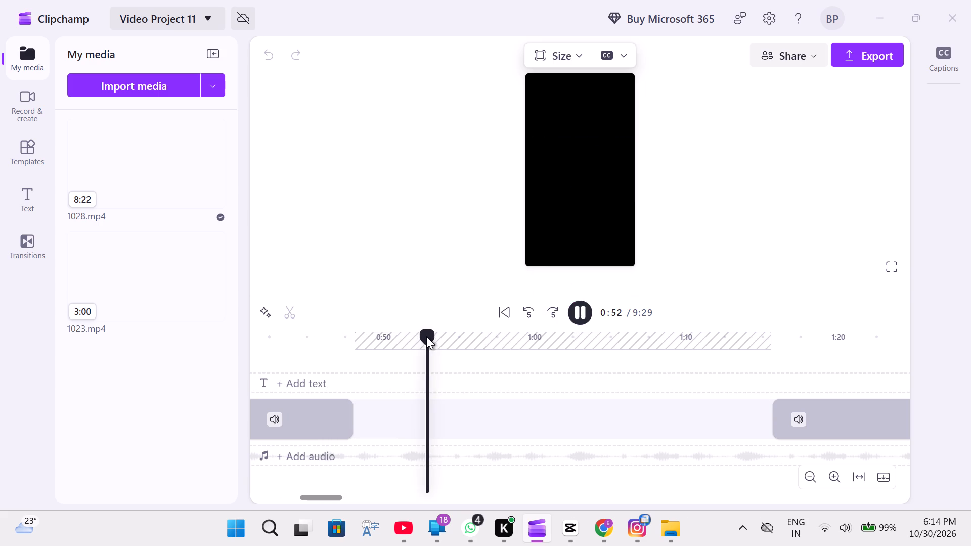
Move the playhead back before the gap and replay the first clip's ending, pausing at about 0:47.
drag(426, 336, 399, 345)
drag(394, 347, 371, 353)
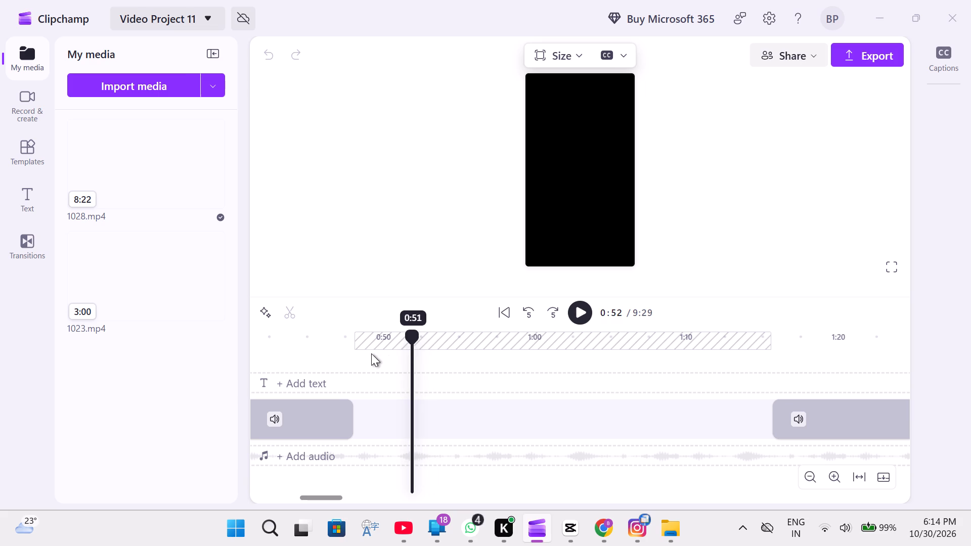
drag(371, 353, 313, 363)
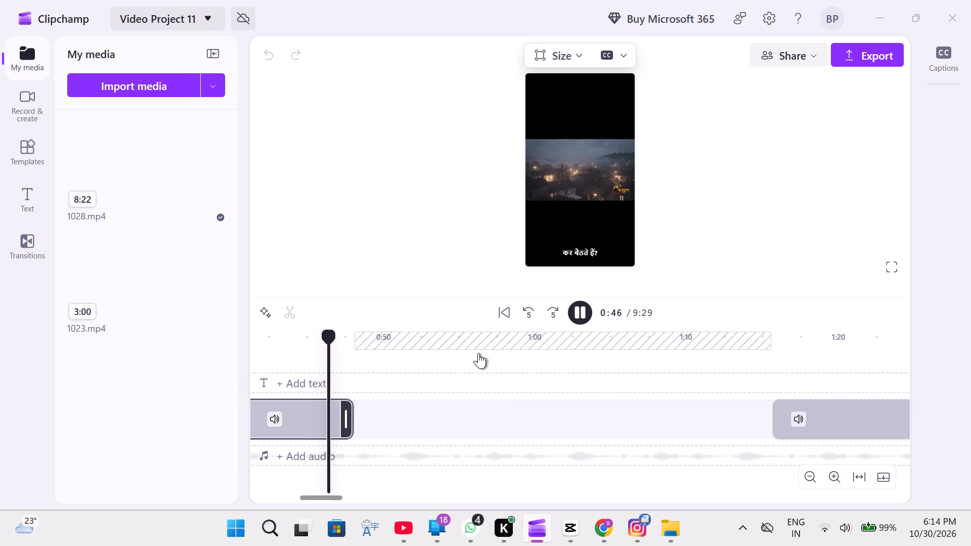
click(578, 315)
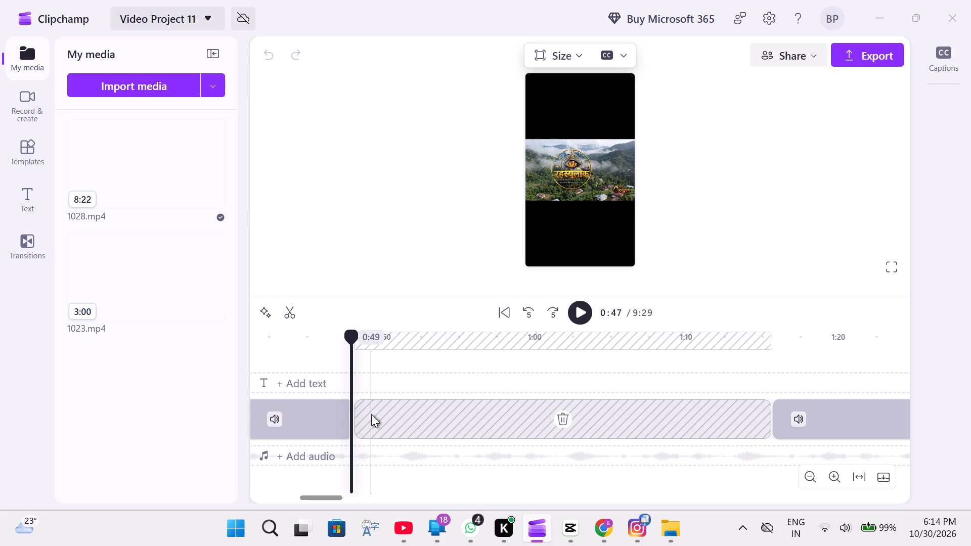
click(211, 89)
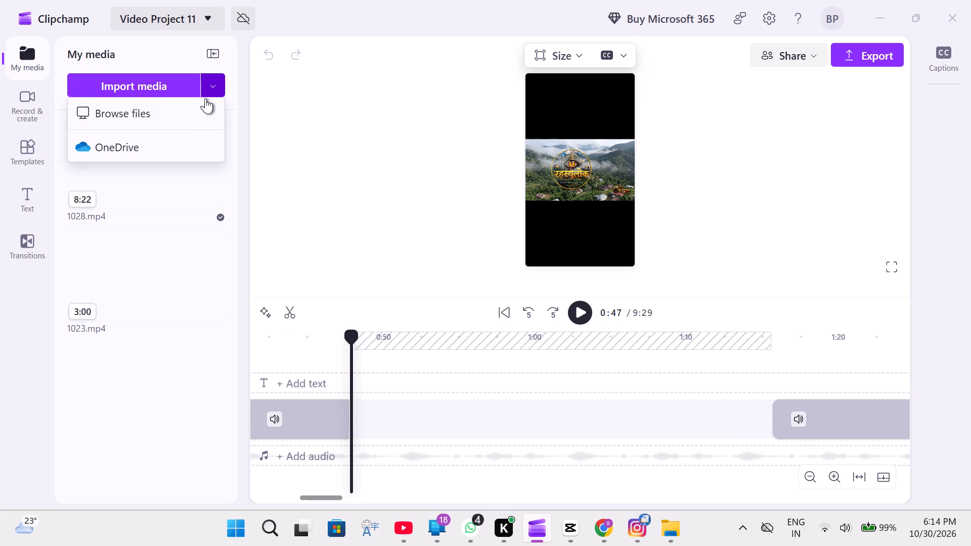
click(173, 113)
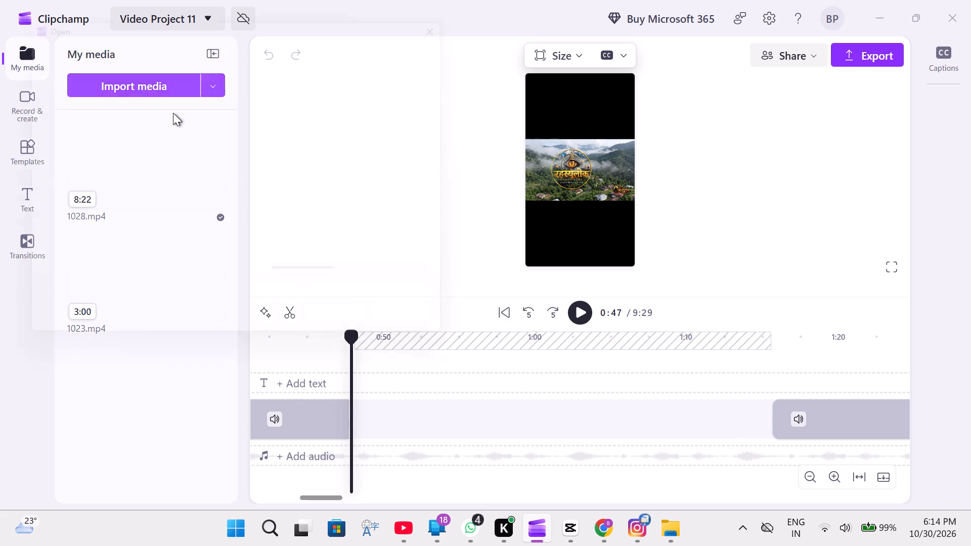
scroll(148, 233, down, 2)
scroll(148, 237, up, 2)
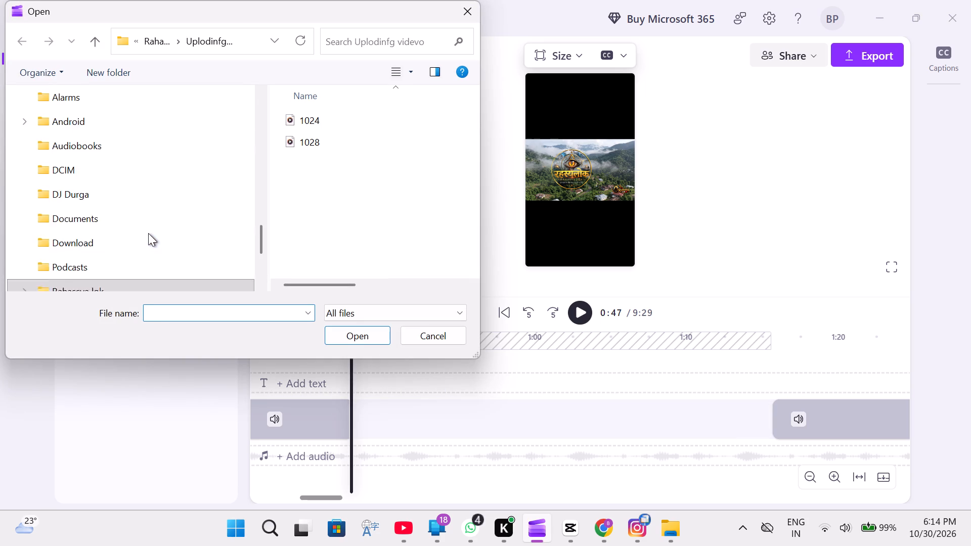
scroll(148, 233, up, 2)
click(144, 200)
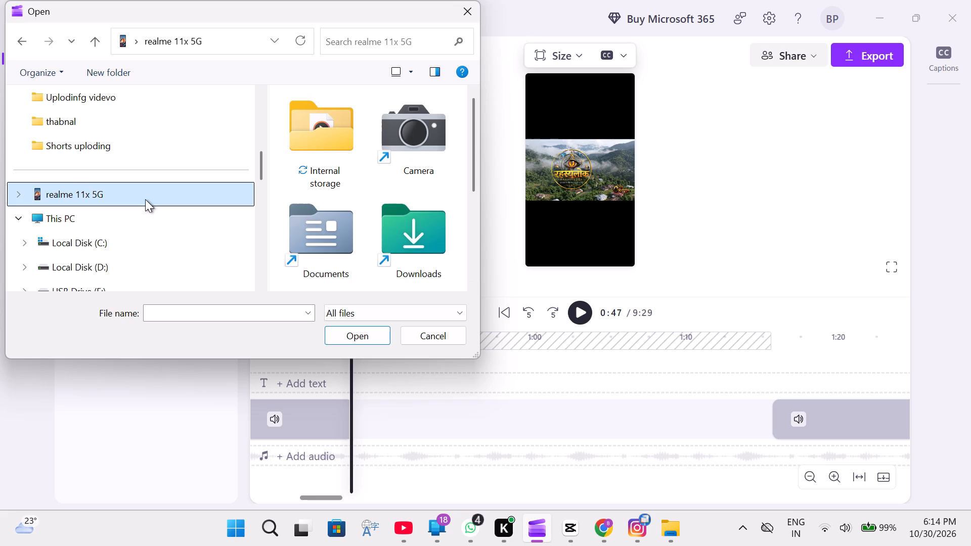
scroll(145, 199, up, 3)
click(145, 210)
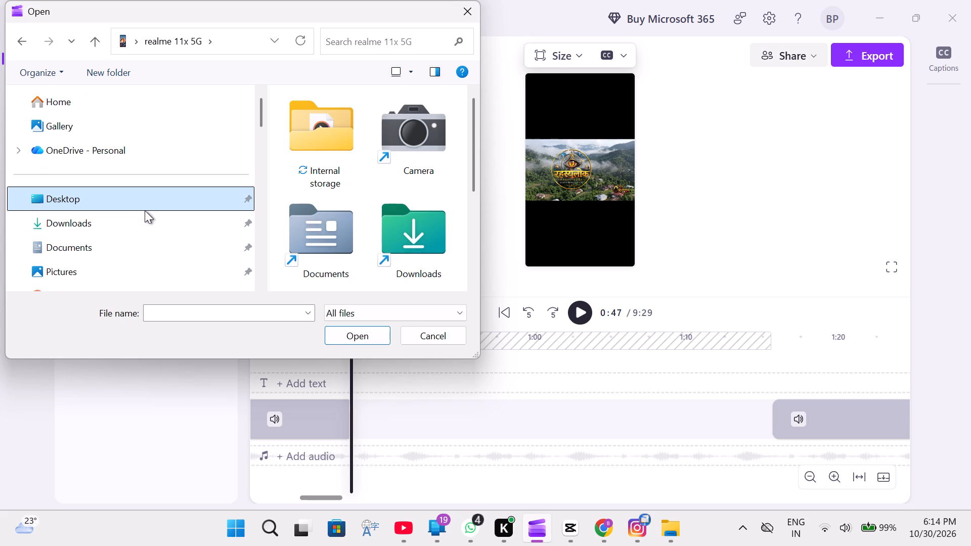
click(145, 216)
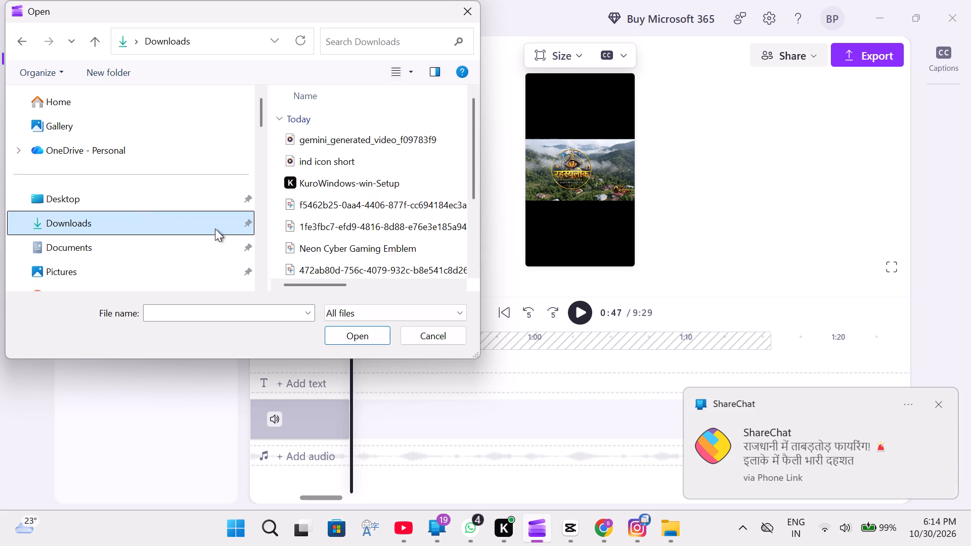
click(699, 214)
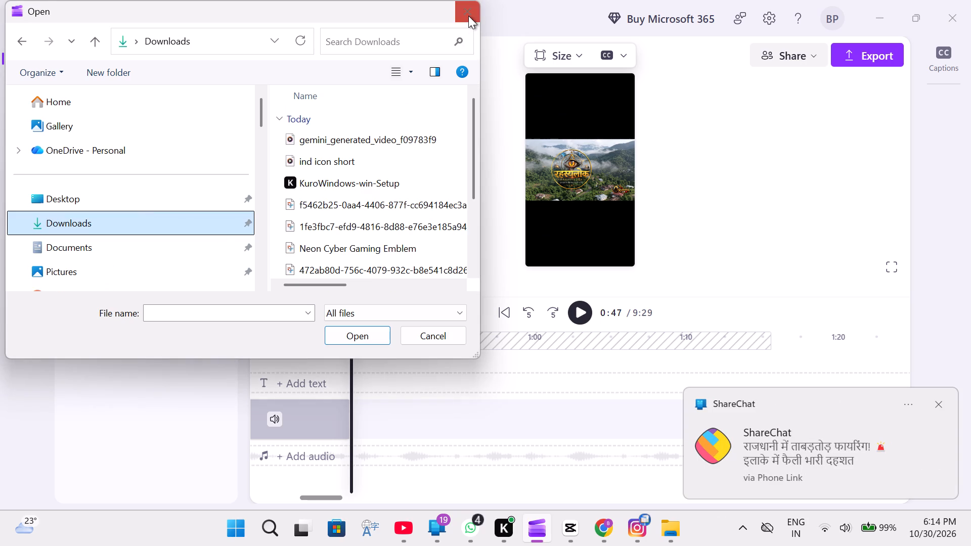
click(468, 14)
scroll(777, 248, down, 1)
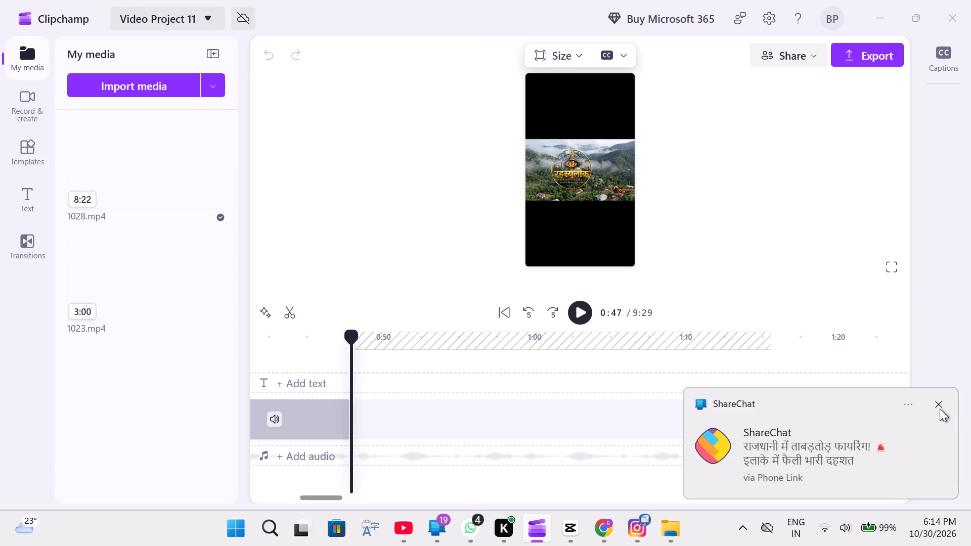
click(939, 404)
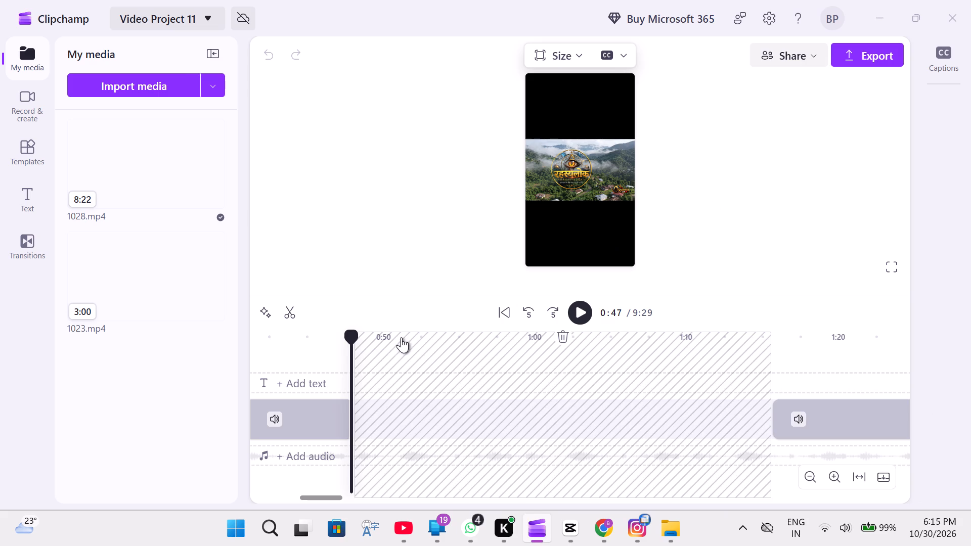
Move the playhead back to 0:00 and replay the opening clip with more of the timeline in view.
drag(354, 332, 247, 365)
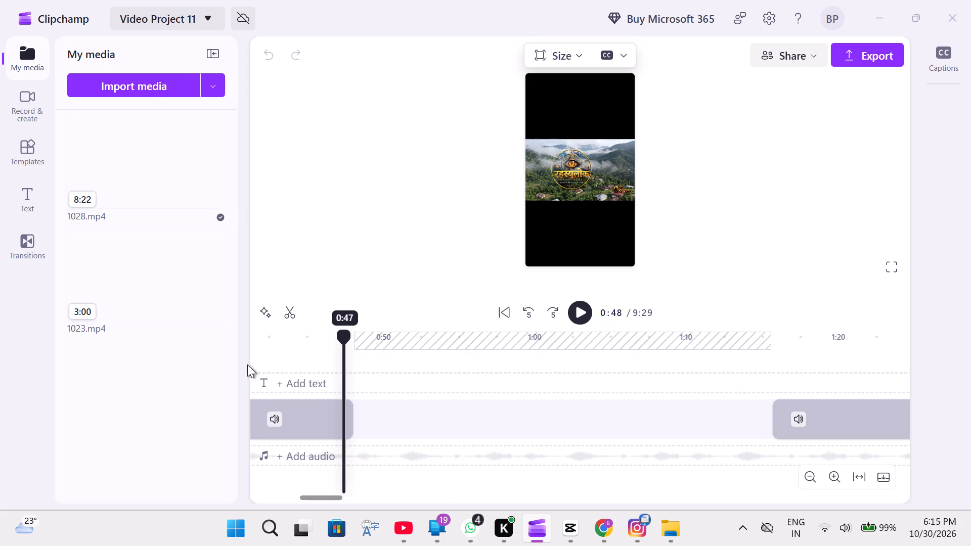
drag(247, 365, 204, 375)
click(315, 336)
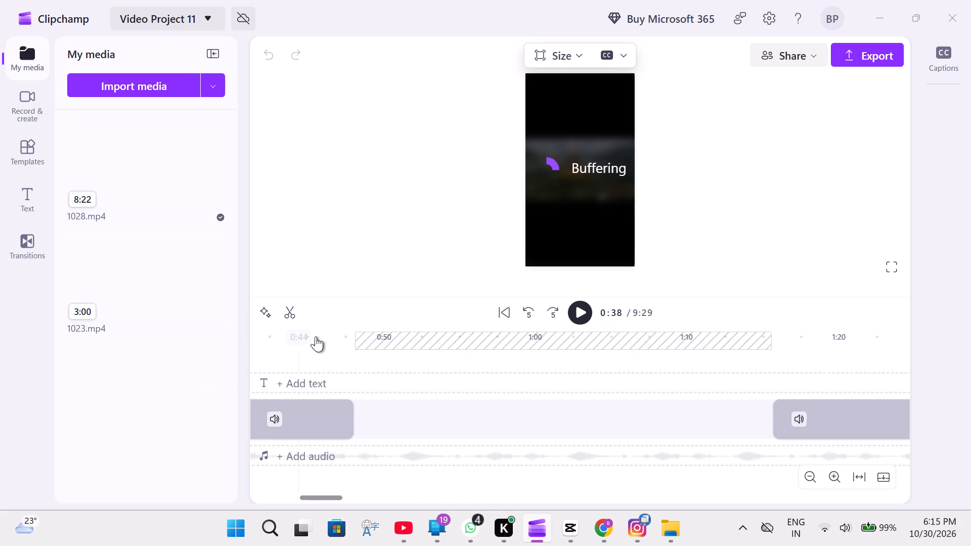
drag(312, 338, 243, 359)
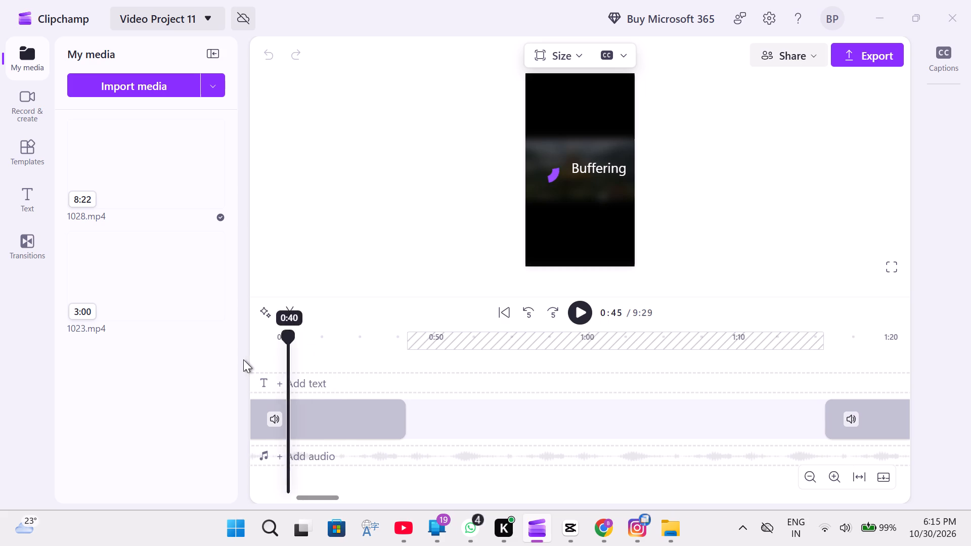
drag(243, 359, 212, 368)
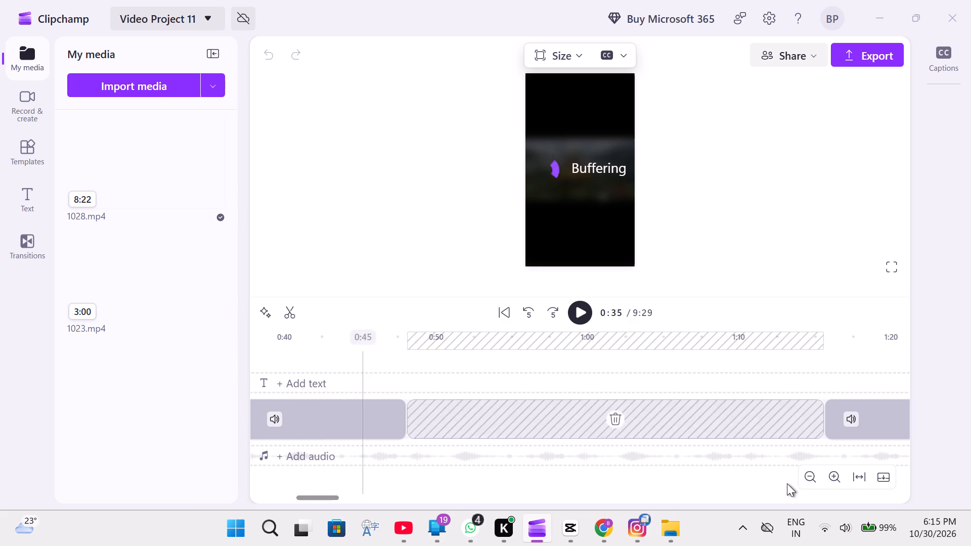
click(811, 478)
double_click(811, 478)
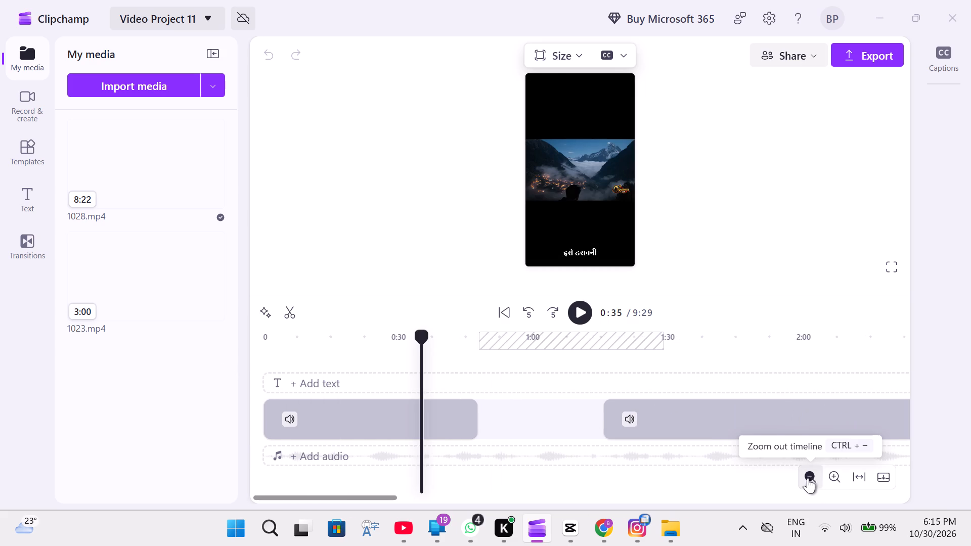
click(261, 344)
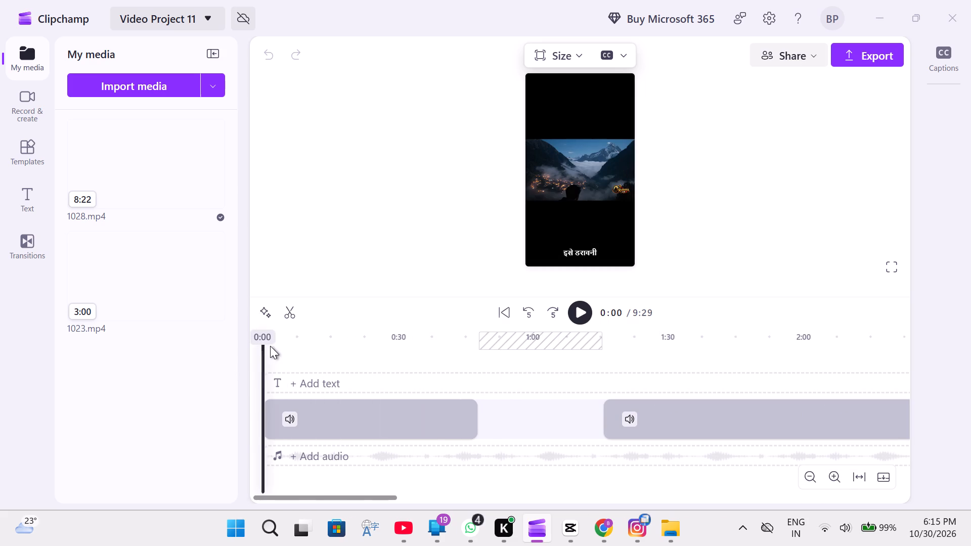
click(577, 308)
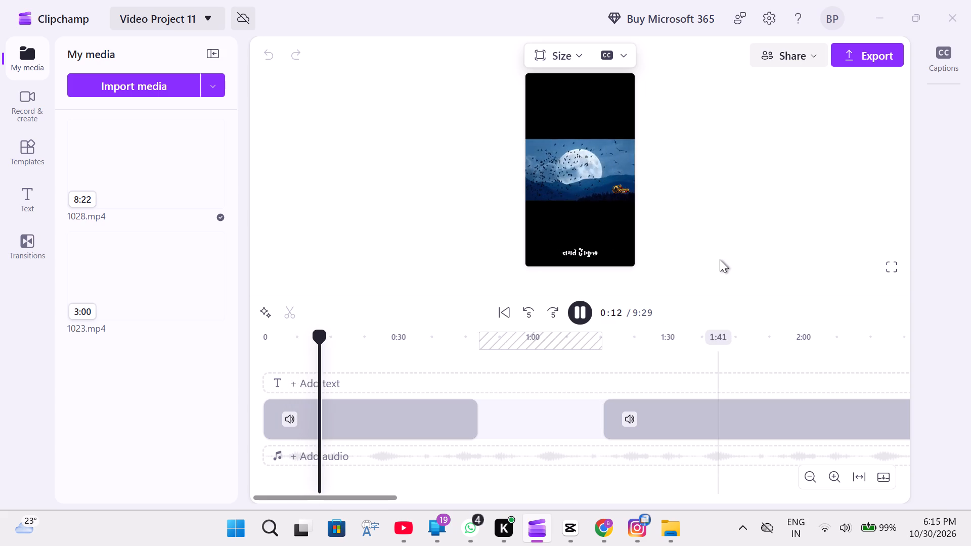
Set the project's aspect ratio to Vertical 9:16.
click(579, 55)
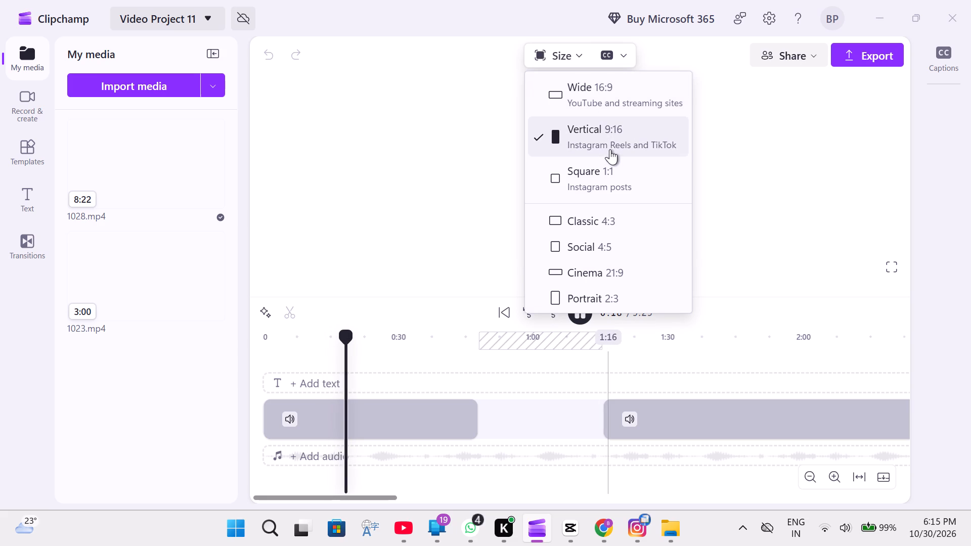
click(610, 149)
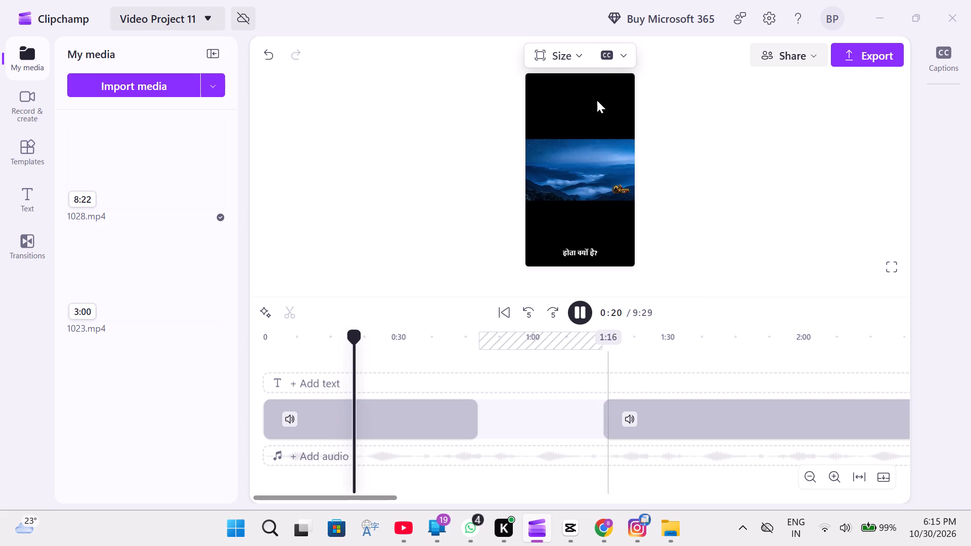
click(584, 54)
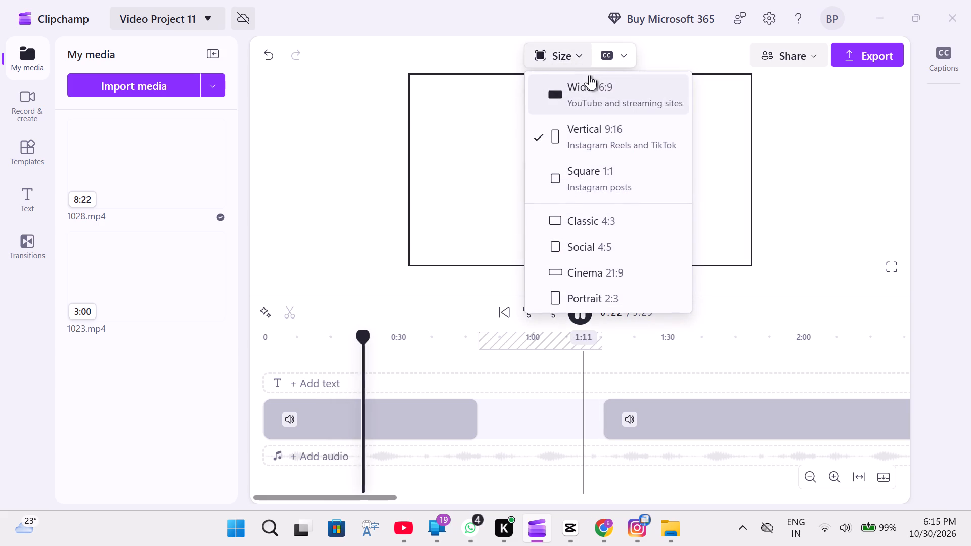
click(615, 55)
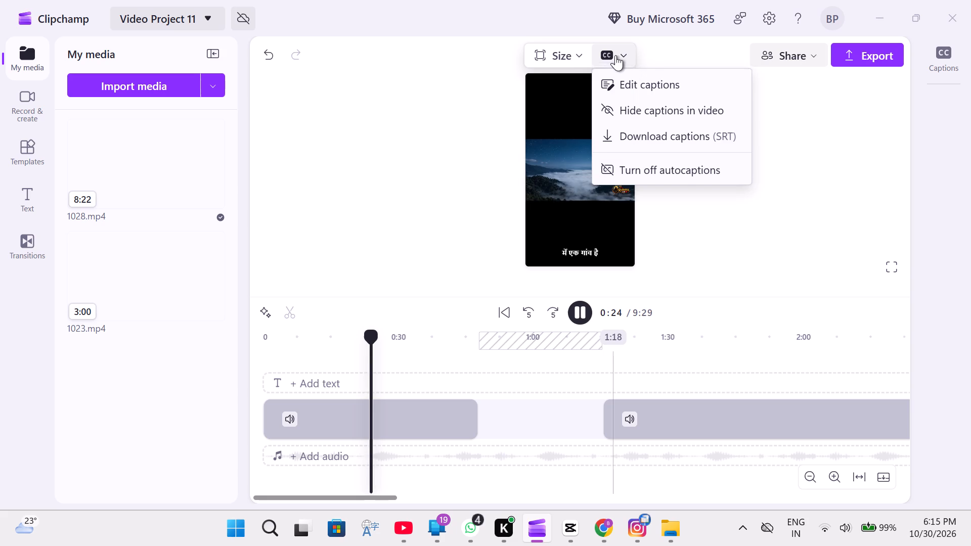
click(576, 55)
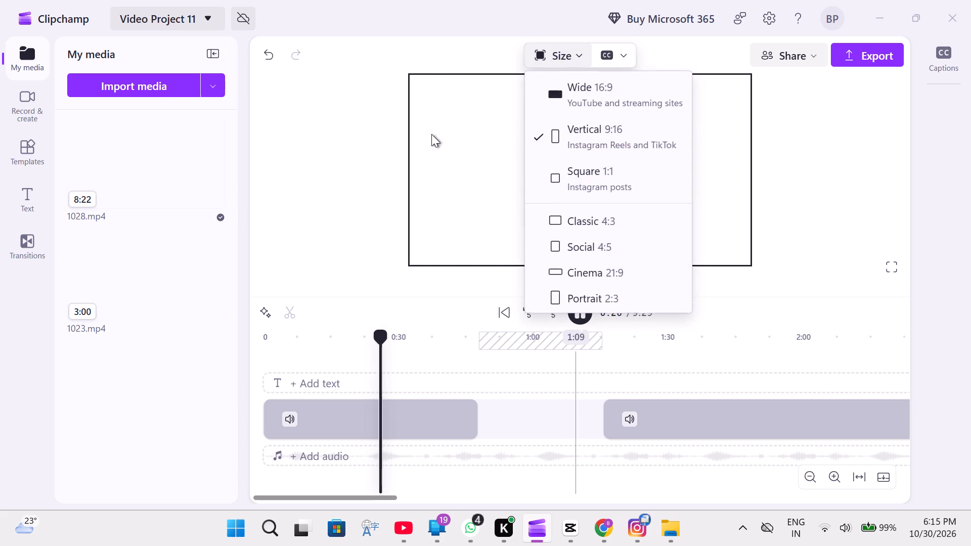
click(431, 134)
click(368, 170)
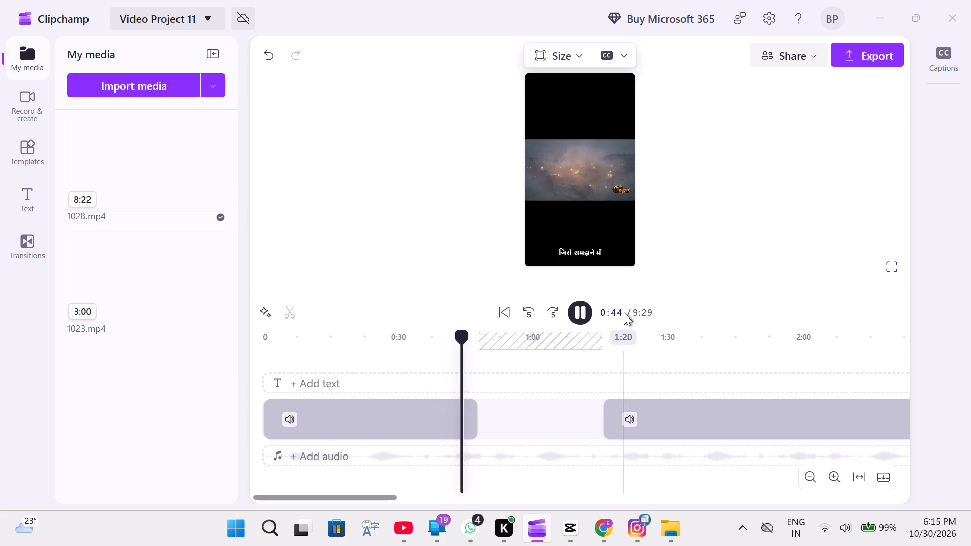
Make the opening clip fill the vertical frame and shift it horizontally to centre the Rahasya Lok logo, using the frame at 0:48.
click(582, 314)
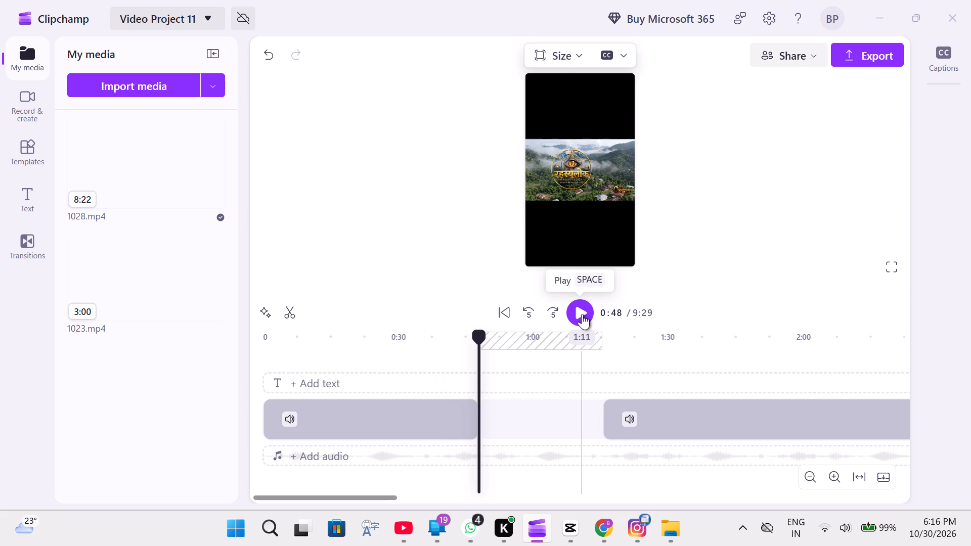
click(575, 53)
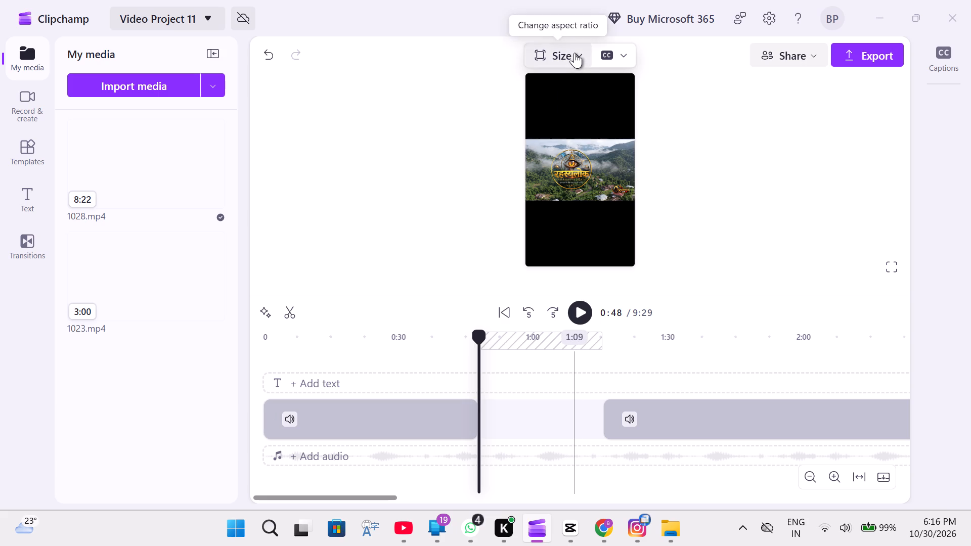
click(473, 160)
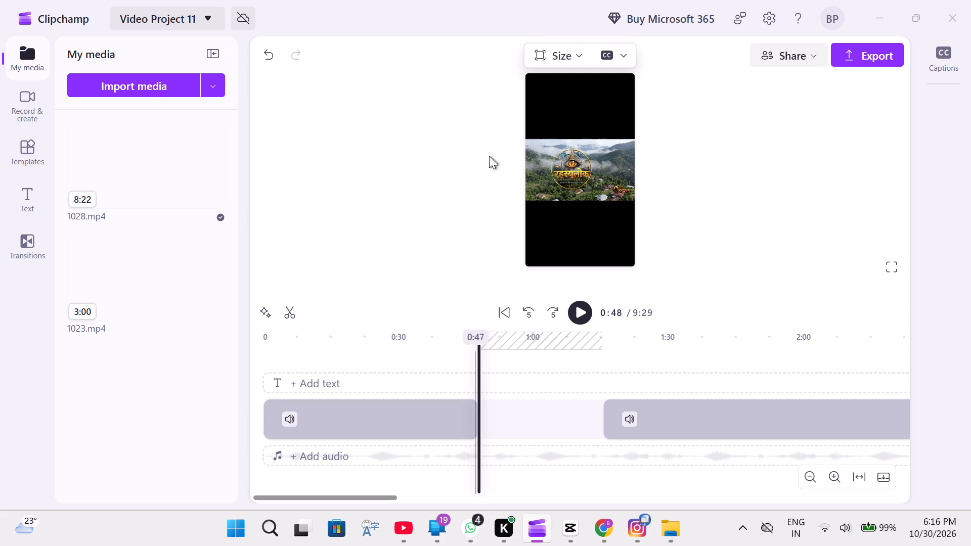
click(563, 168)
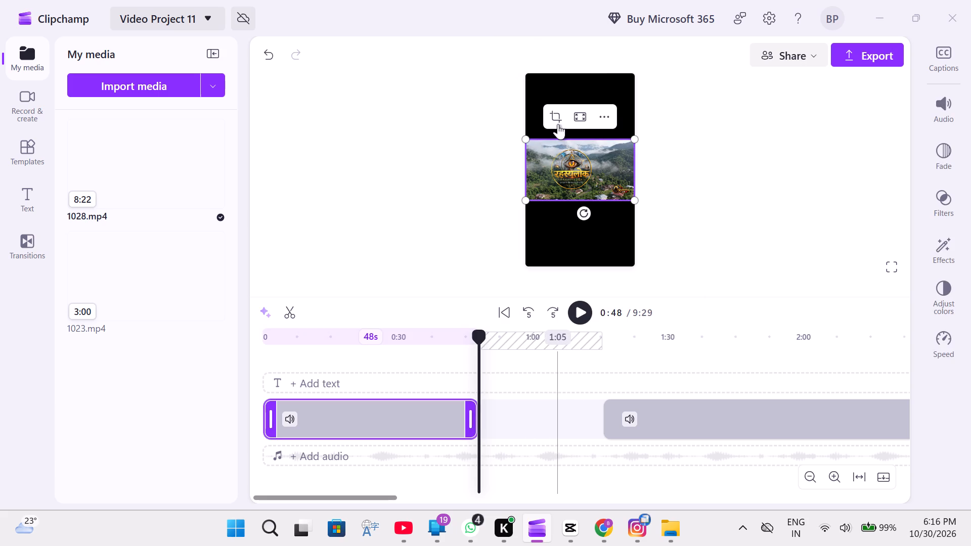
click(578, 112)
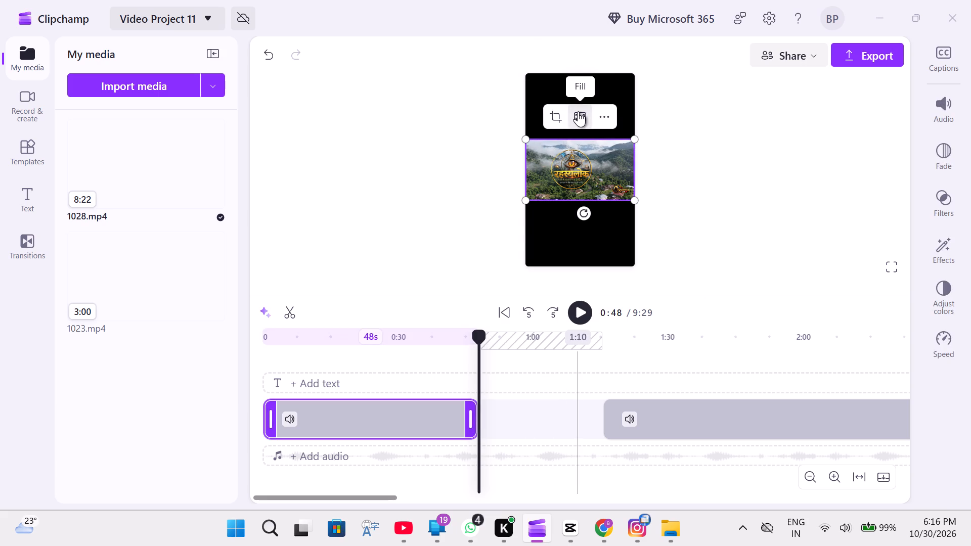
drag(570, 157, 589, 159)
drag(579, 170, 586, 170)
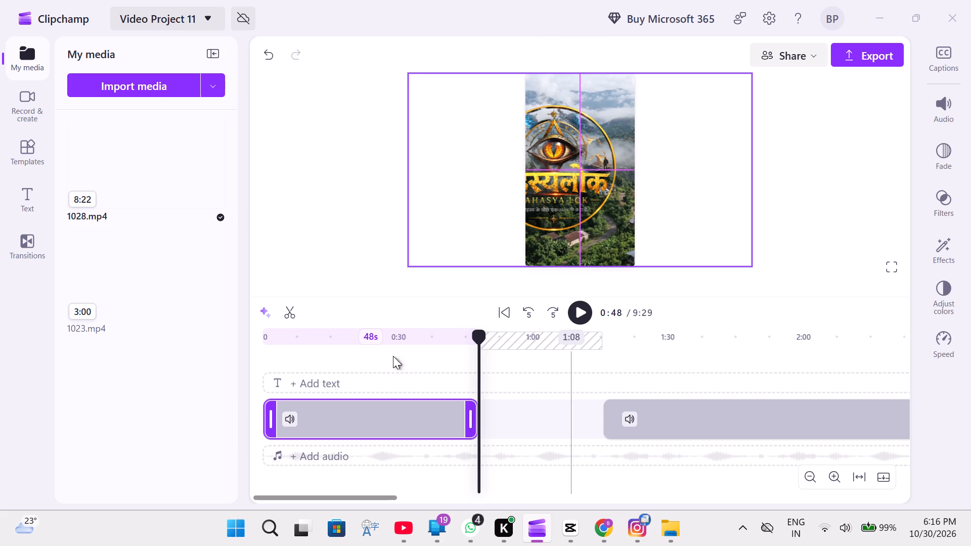
Replay the opening clip from 0:00 to check its full-frame vertical framing, pausing at 0:44.
click(257, 366)
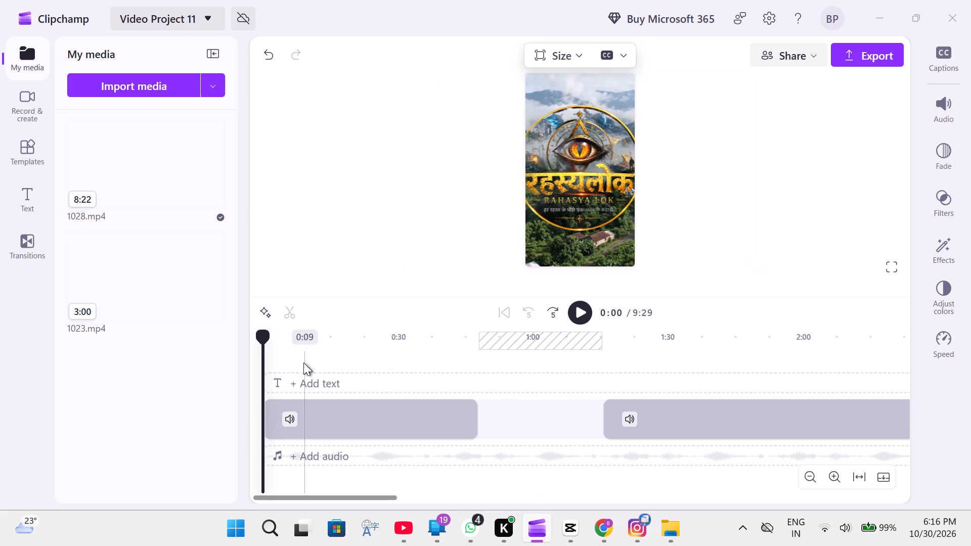
click(575, 310)
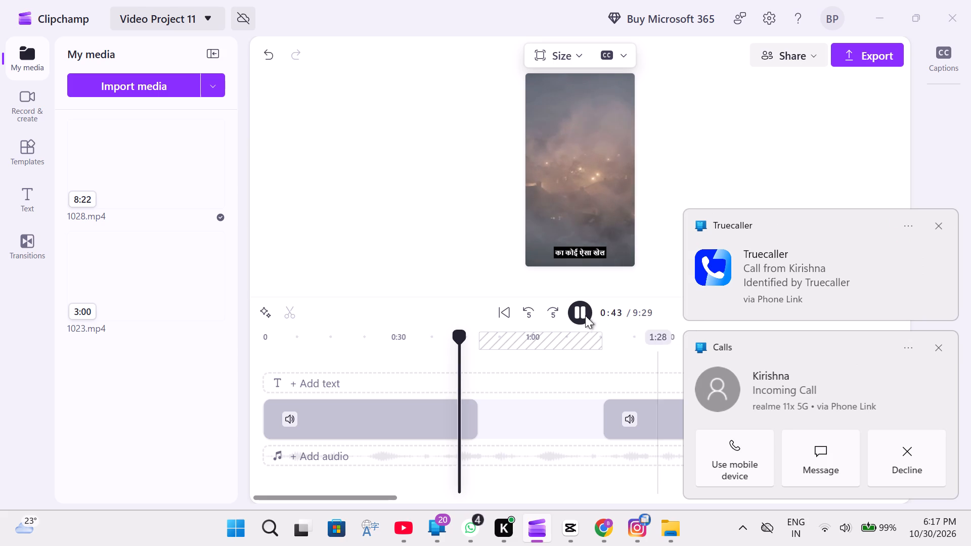
click(585, 315)
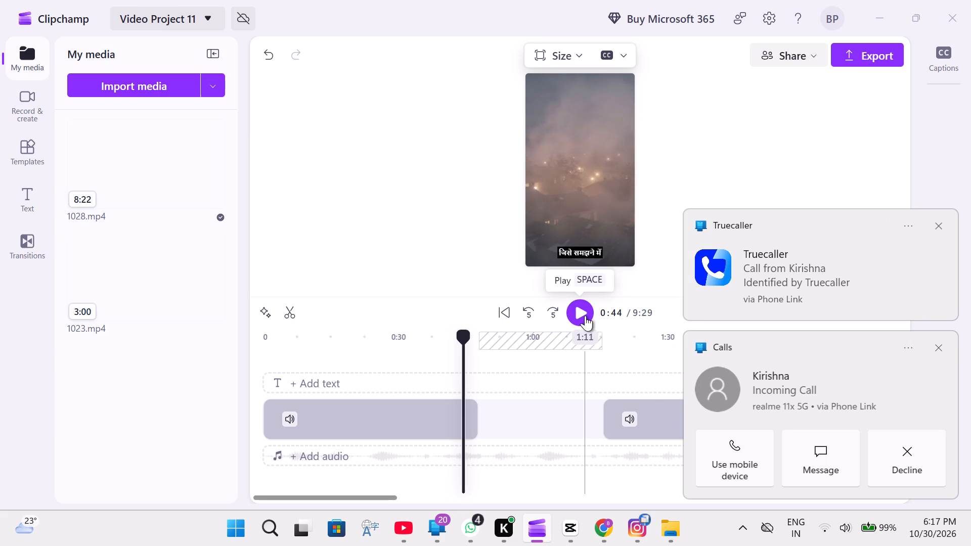
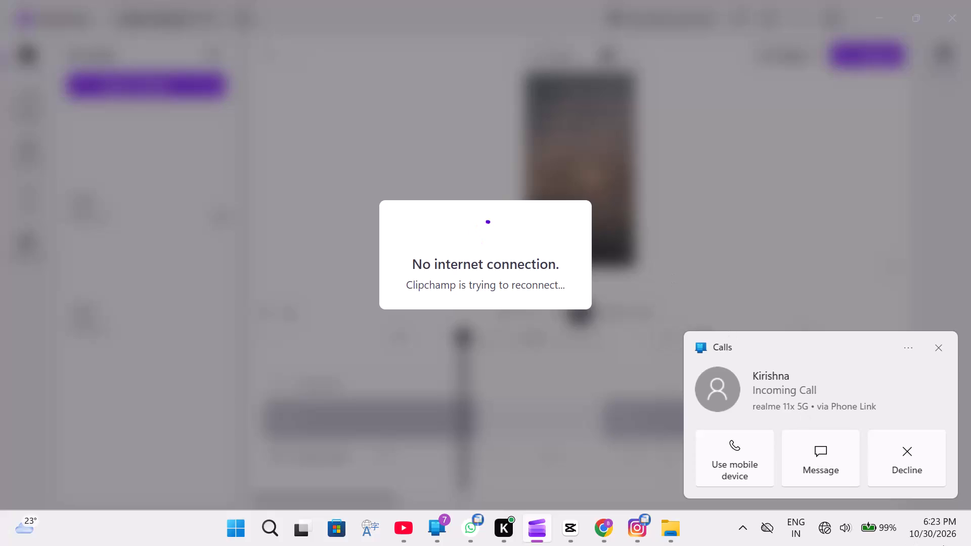
Decline the incoming phone call shown in the Phone Link notification.
click(920, 468)
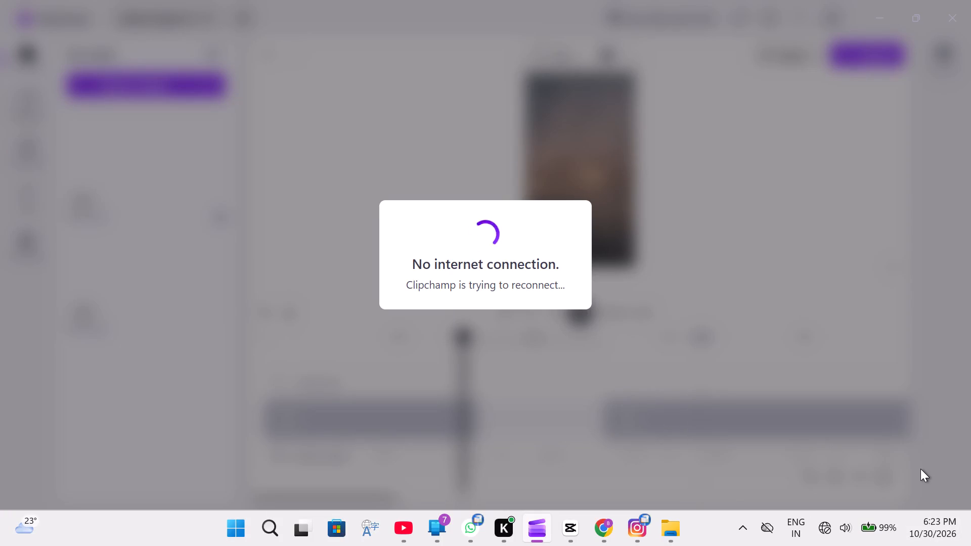
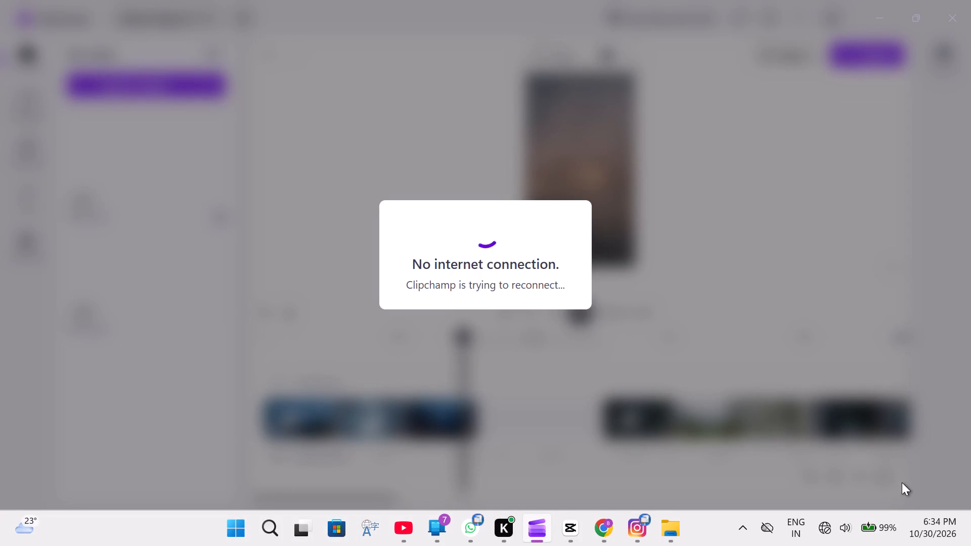
Open the system's quick settings to restore the internet connection.
click(848, 536)
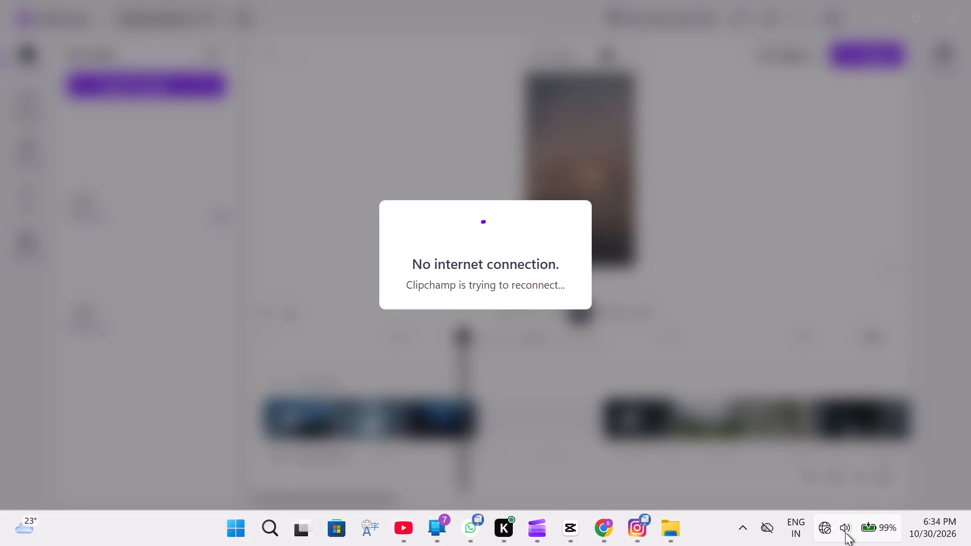
Open the list of available Wi-Fi networks in quick settings to restore the internet connection.
click(845, 532)
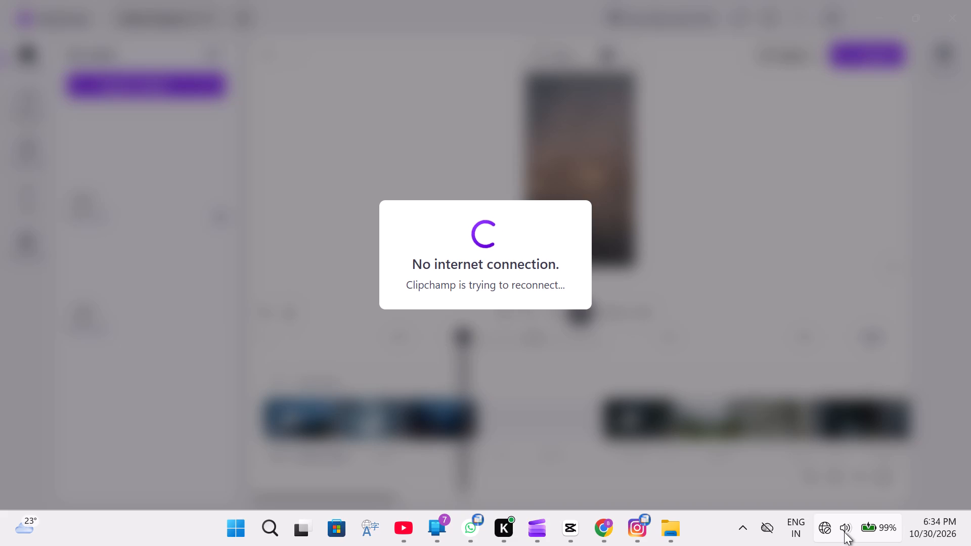
click(823, 535)
click(826, 529)
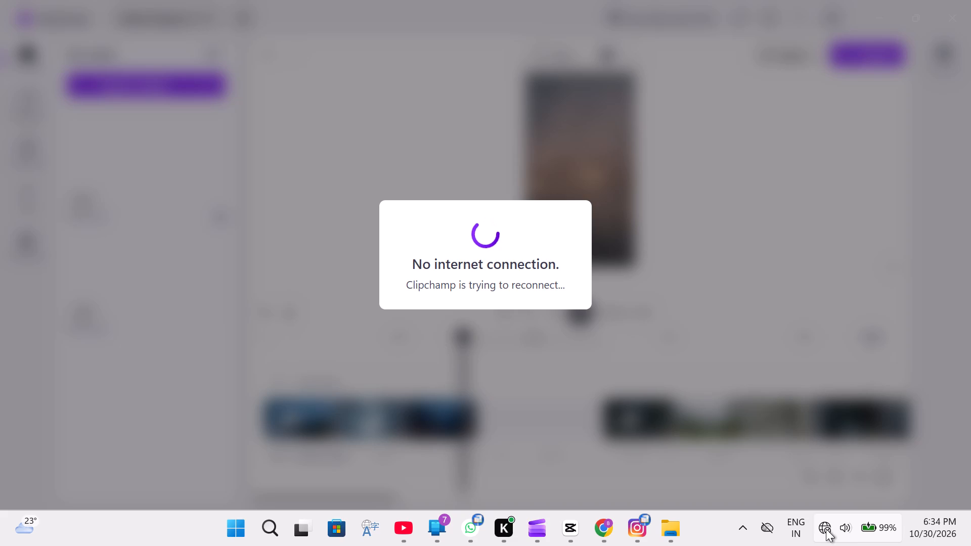
click(826, 529)
click(826, 529)
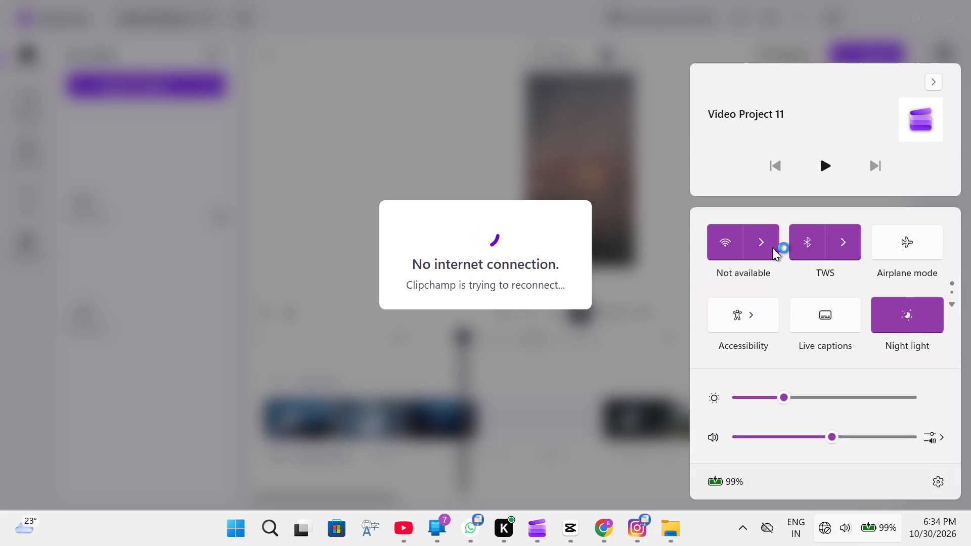
click(769, 246)
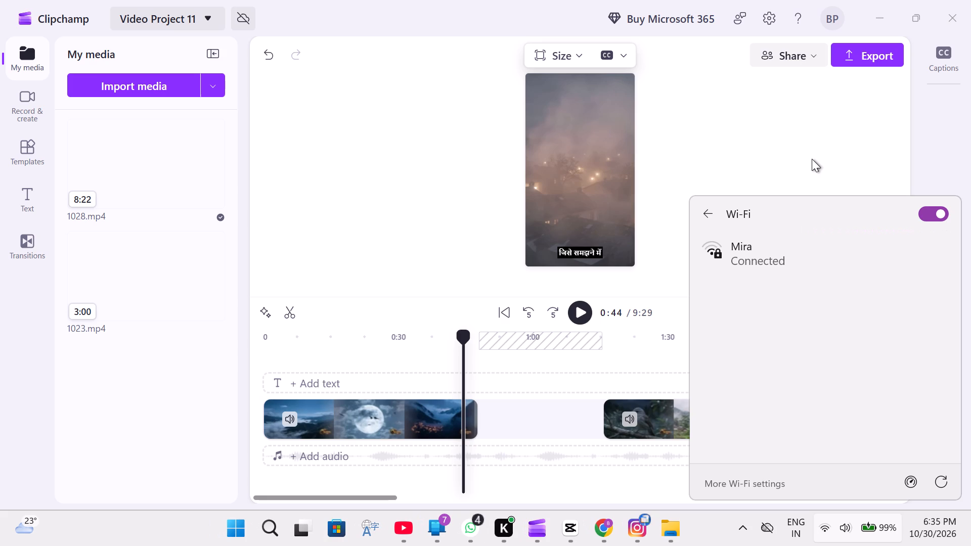
Resume playback from 0:44 and move the playhead back within the opening clip to replay its later part.
click(576, 308)
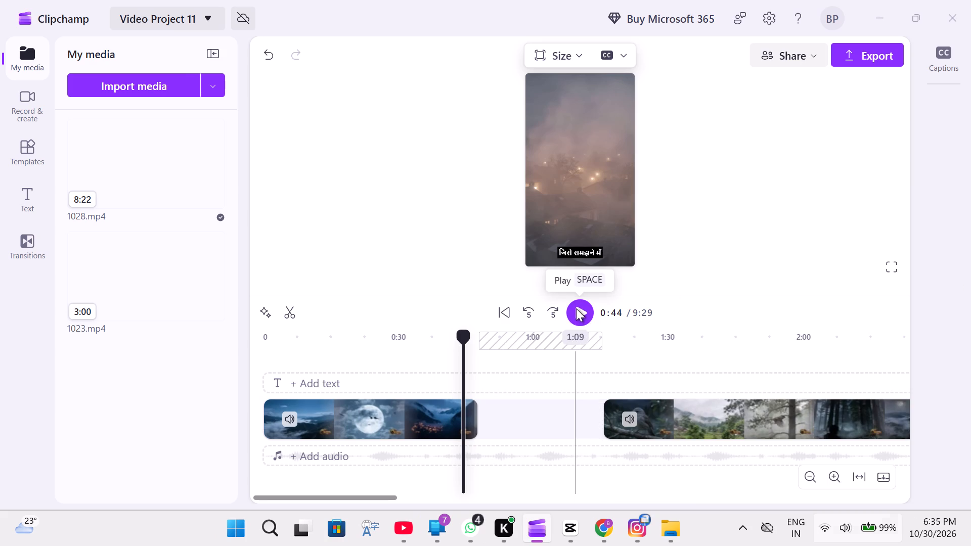
drag(468, 336, 440, 346)
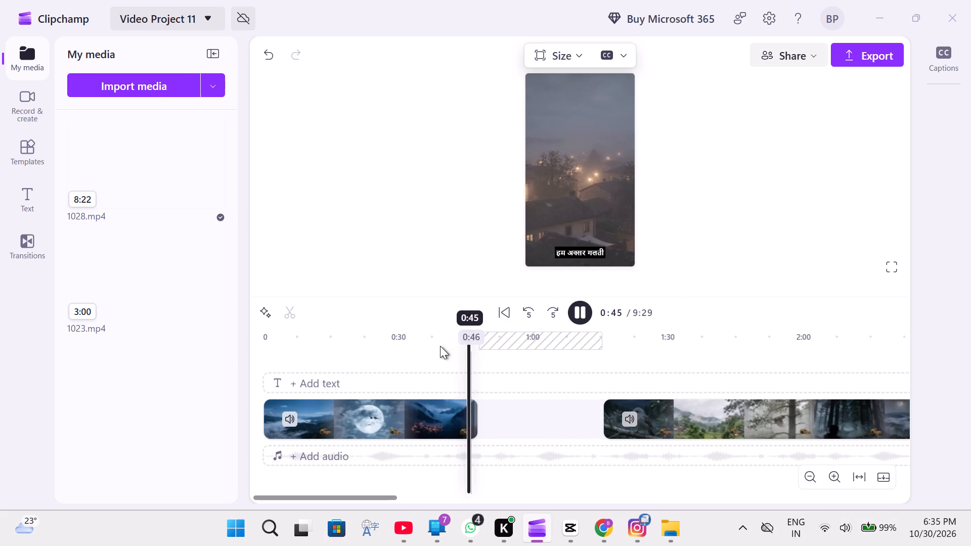
drag(440, 346, 348, 372)
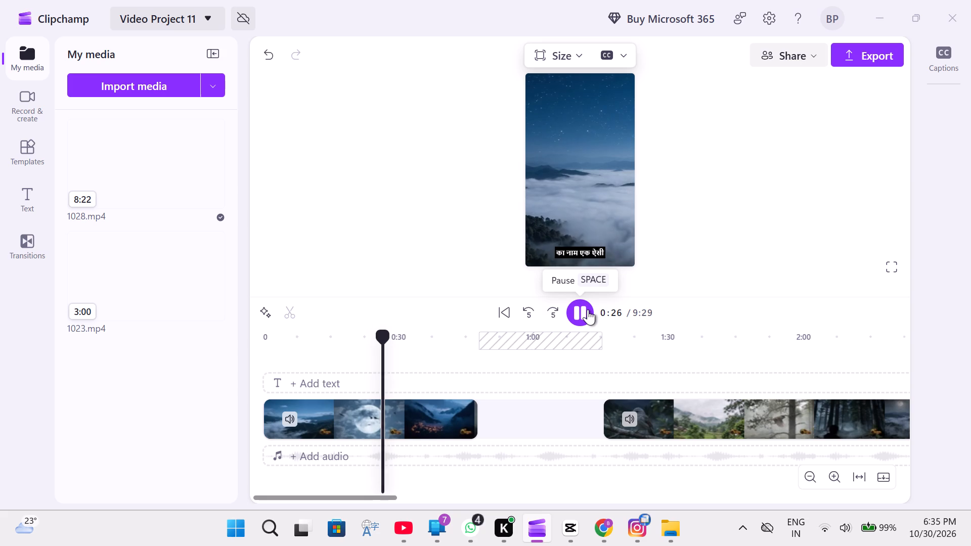
Start importing media and browse the USB drive to the Rahassya lok folder.
click(169, 86)
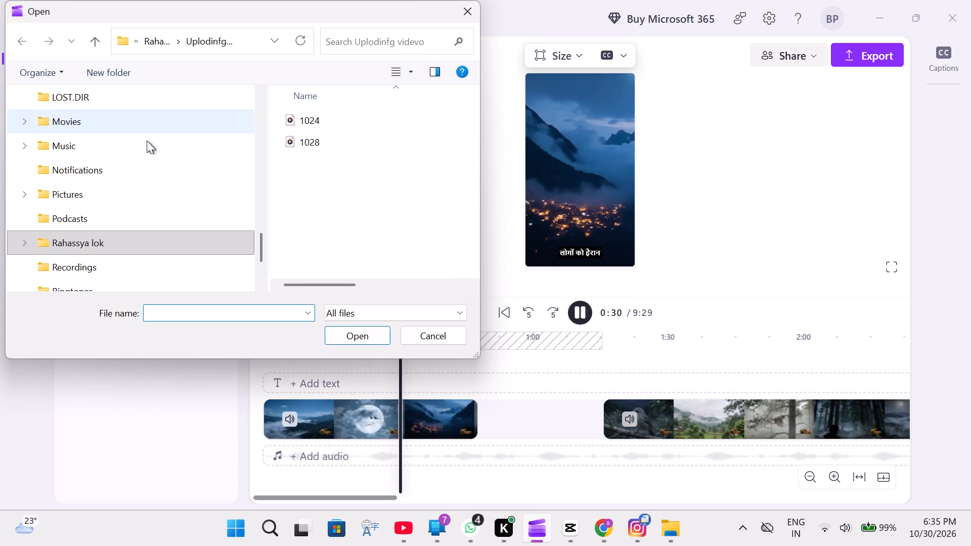
scroll(136, 170, down, 7)
click(126, 208)
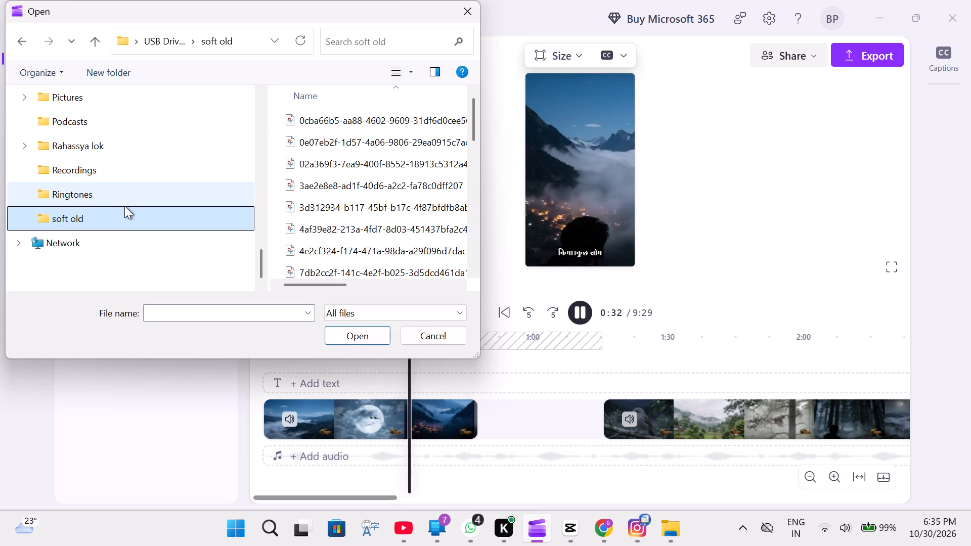
click(120, 199)
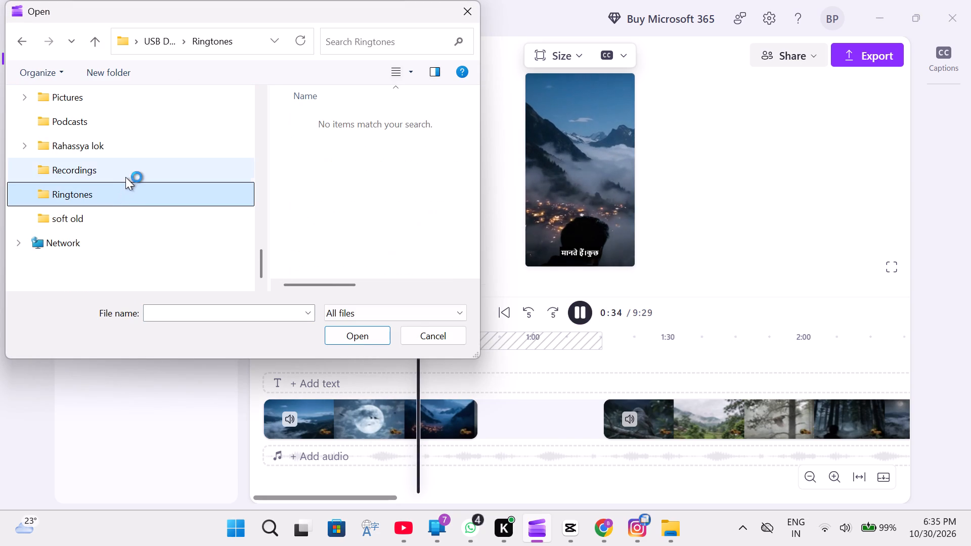
click(125, 177)
click(137, 154)
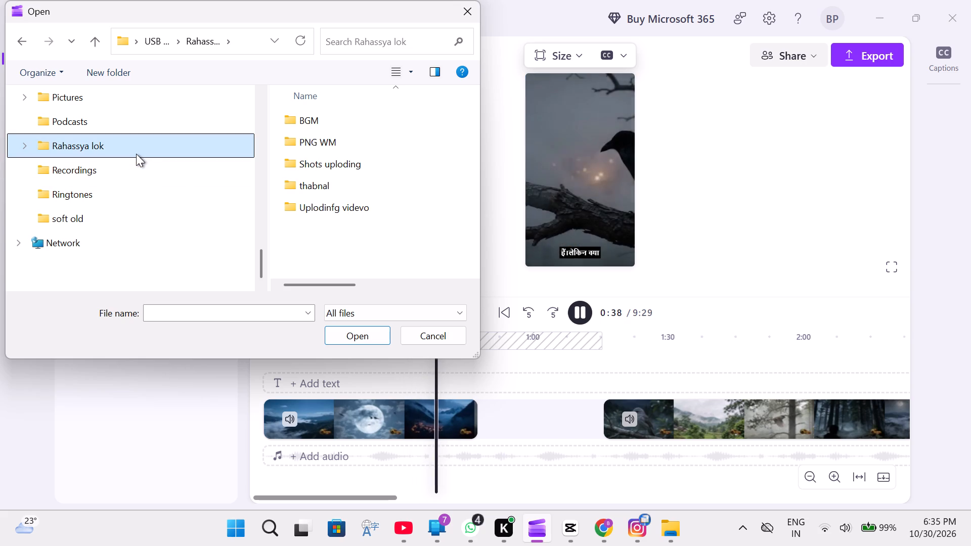
Browse the Podcasts, Ringtones, Rahassya lok and BGM folders on the USB drive for files to import.
click(129, 119)
scroll(124, 139, down, 5)
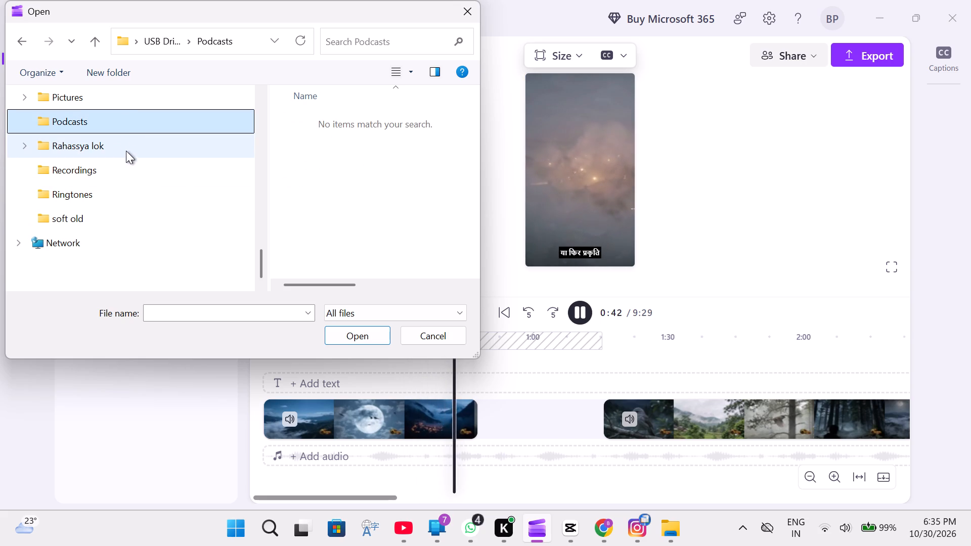
click(123, 209)
click(128, 190)
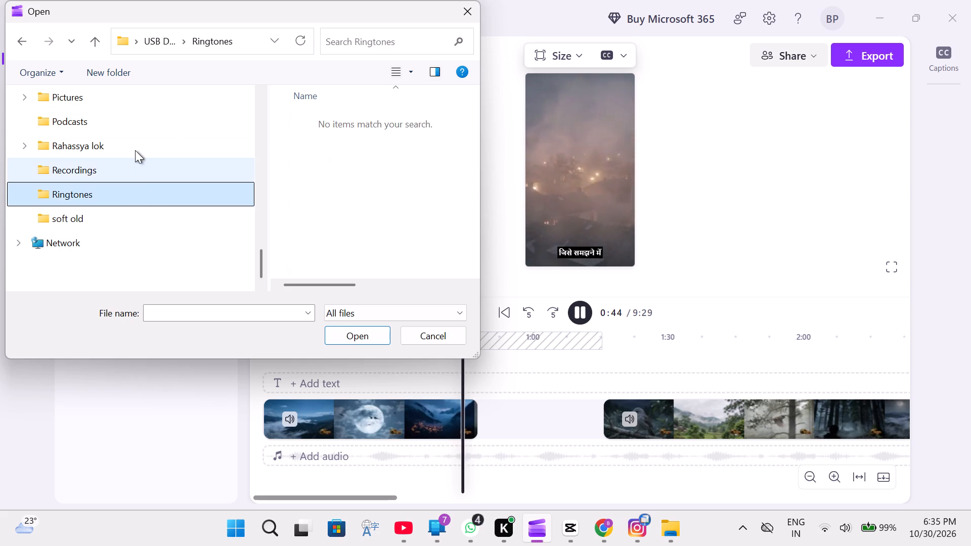
click(138, 142)
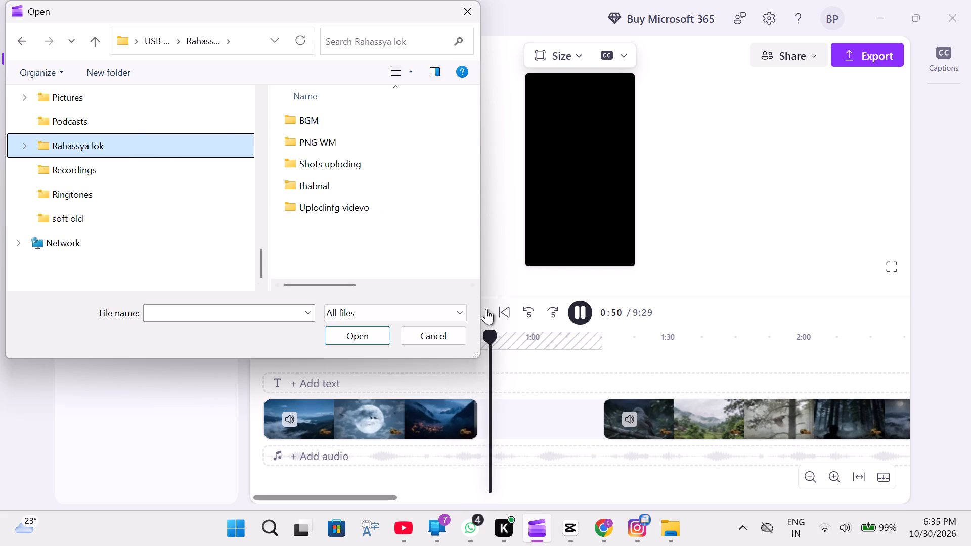
click(575, 309)
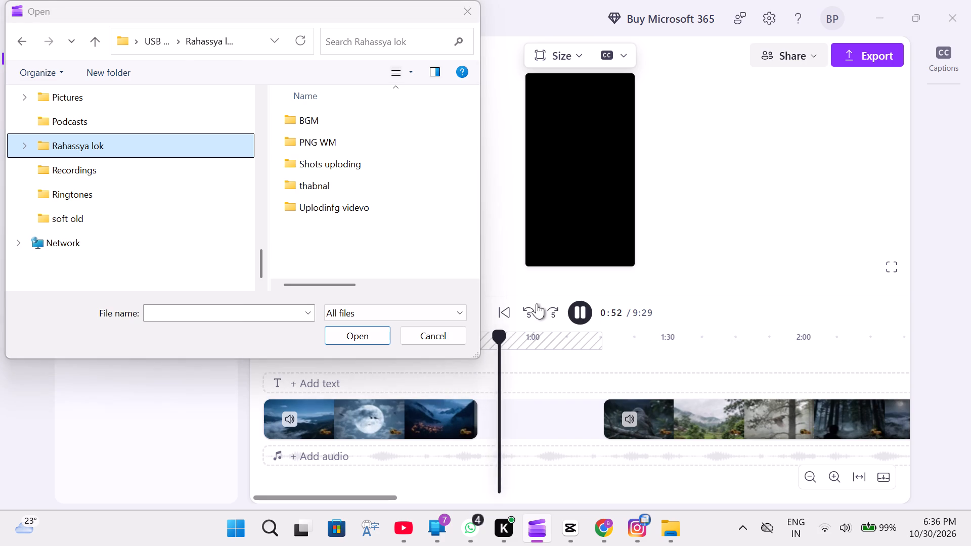
click(354, 126)
double_click(354, 126)
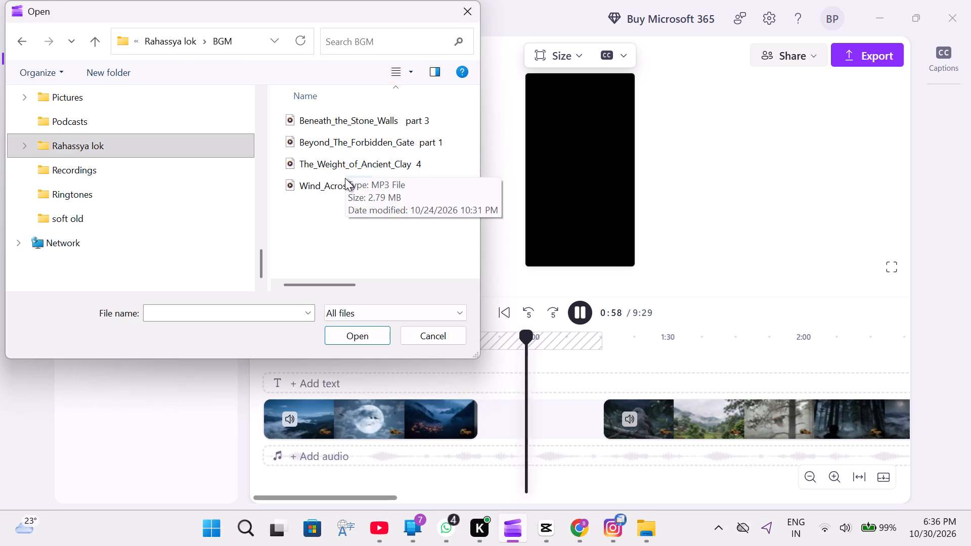
click(22, 42)
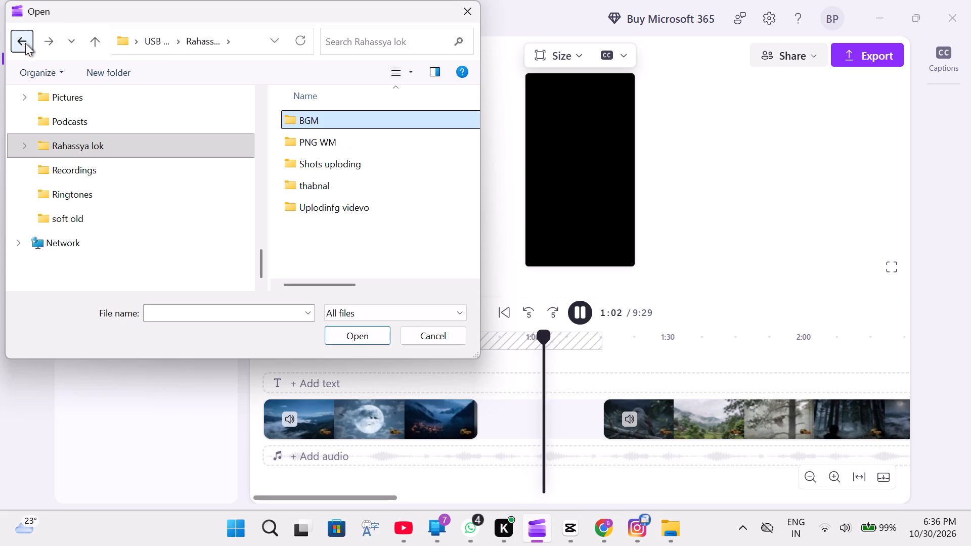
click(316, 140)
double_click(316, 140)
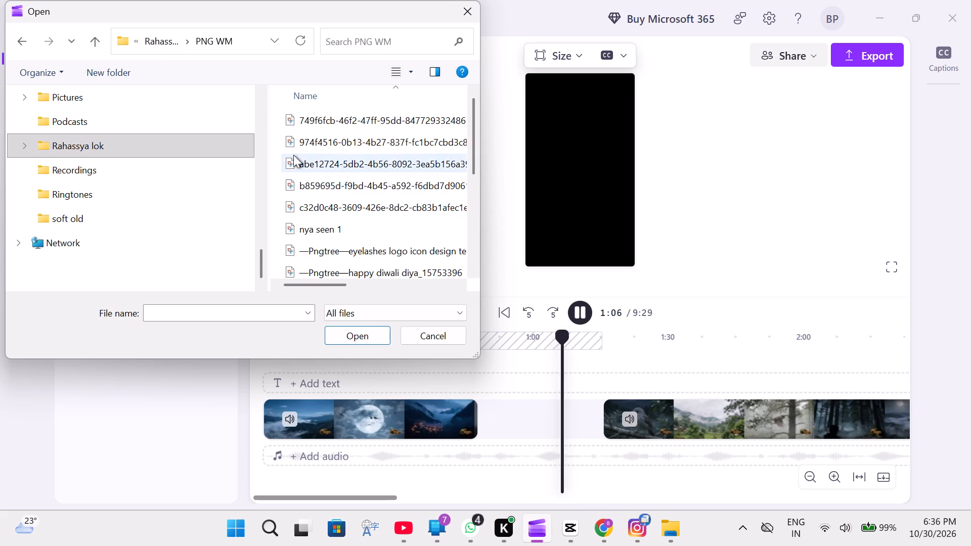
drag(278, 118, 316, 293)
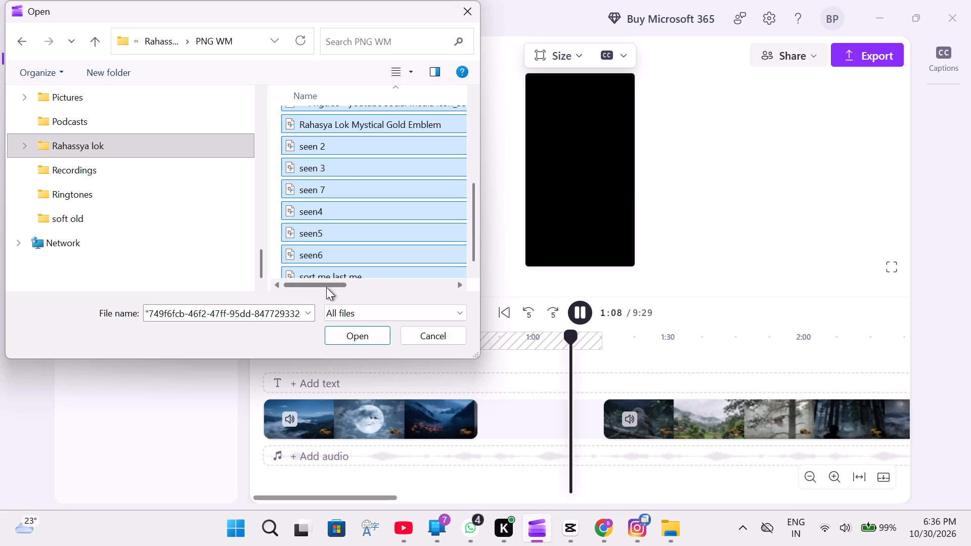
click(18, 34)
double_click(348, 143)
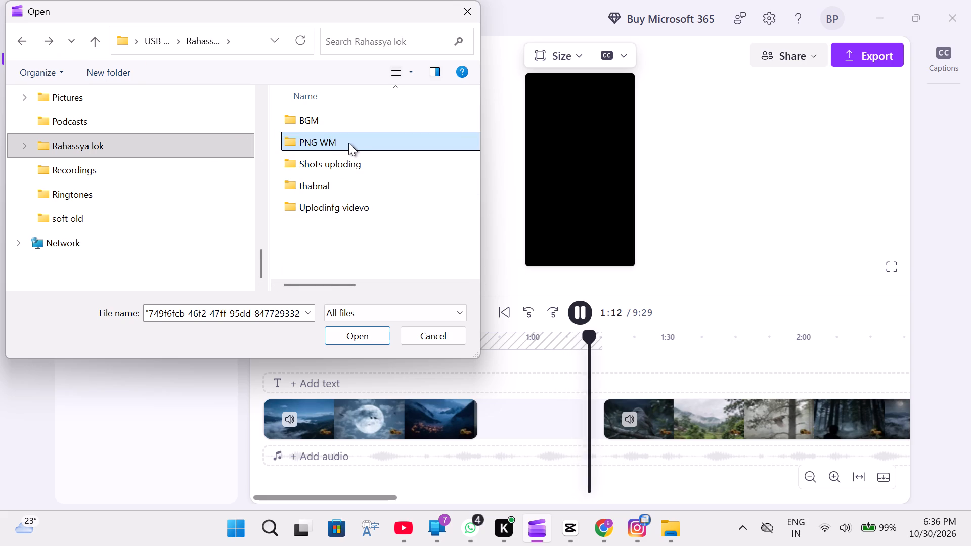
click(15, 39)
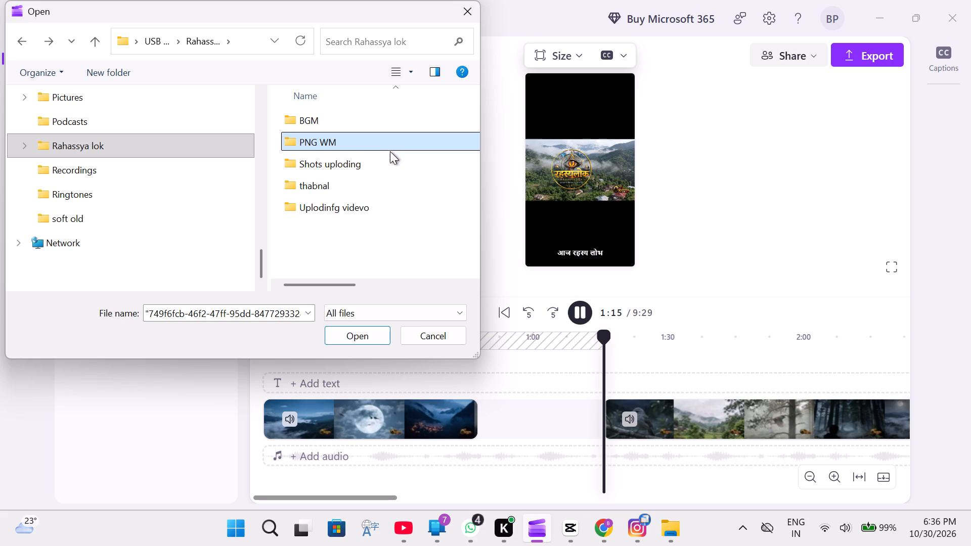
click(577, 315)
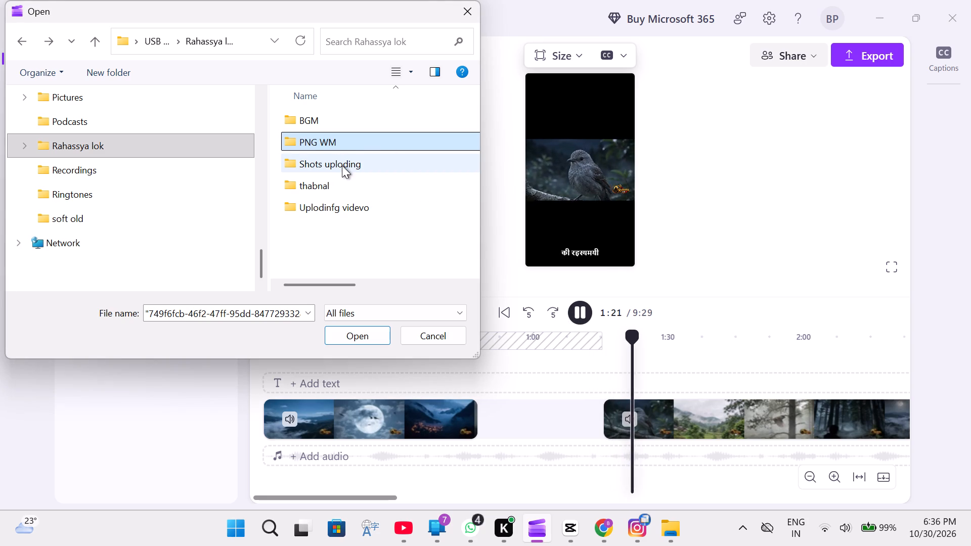
Import the first six images of the PNG WM folder, from 749f6fcb through nya seen 1, into the project media.
double_click(367, 138)
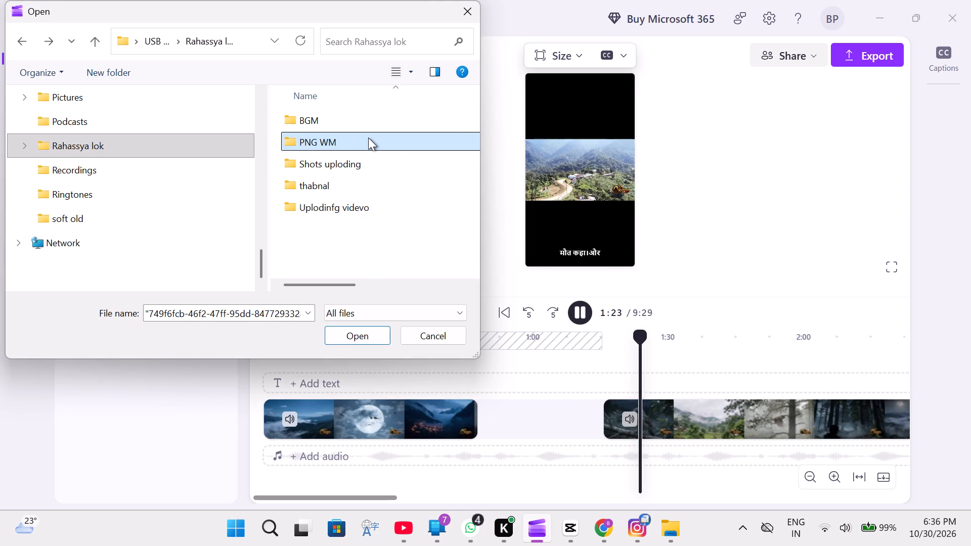
drag(283, 126, 286, 202)
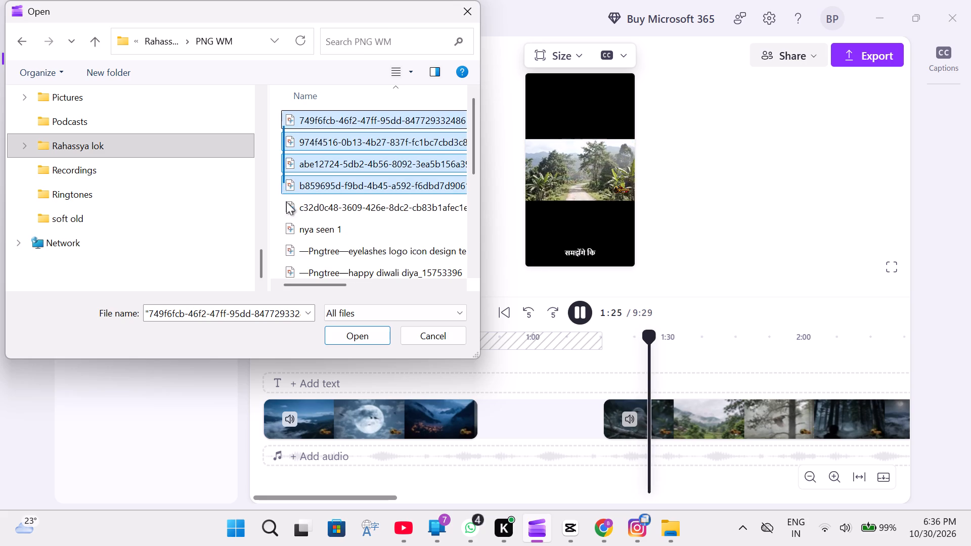
drag(286, 202, 291, 237)
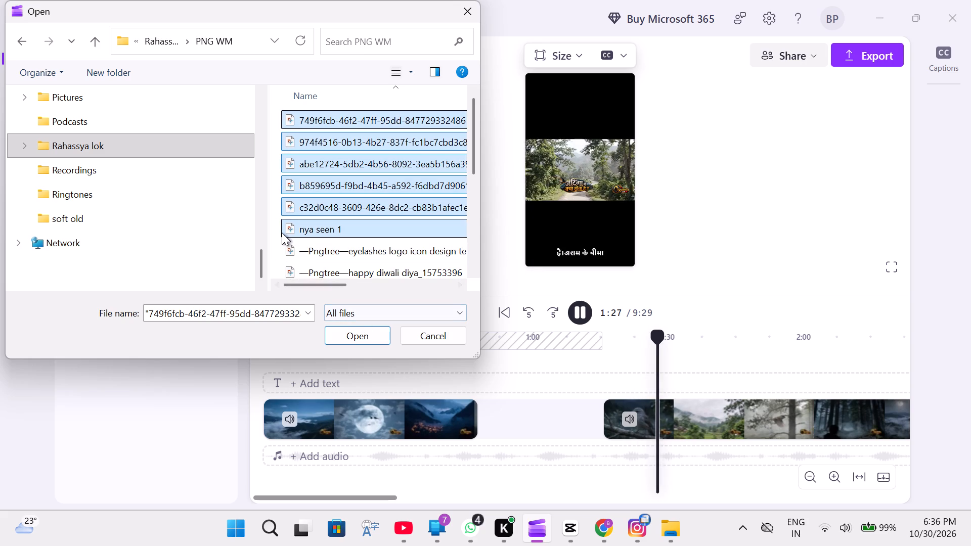
click(340, 336)
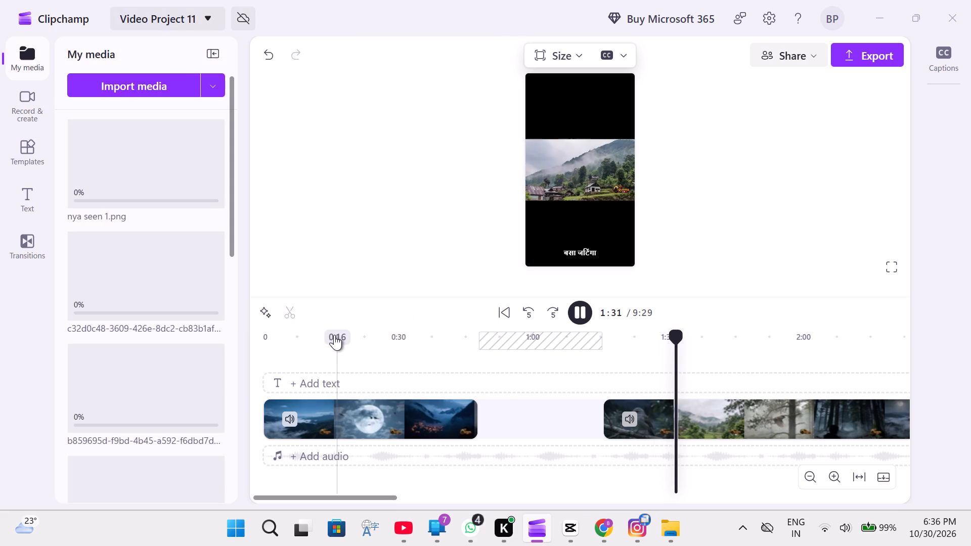
Pause playback and add the 749f6fcb Rahasya Lok logo image to the timeline at 0:48, after the first clip.
click(578, 311)
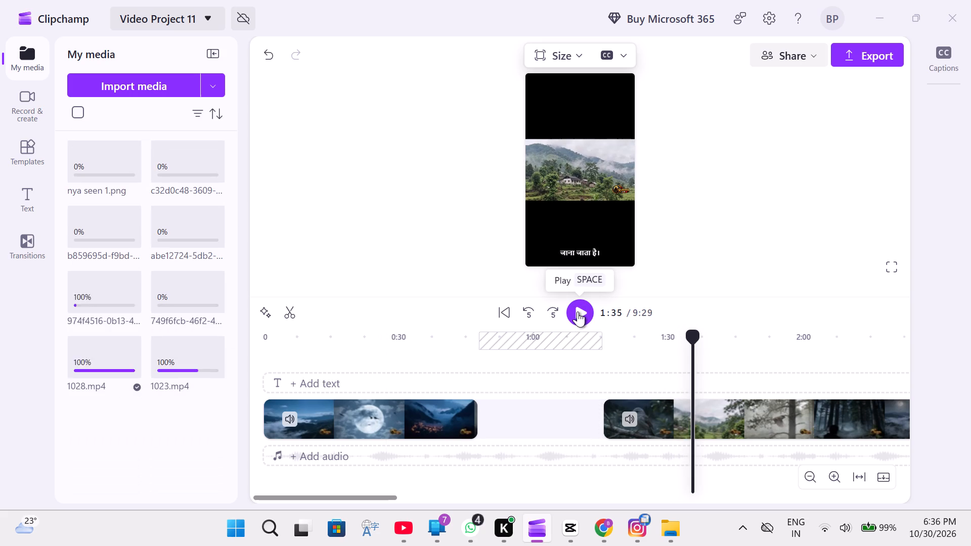
drag(694, 336, 690, 343)
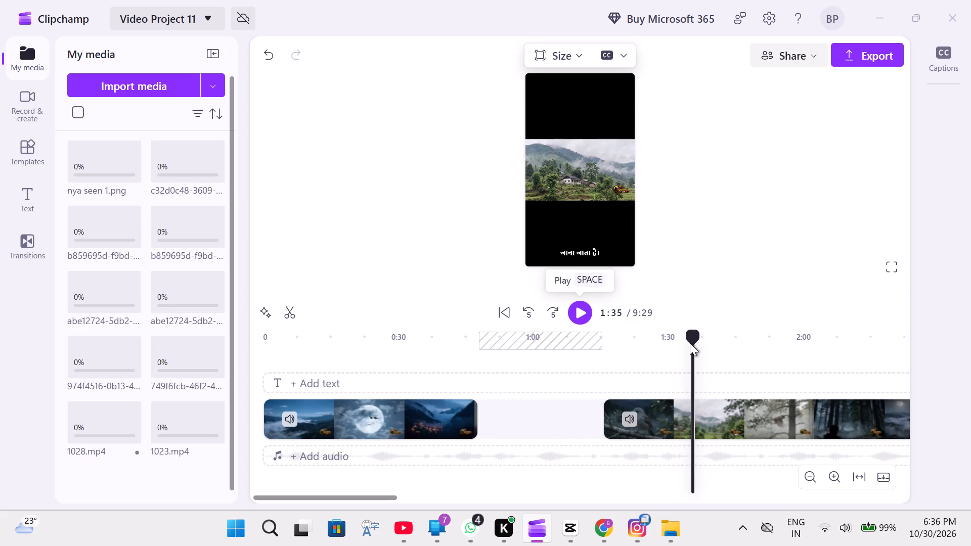
drag(690, 343, 571, 380)
click(570, 380)
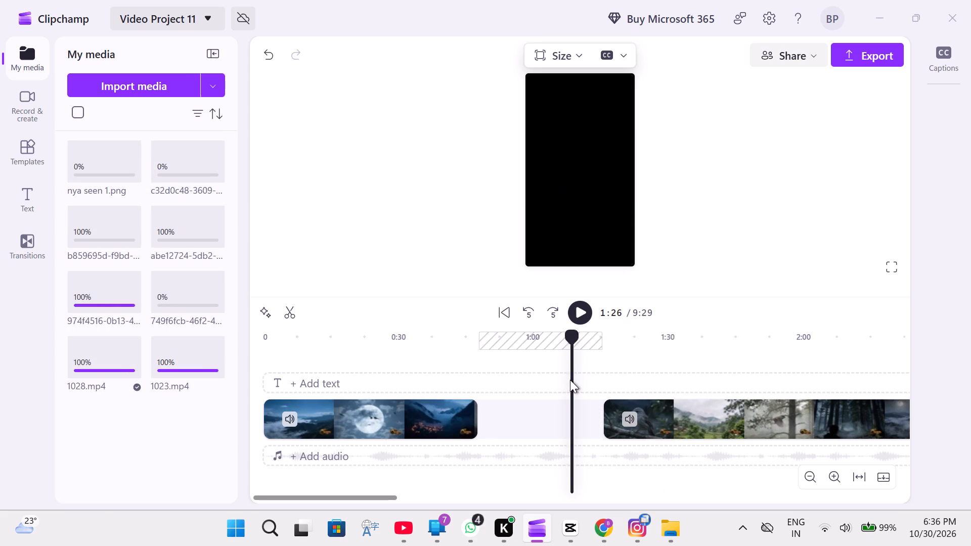
drag(570, 379, 537, 386)
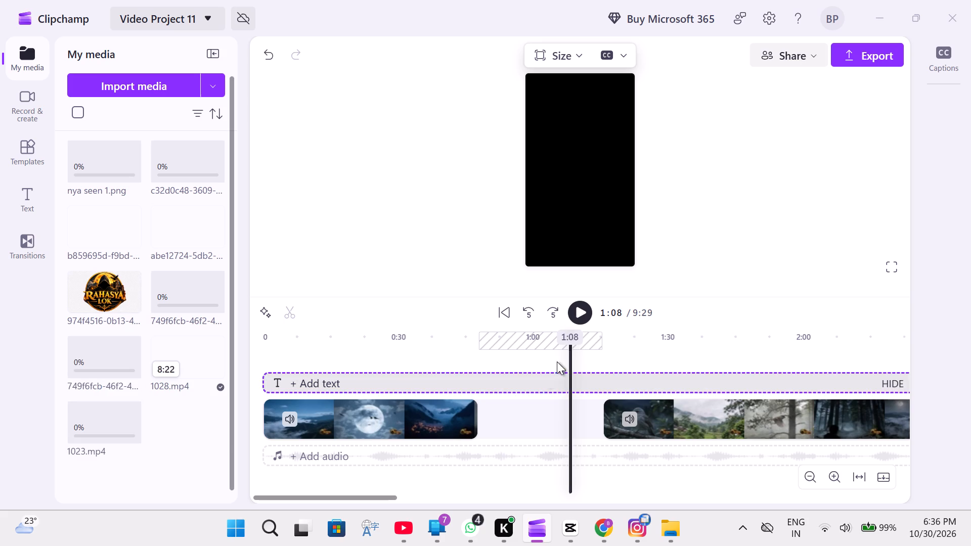
click(481, 351)
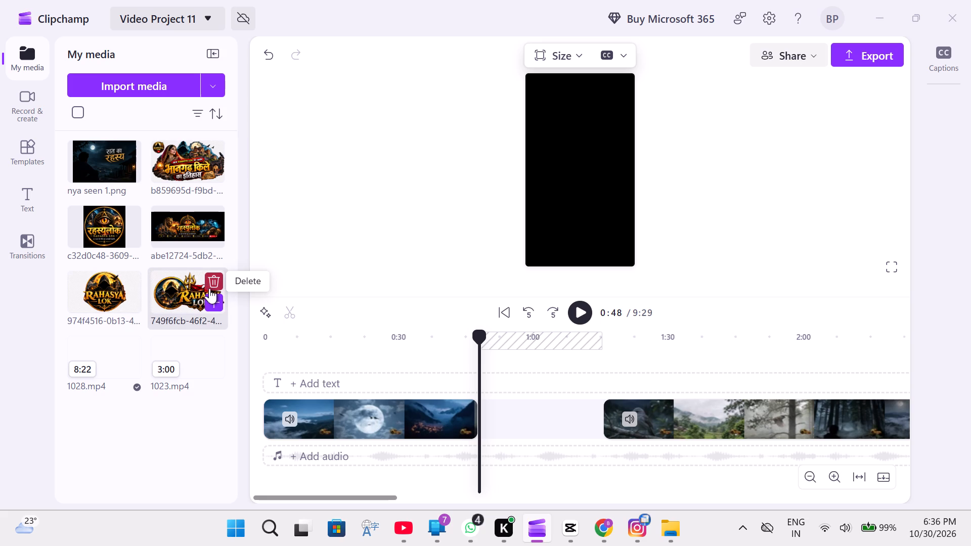
scroll(209, 288, down, 1)
click(185, 297)
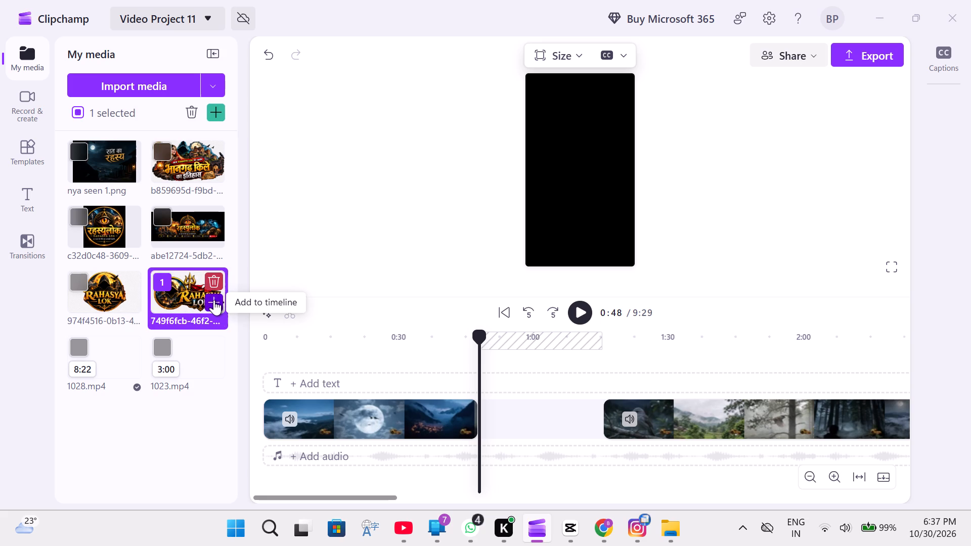
click(214, 300)
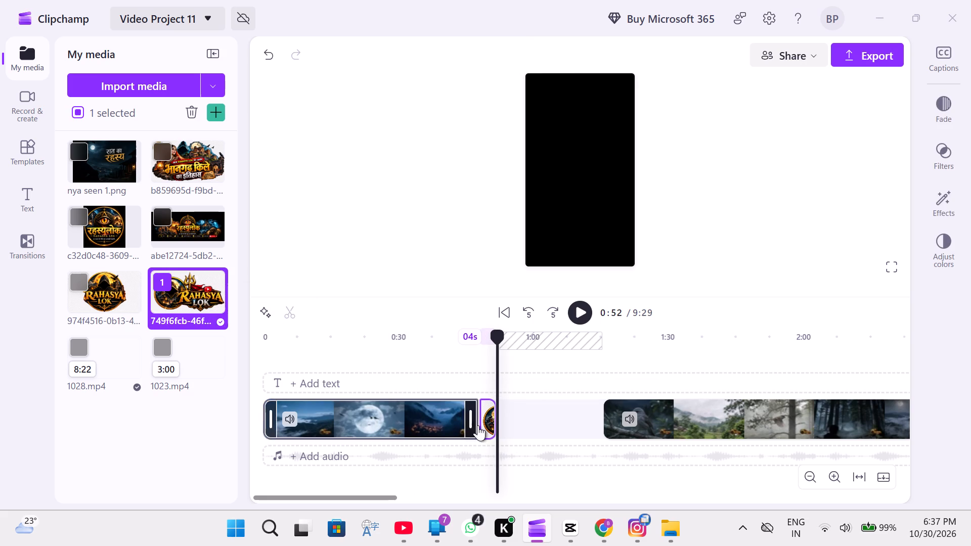
Move the logo image onto a new track above the first video clip, ending at about 0:48.
drag(489, 423, 484, 406)
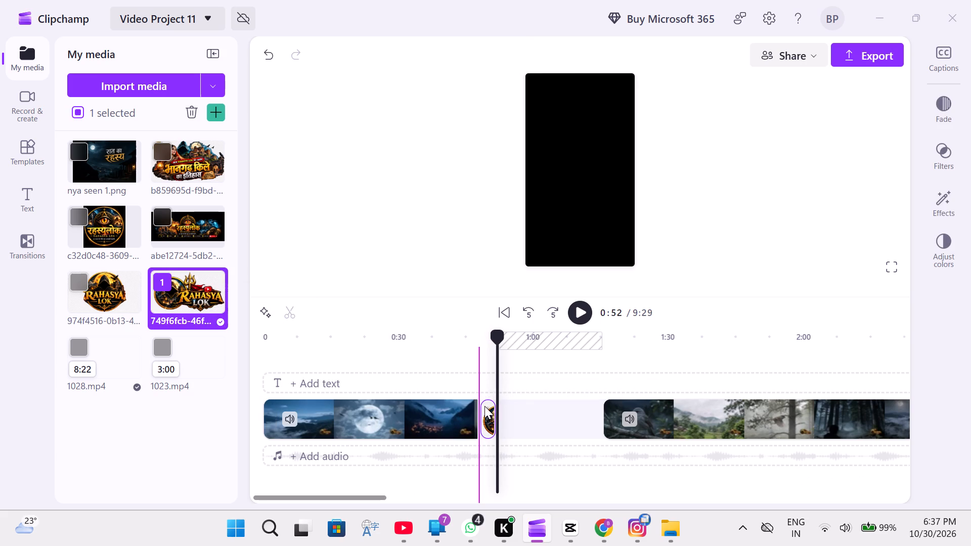
drag(484, 406, 484, 405)
click(829, 486)
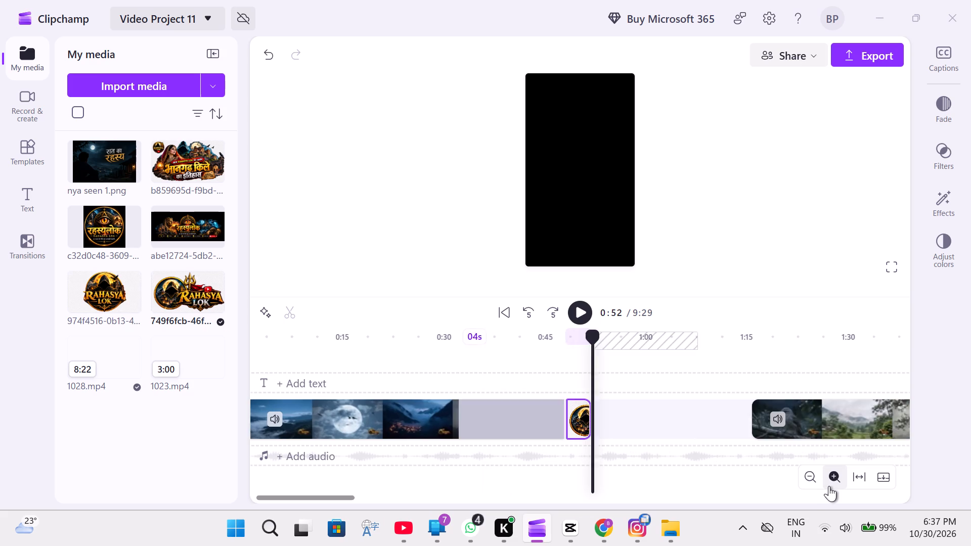
click(833, 483)
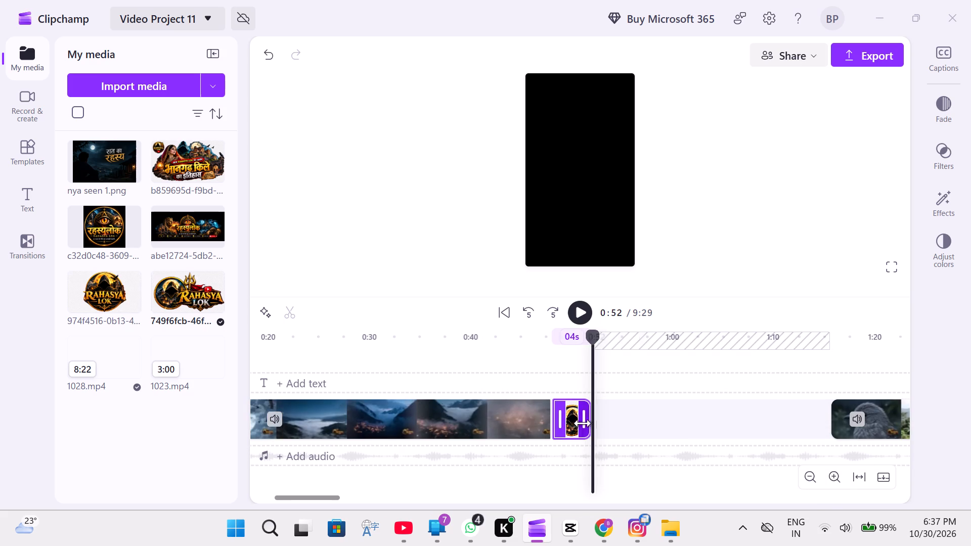
drag(572, 422, 564, 399)
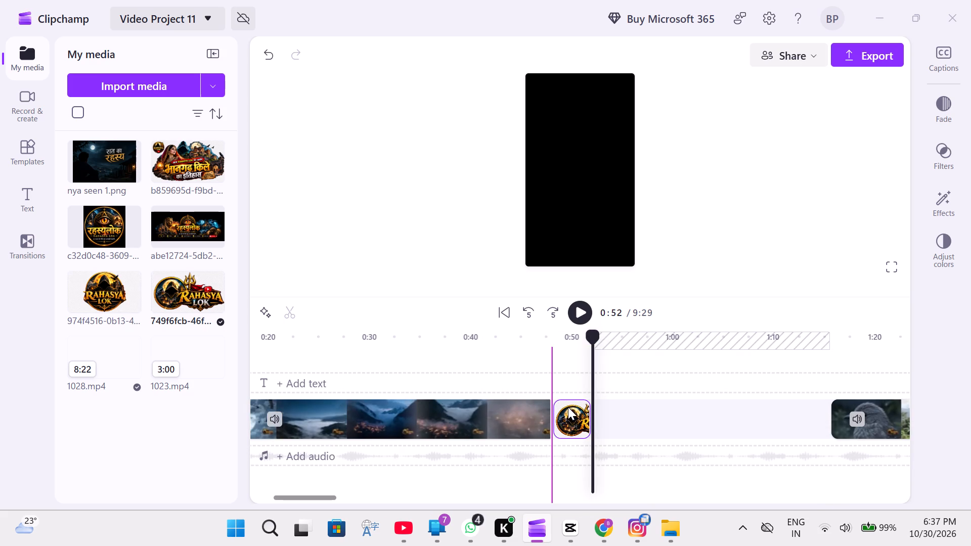
drag(569, 414, 563, 393)
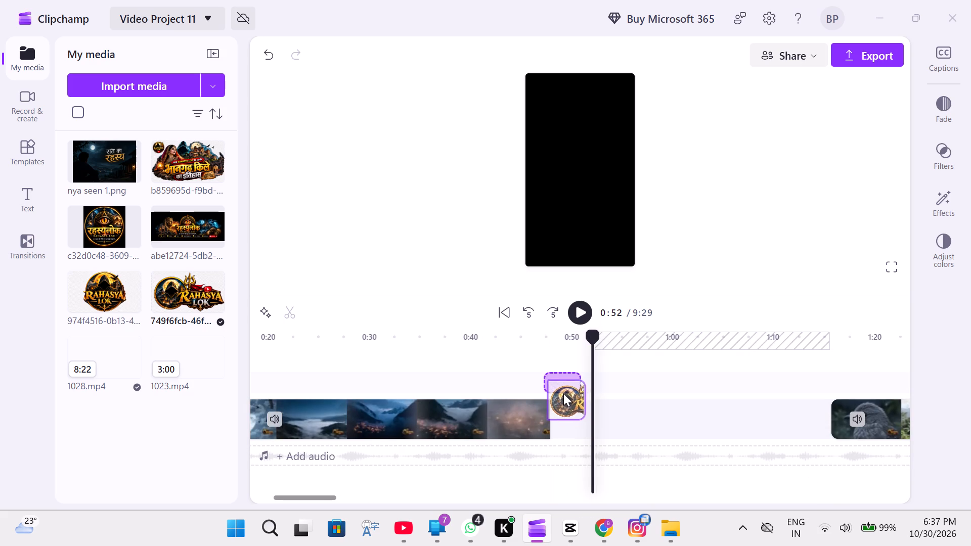
drag(563, 393, 531, 378)
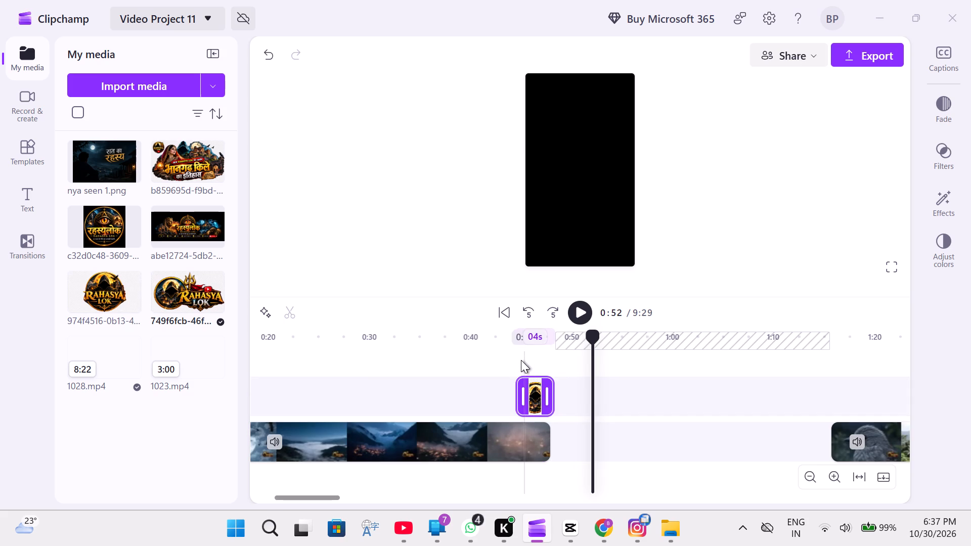
Extend the logo image's start earlier along the first clip, to a duration of about 35 s.
drag(523, 398, 470, 404)
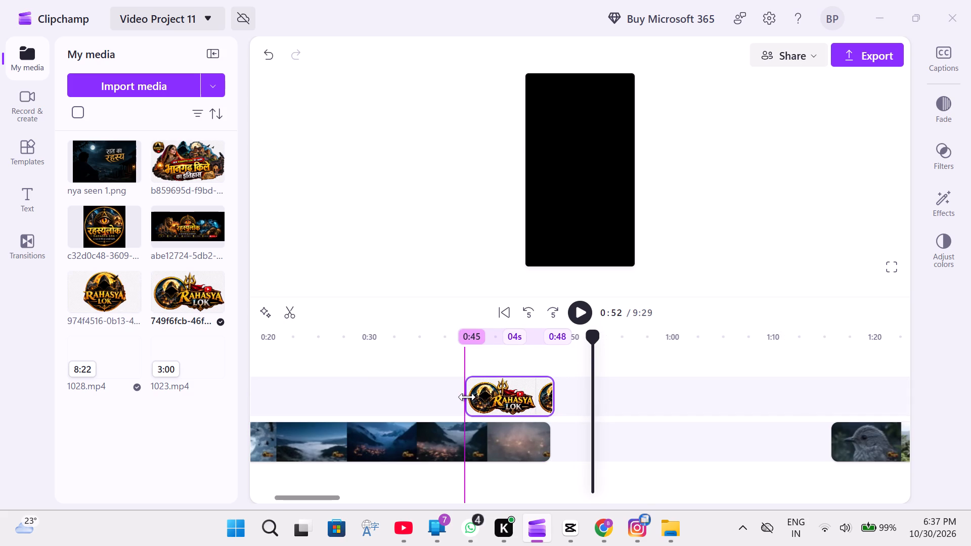
drag(467, 397, 418, 407)
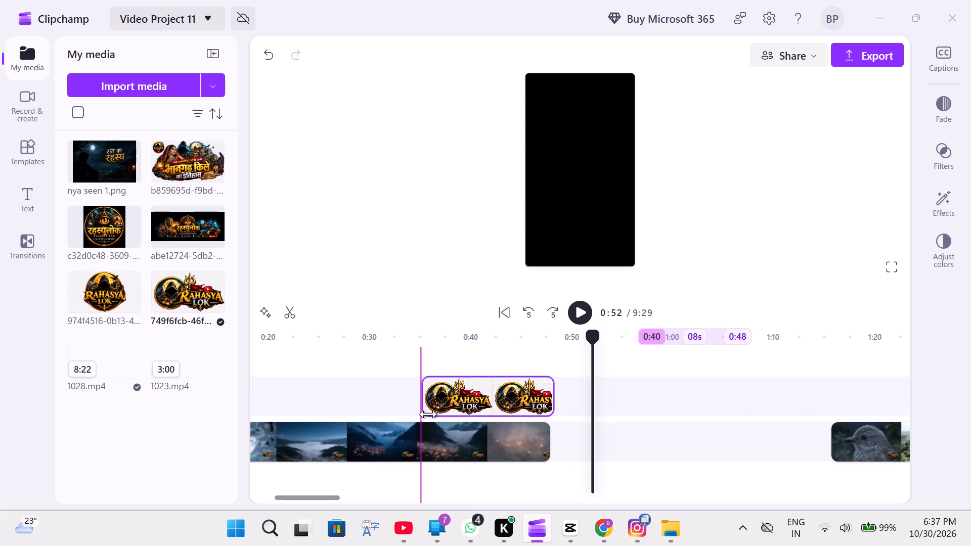
drag(426, 400, 322, 413)
drag(322, 413, 228, 412)
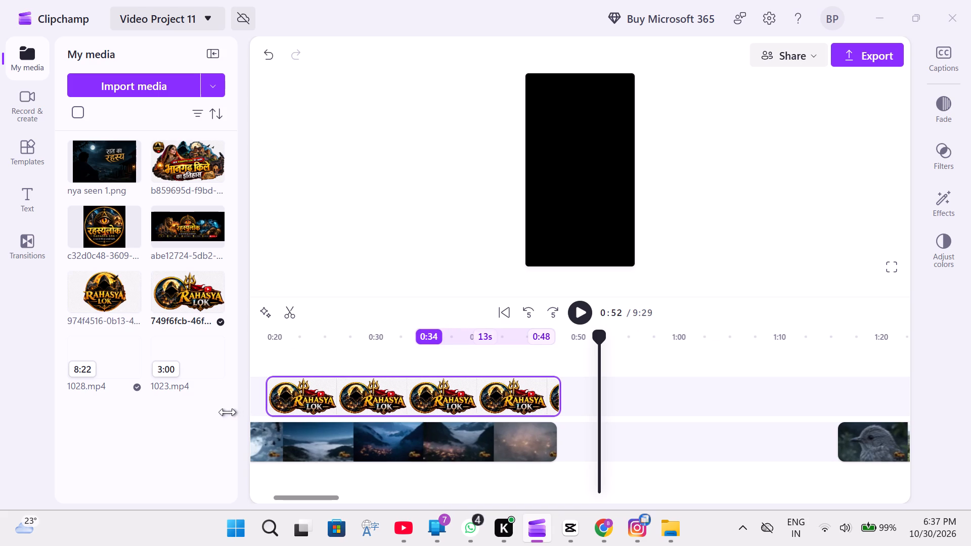
drag(228, 412, 214, 414)
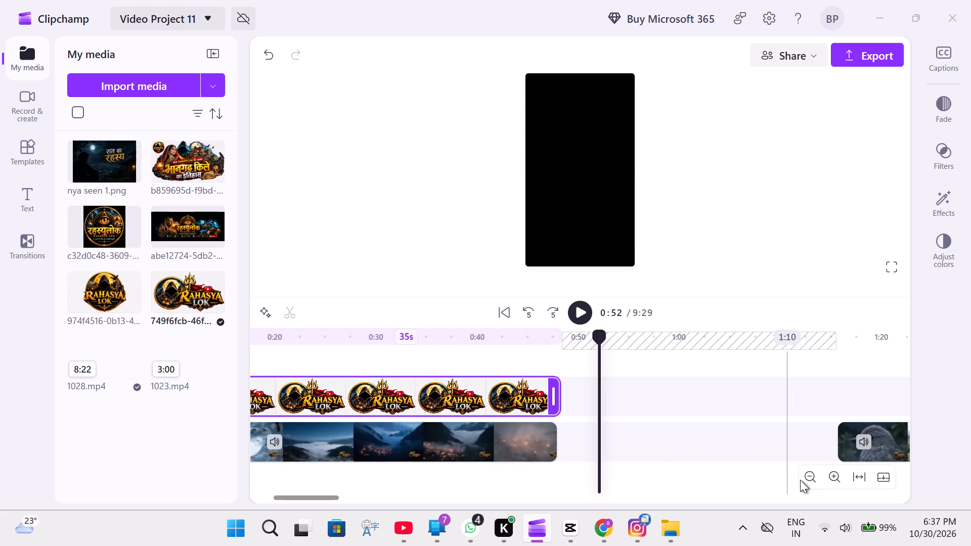
Extend the logo image's start to the beginning of the timeline, for a duration of 48 s over the first clip.
click(807, 477)
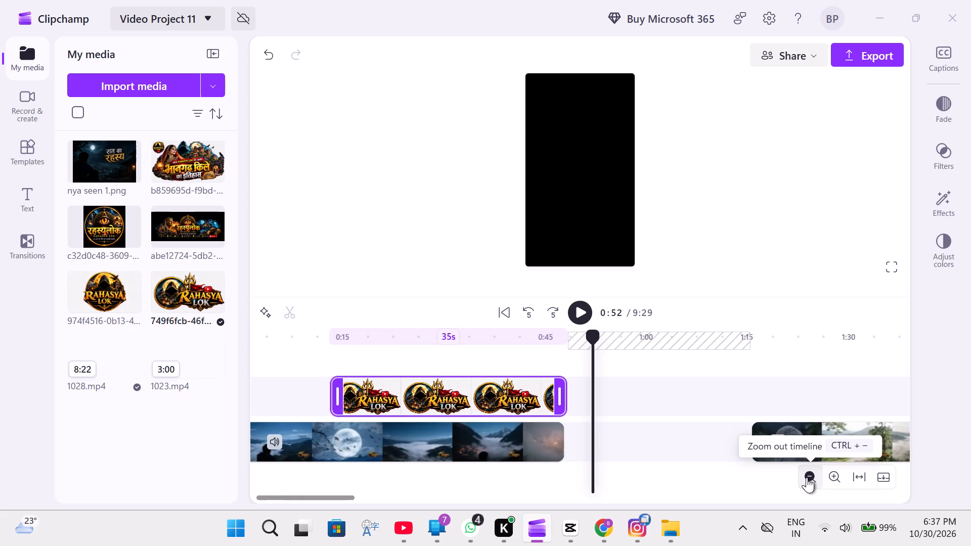
click(807, 477)
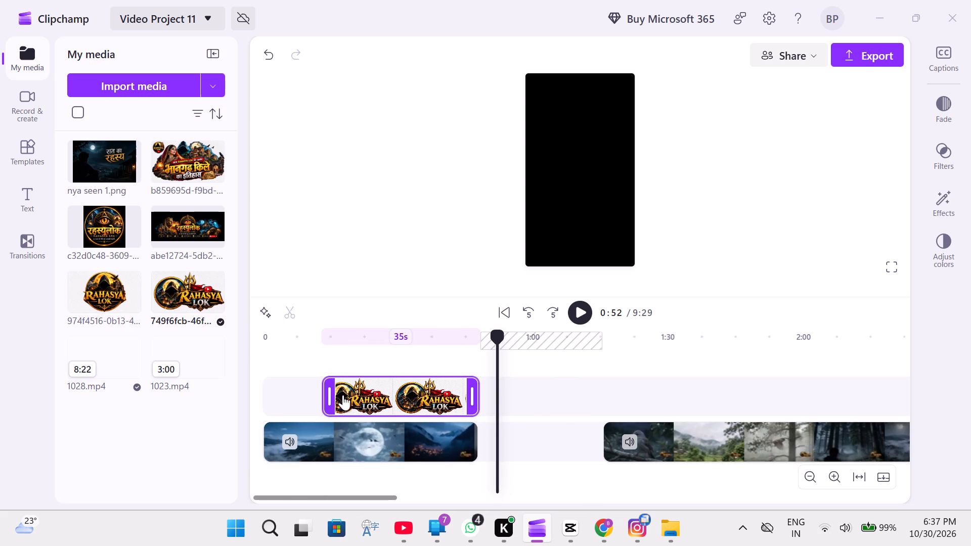
drag(327, 395, 252, 405)
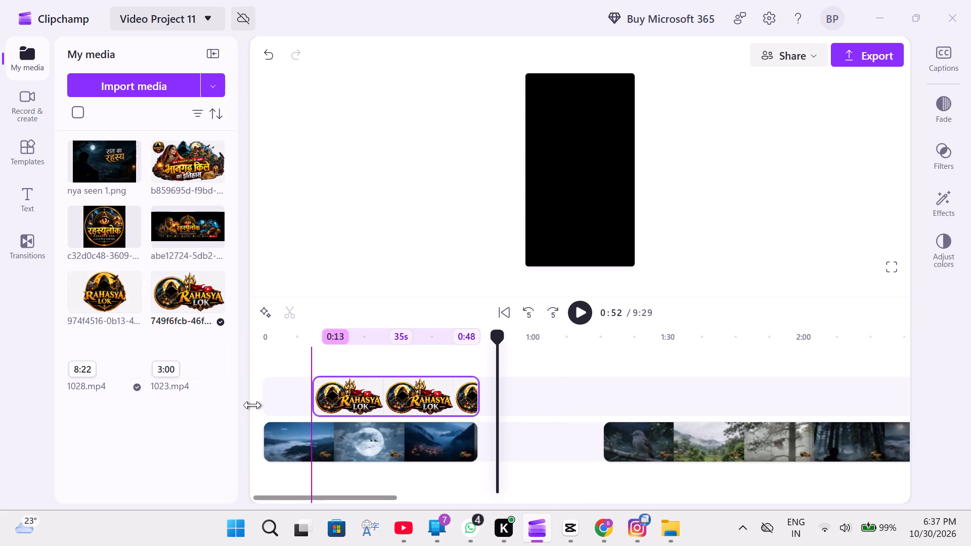
drag(252, 405, 239, 409)
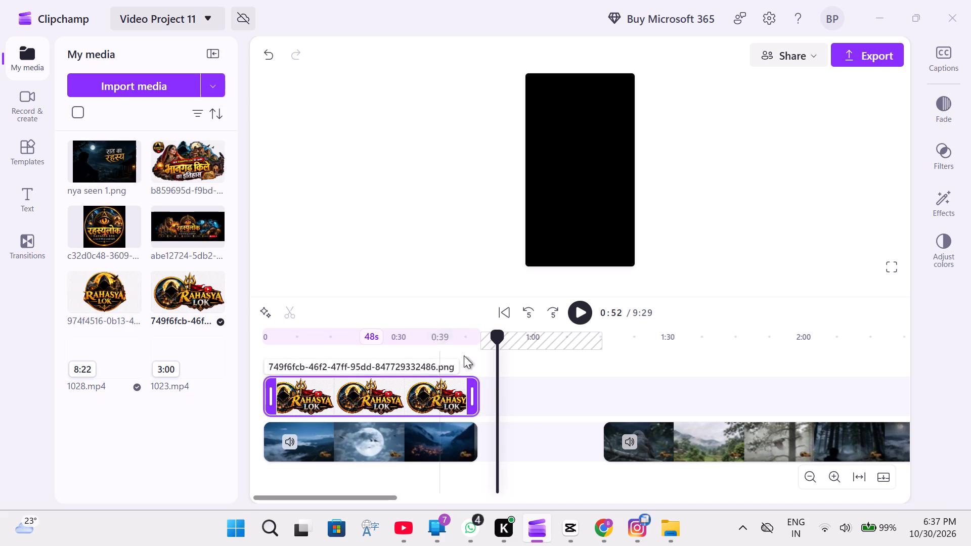
Move the playhead to 0:00 and open the additional options of the logo image in the preview.
drag(491, 337, 330, 352)
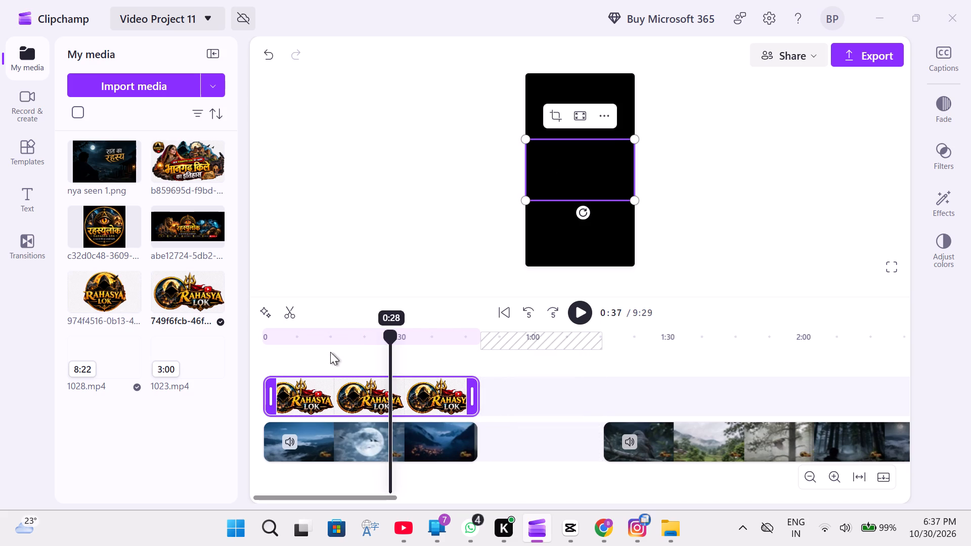
drag(330, 352, 201, 375)
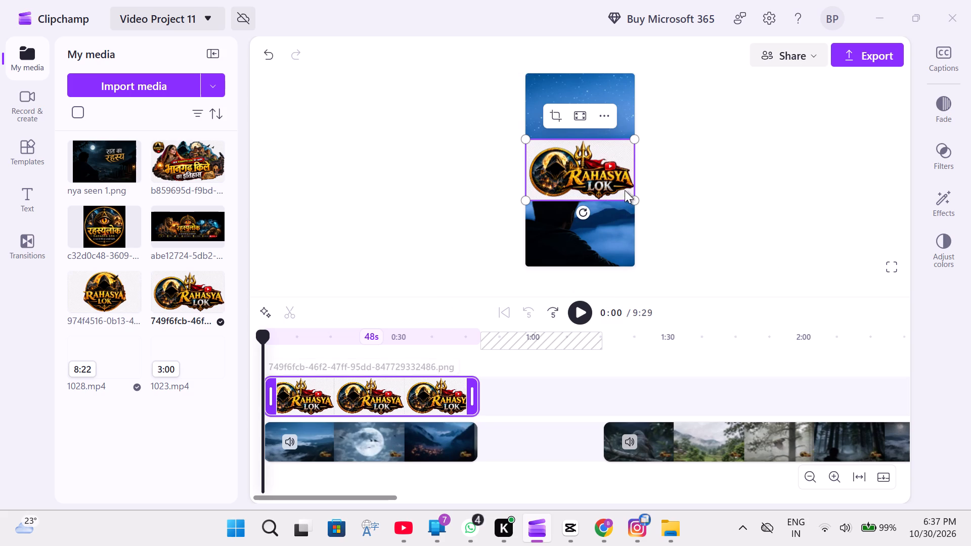
right_click(584, 163)
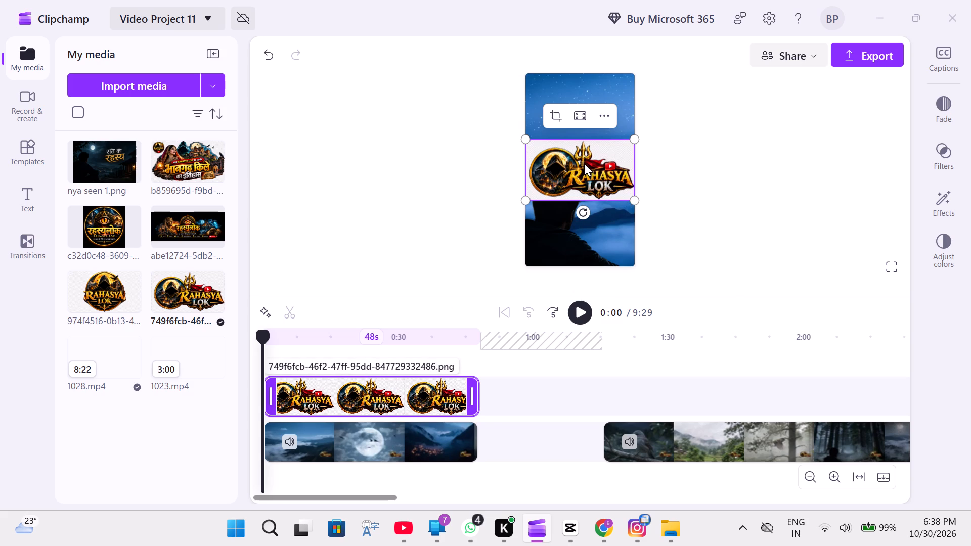
scroll(673, 376, down, 1)
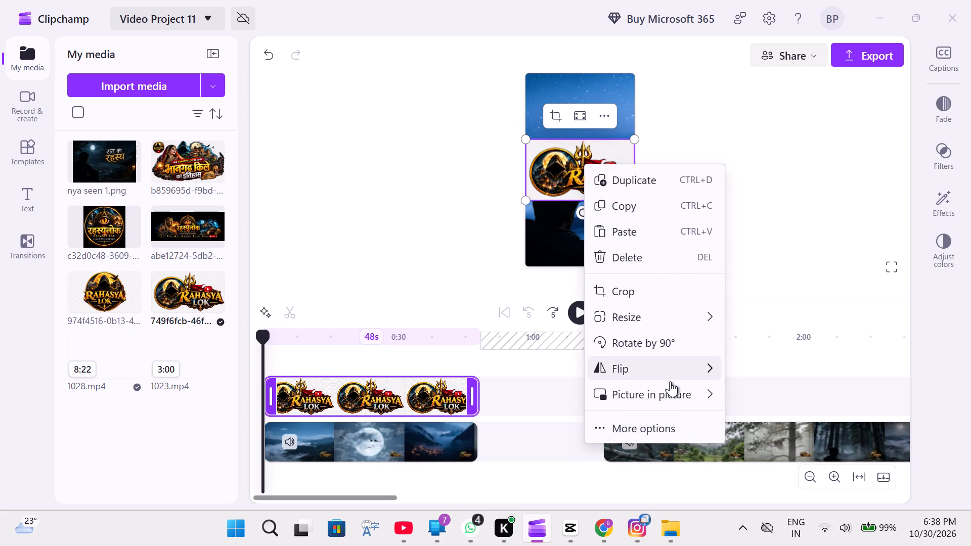
click(678, 419)
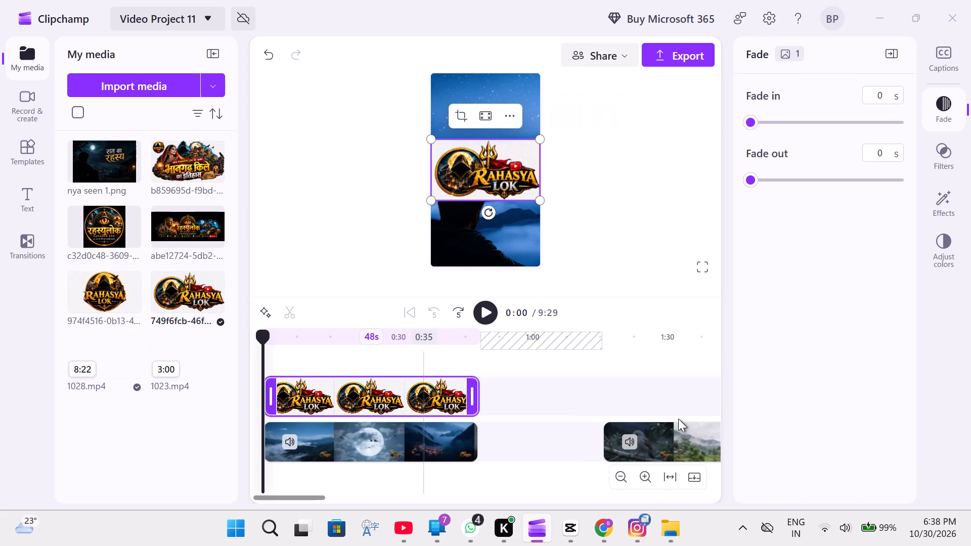
Examine the editing options available for the logo image, both in the preview and on the timeline.
right_click(516, 170)
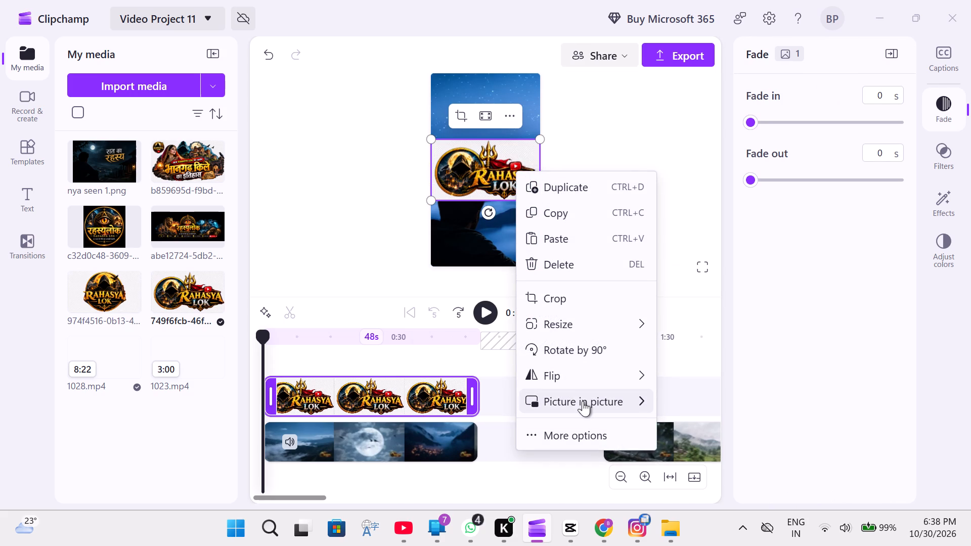
click(579, 430)
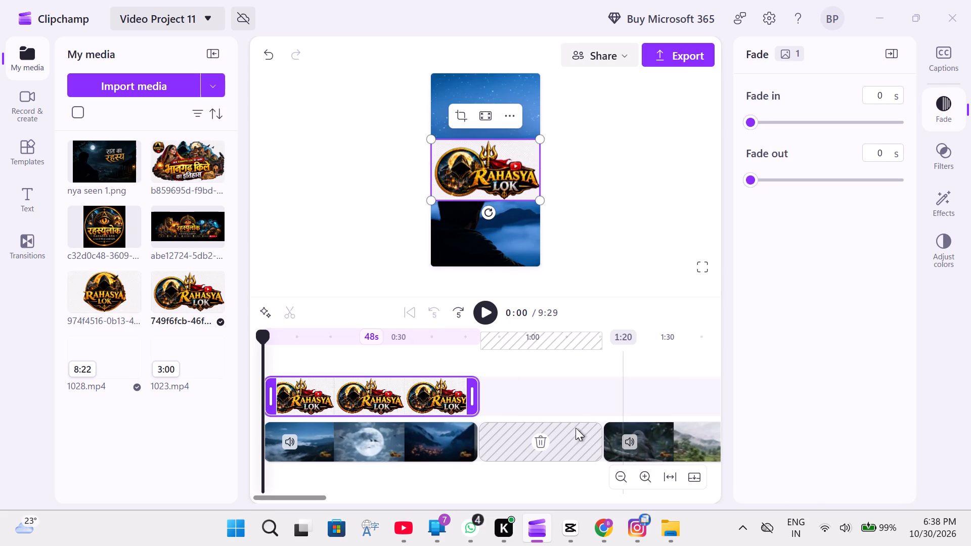
click(490, 173)
right_click(490, 173)
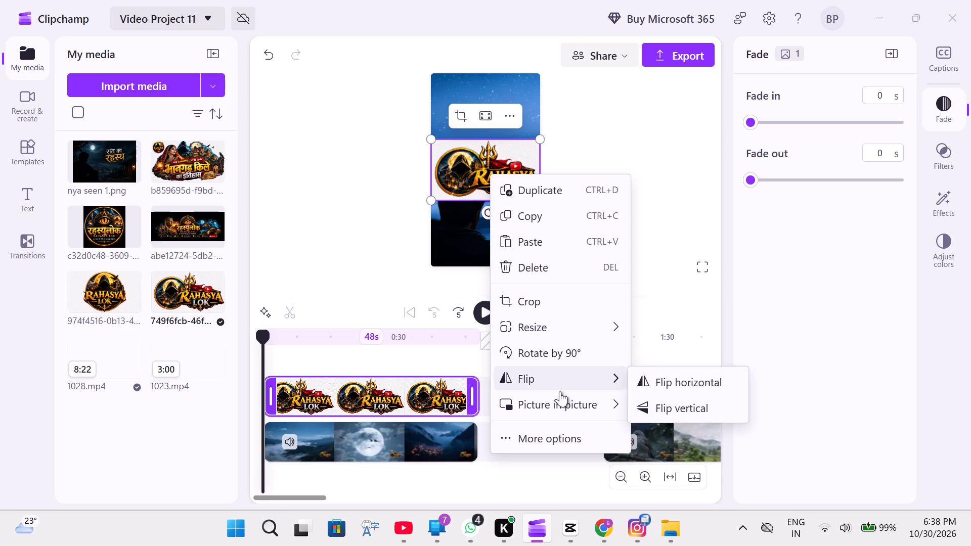
scroll(555, 408, down, 1)
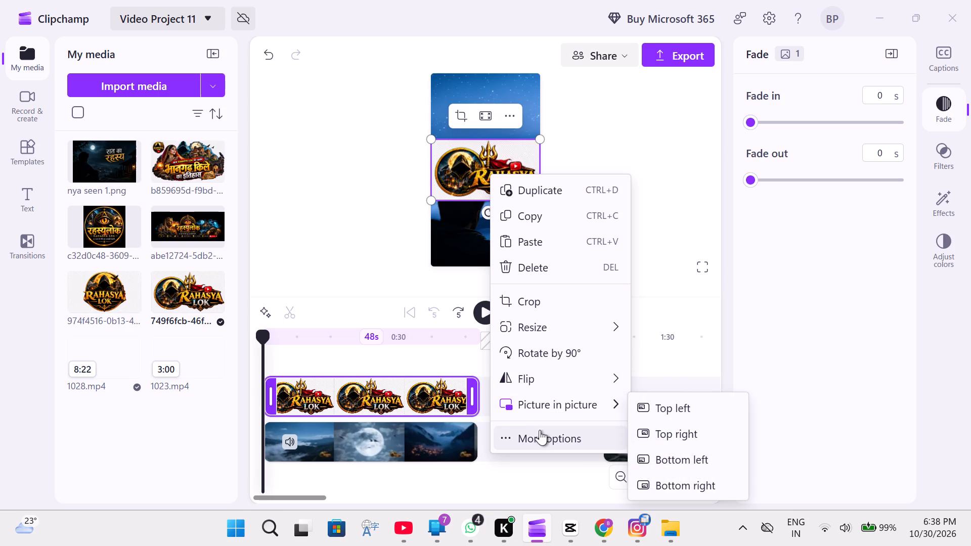
click(515, 437)
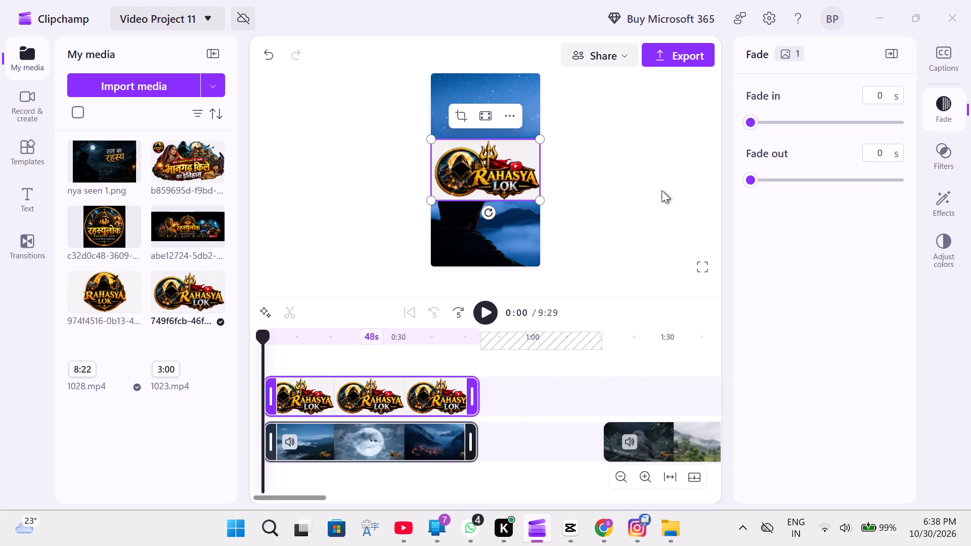
click(661, 190)
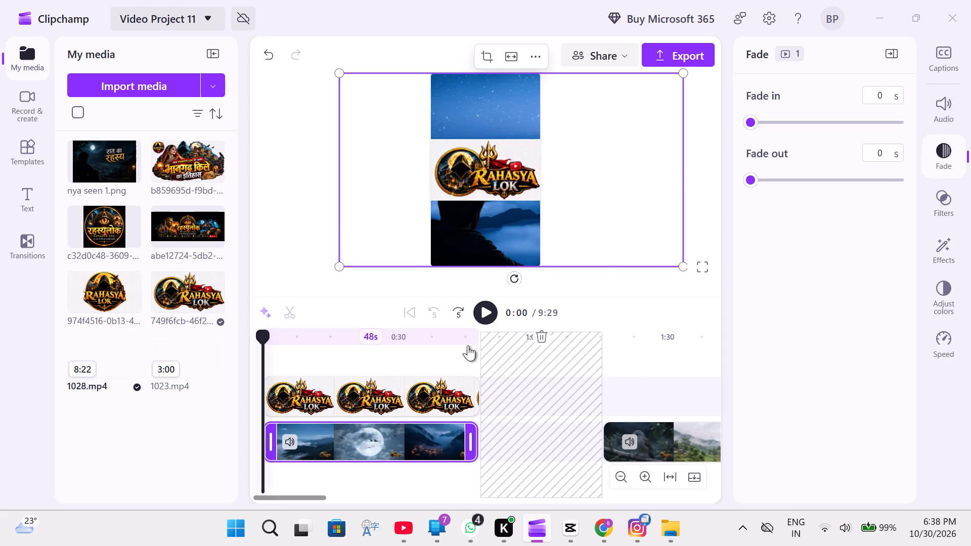
click(386, 388)
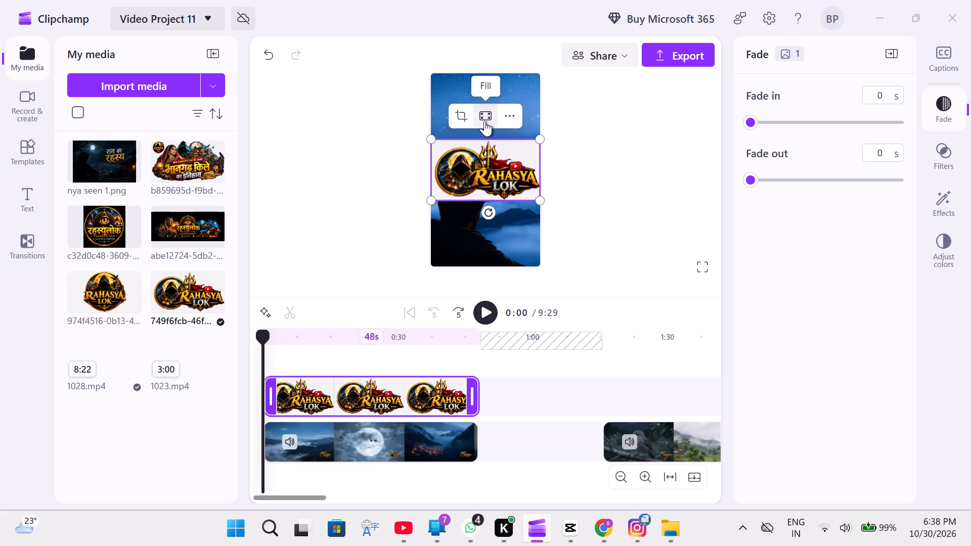
click(508, 112)
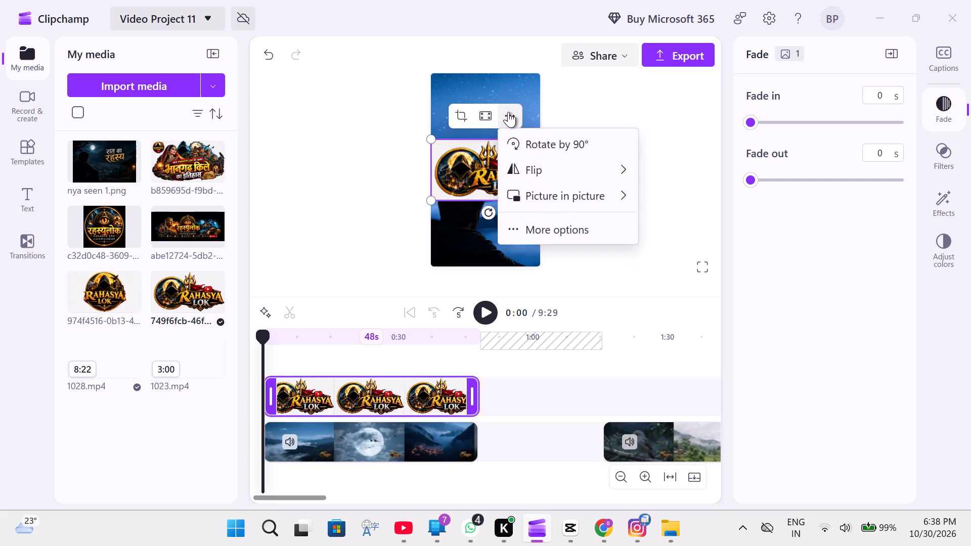
click(565, 231)
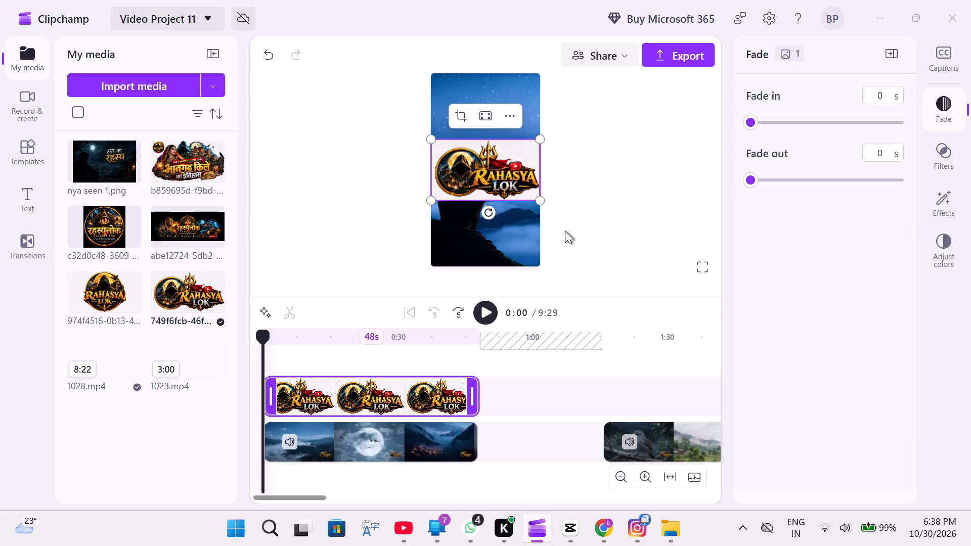
click(515, 118)
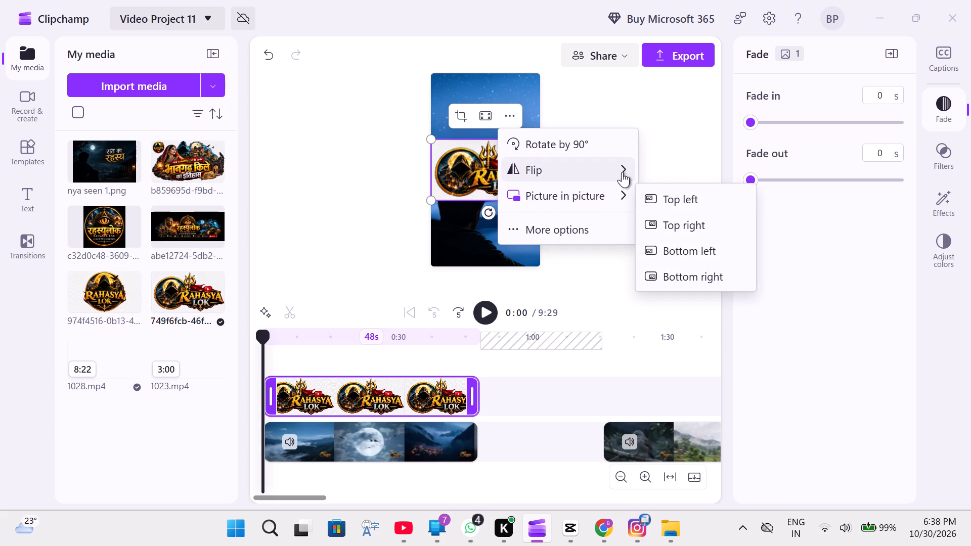
click(600, 220)
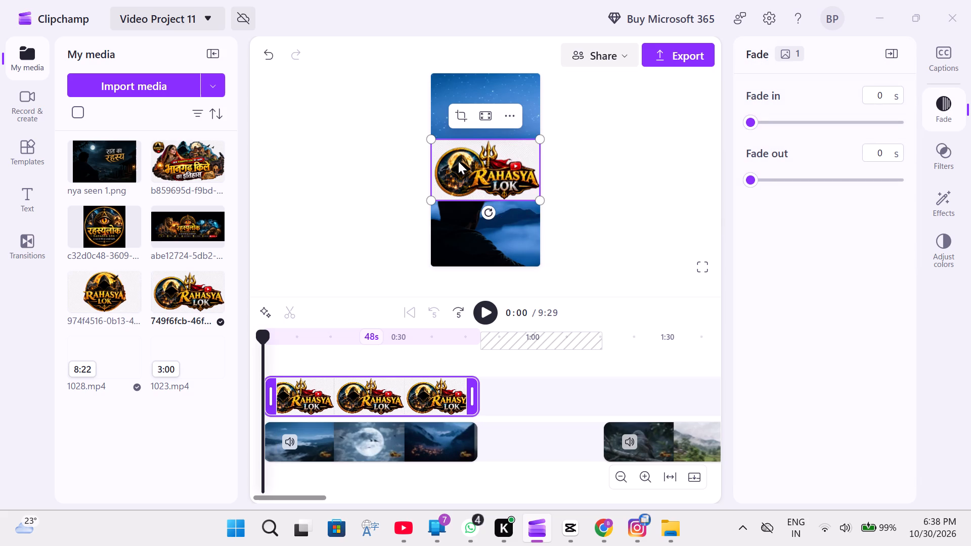
click(457, 157)
right_click(457, 157)
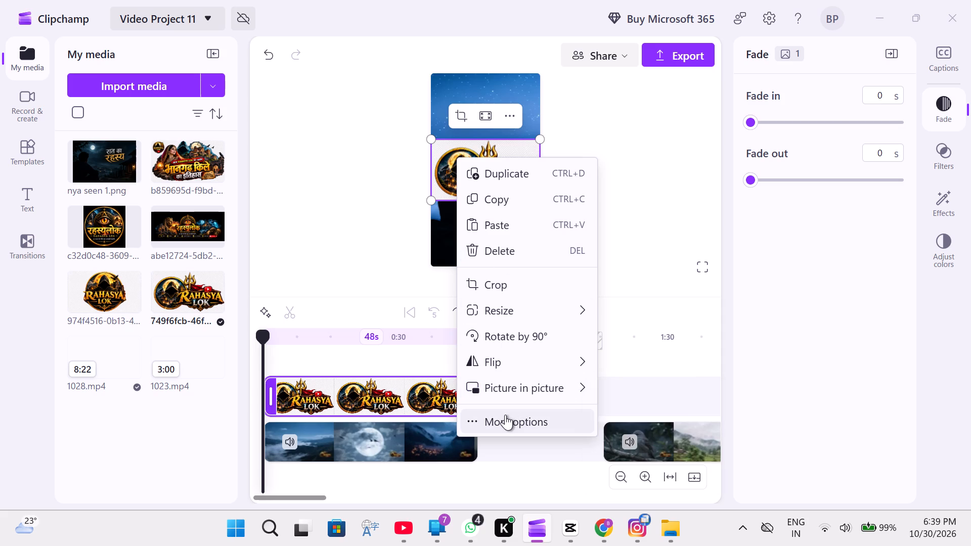
click(487, 418)
click(669, 212)
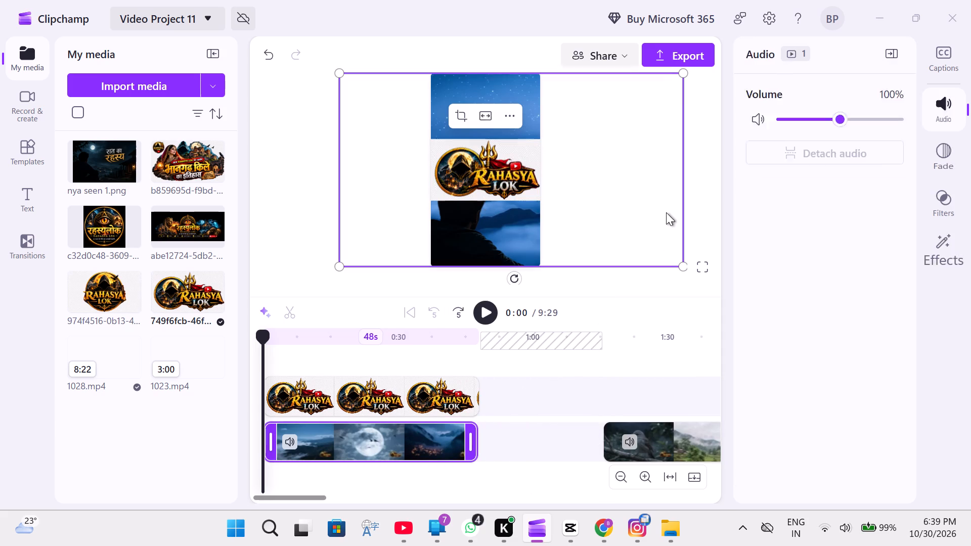
click(523, 179)
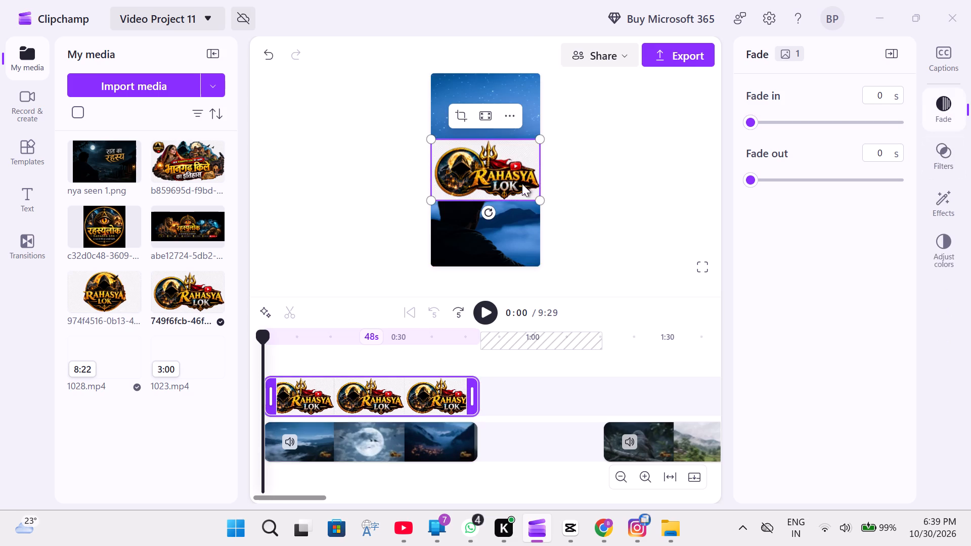
click(385, 400)
right_click(383, 399)
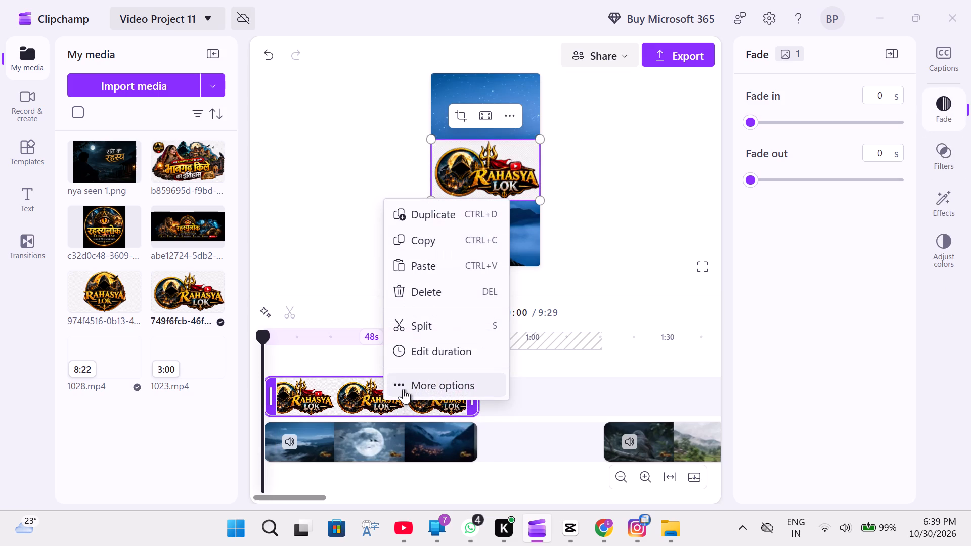
click(403, 389)
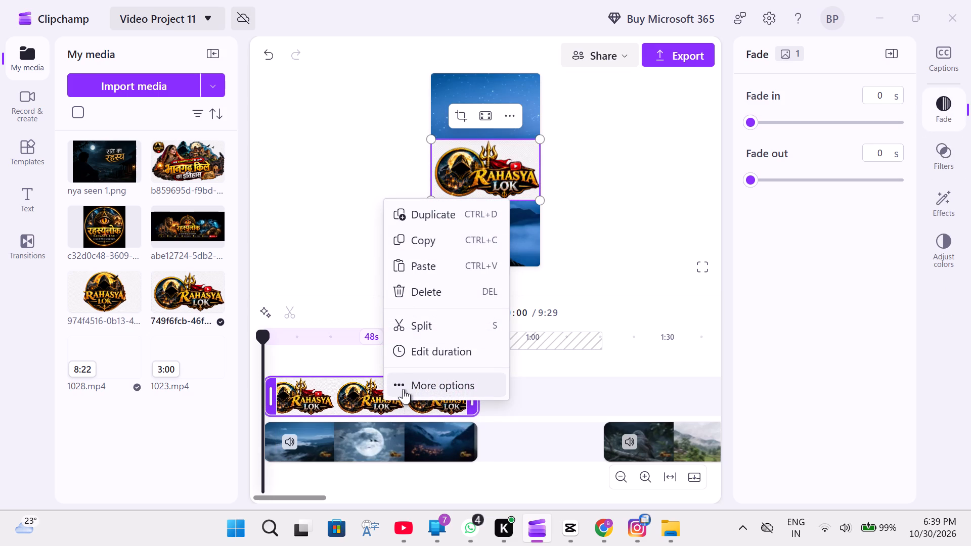
click(403, 389)
right_click(403, 389)
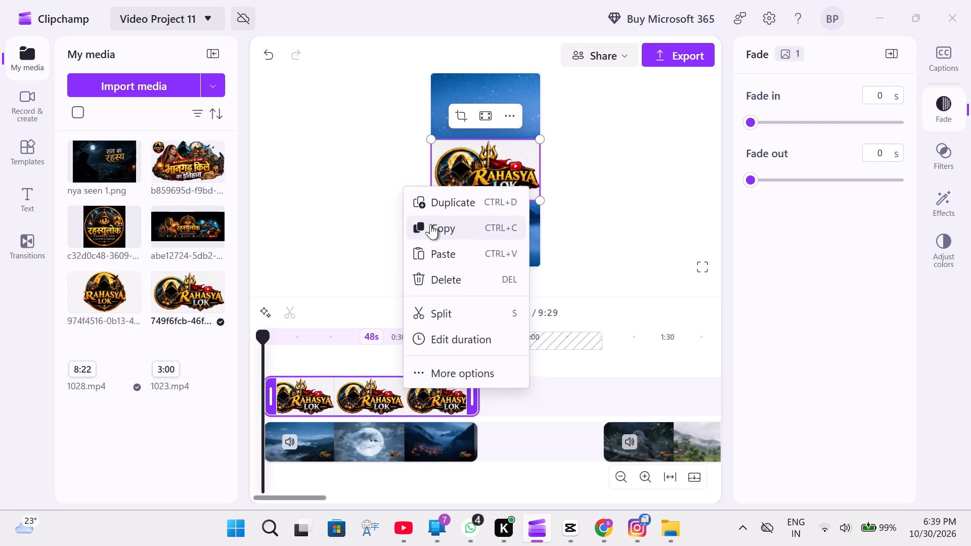
click(586, 131)
click(510, 165)
click(510, 165)
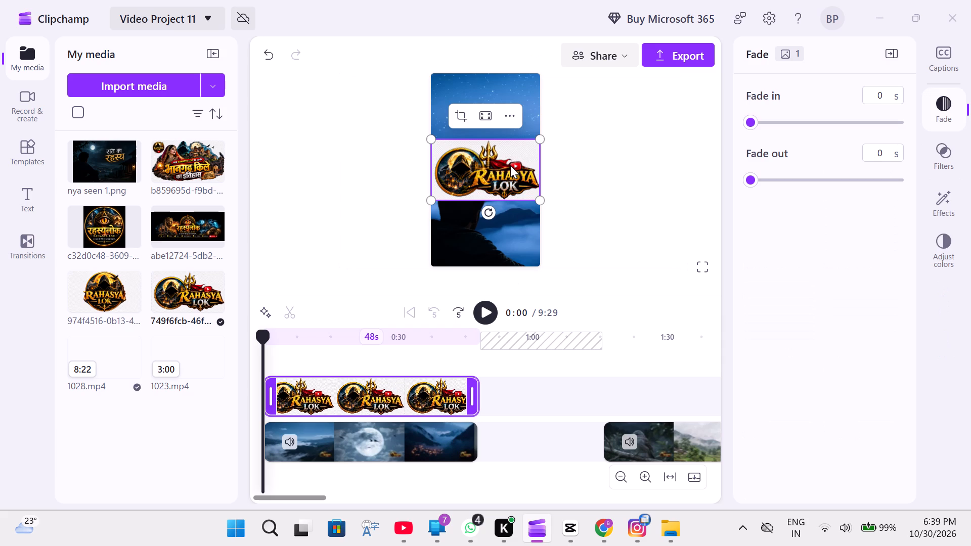
click(510, 165)
right_click(510, 165)
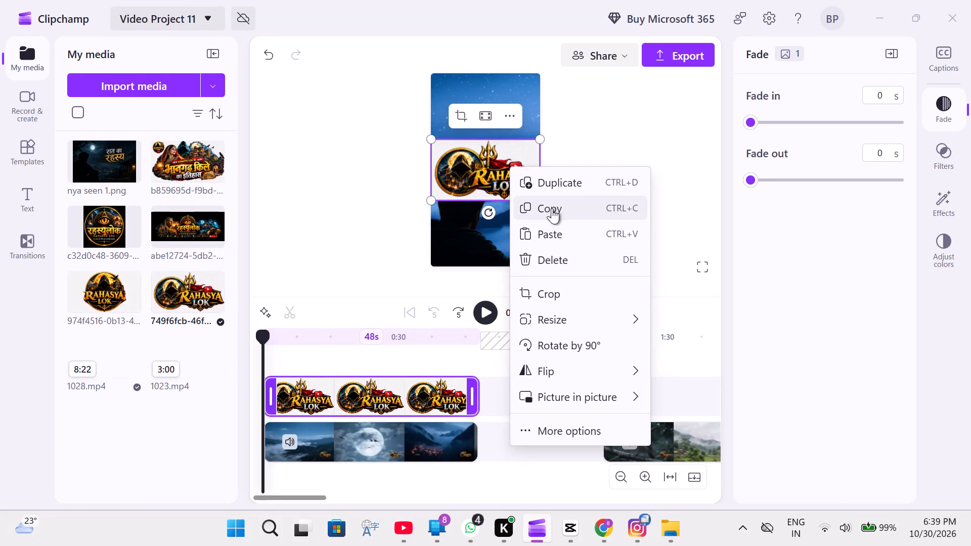
scroll(567, 236, down, 5)
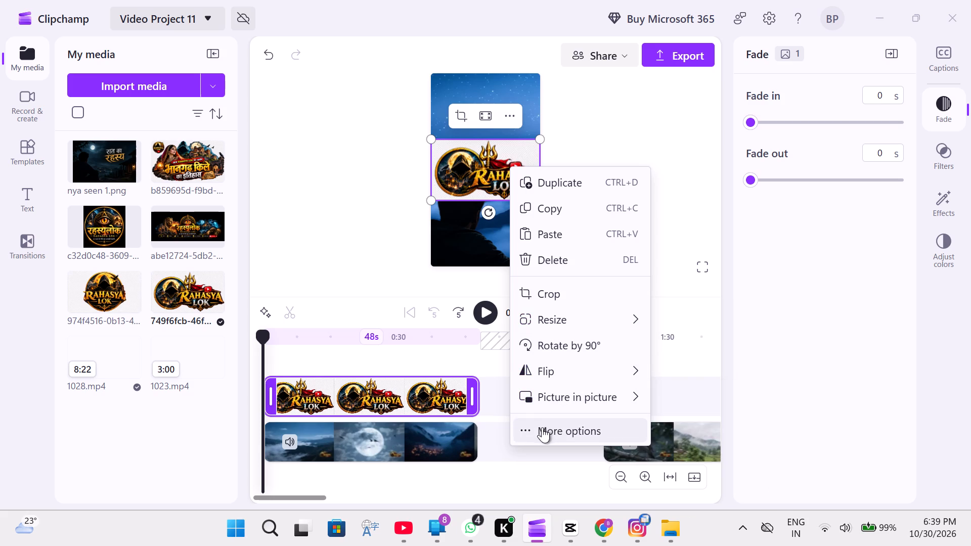
click(528, 435)
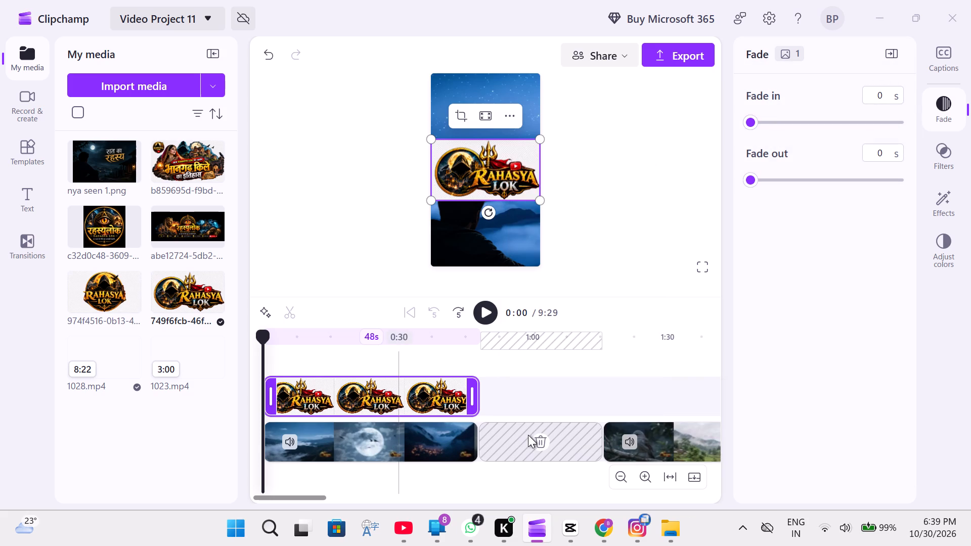
click(484, 178)
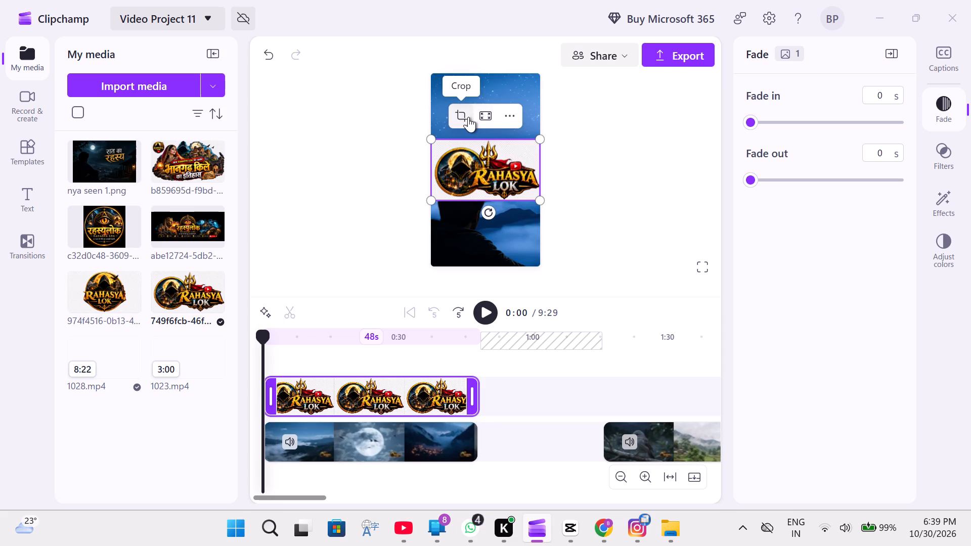
click(513, 118)
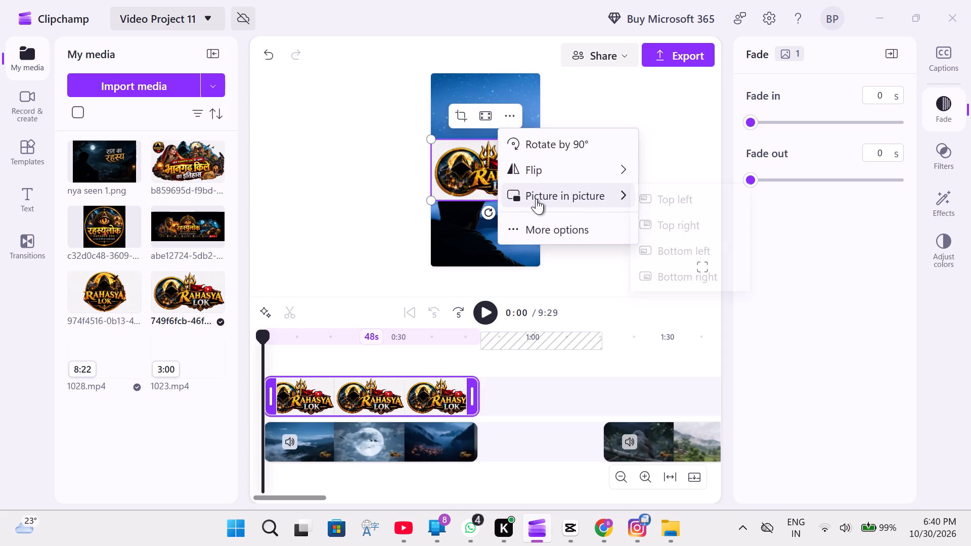
click(530, 227)
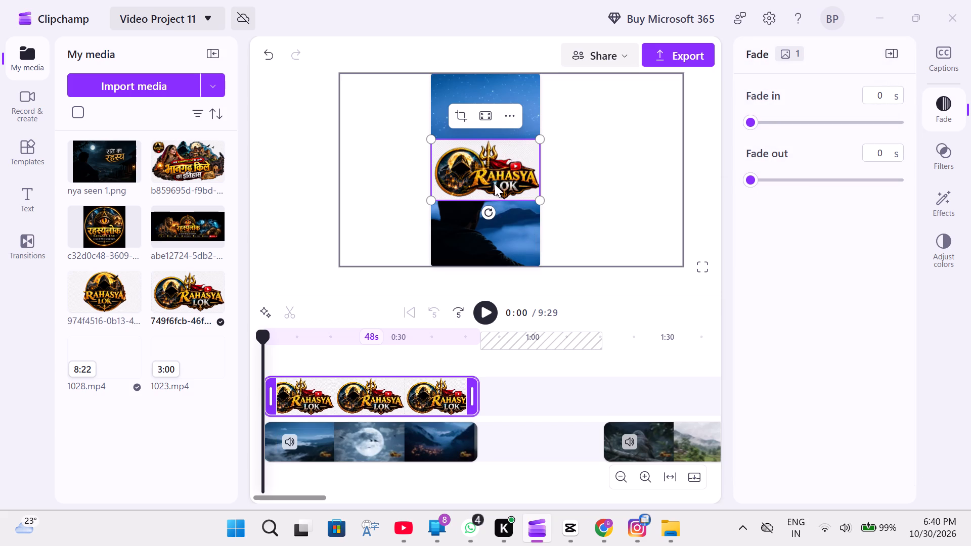
Delete the 48 s Rahasya Lok logo image above the first clip from the timeline.
click(495, 183)
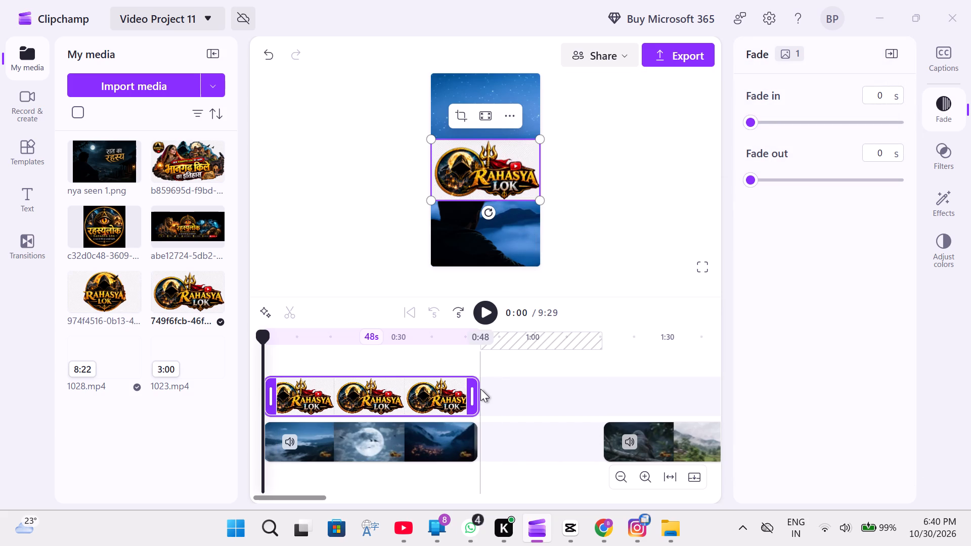
click(466, 388)
right_click(464, 388)
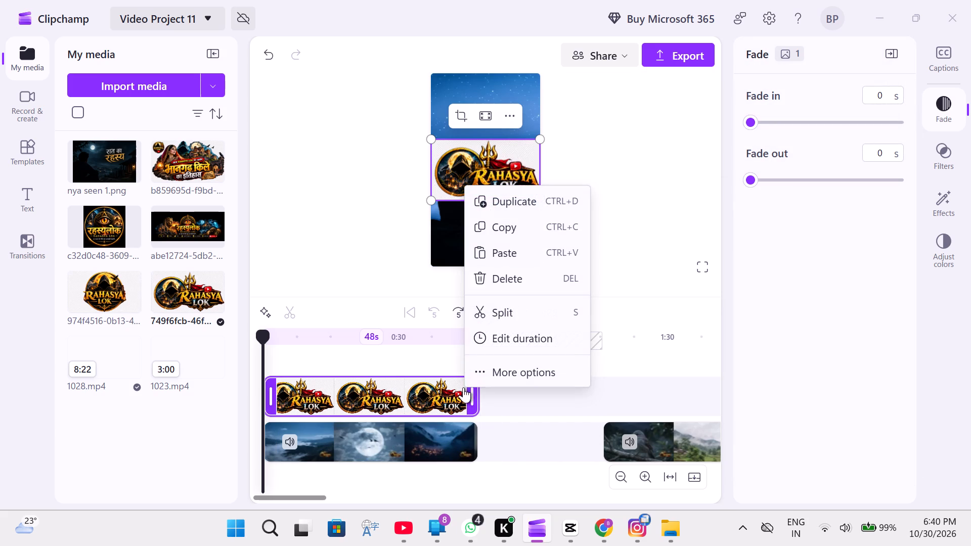
click(500, 268)
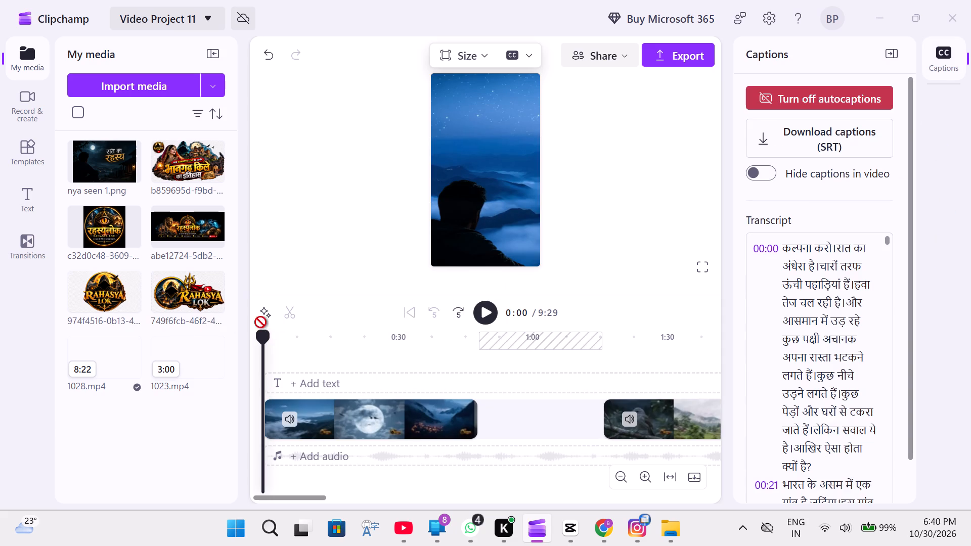
Add the wide Rahasya Lok logo image from the media library to the timeline at 0:00.
click(204, 302)
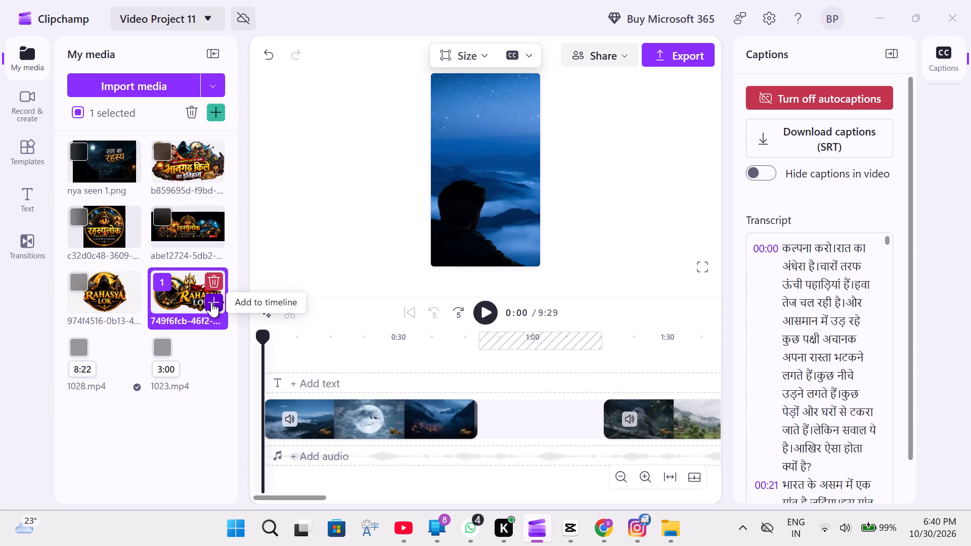
click(211, 301)
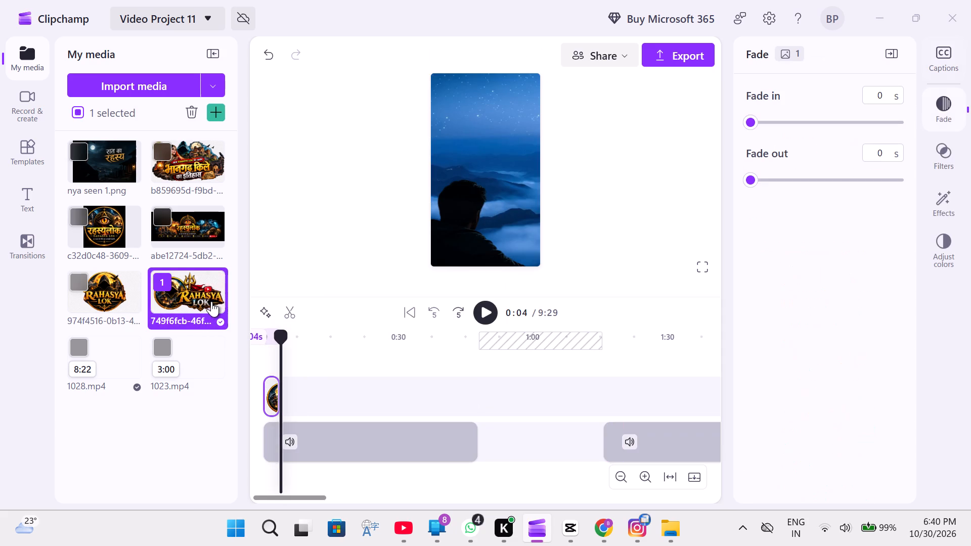
Return the playhead to 0:00 and examine the newly added logo image's editing options on the timeline and in the preview.
click(273, 384)
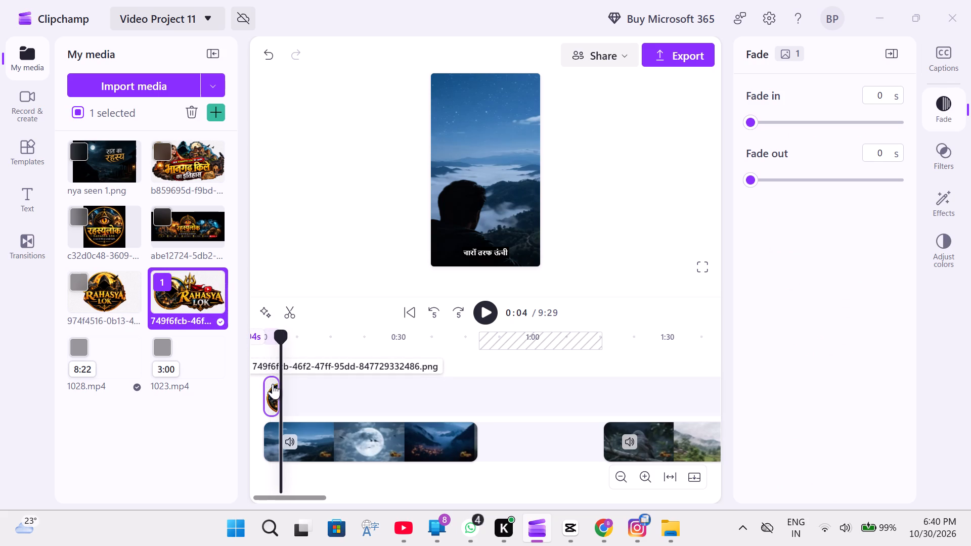
right_click(272, 384)
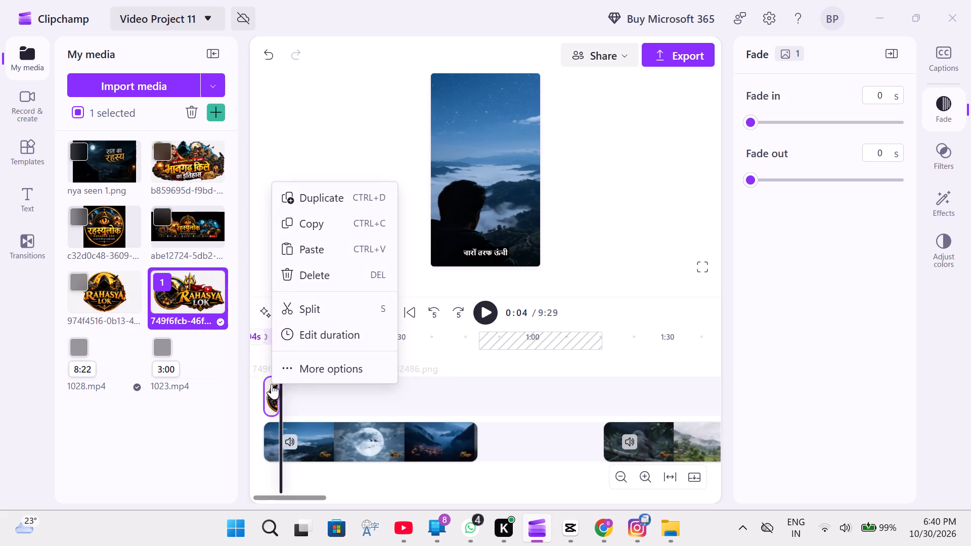
double_click(304, 365)
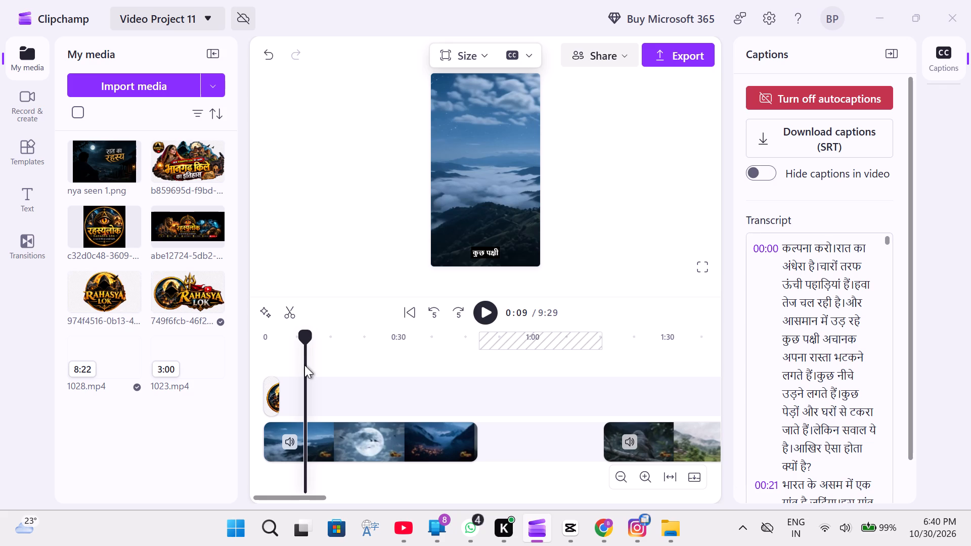
click(267, 389)
click(277, 396)
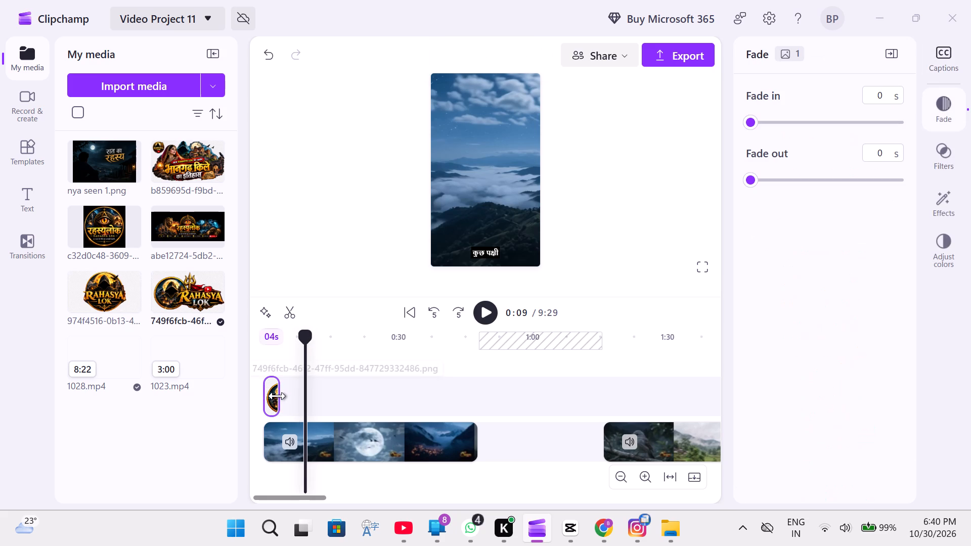
drag(301, 338, 283, 347)
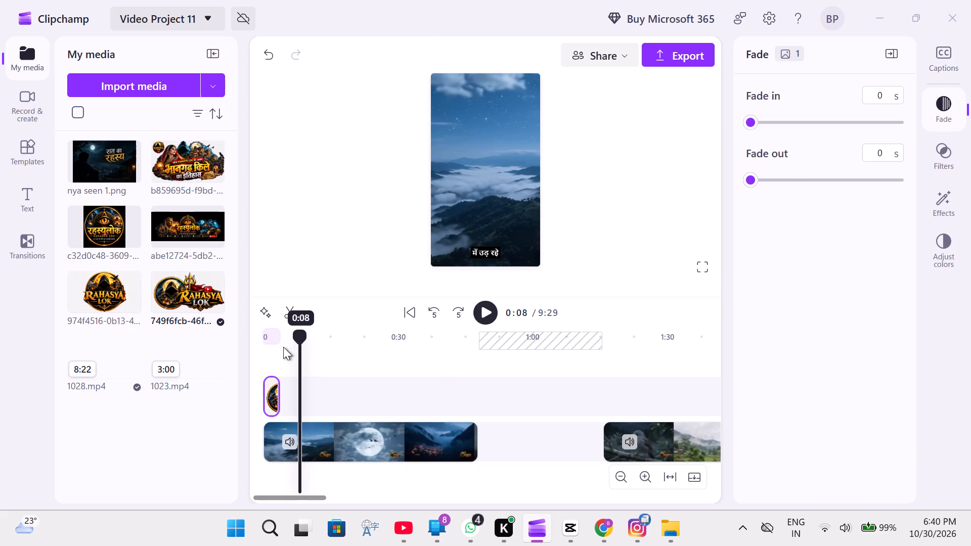
drag(283, 347, 257, 355)
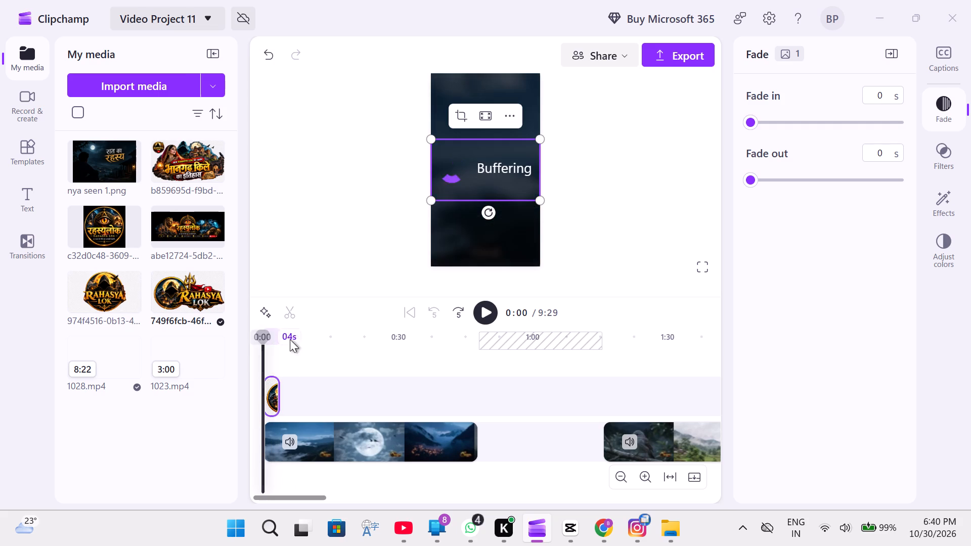
right_click(460, 177)
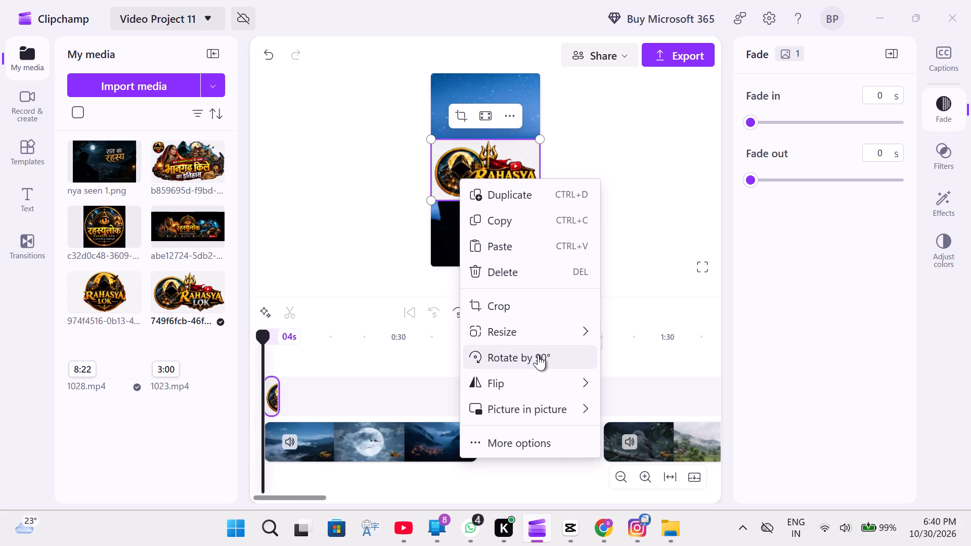
scroll(540, 358, down, 4)
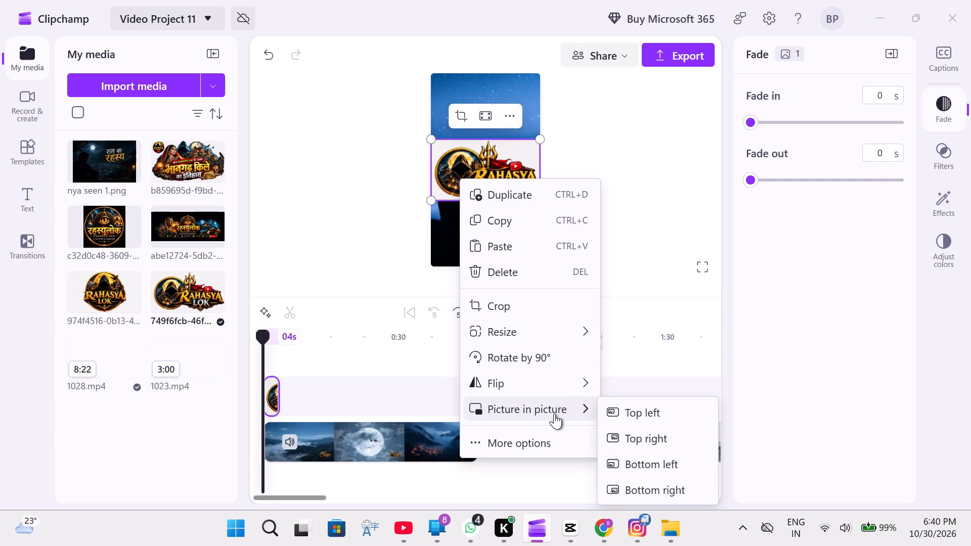
click(559, 441)
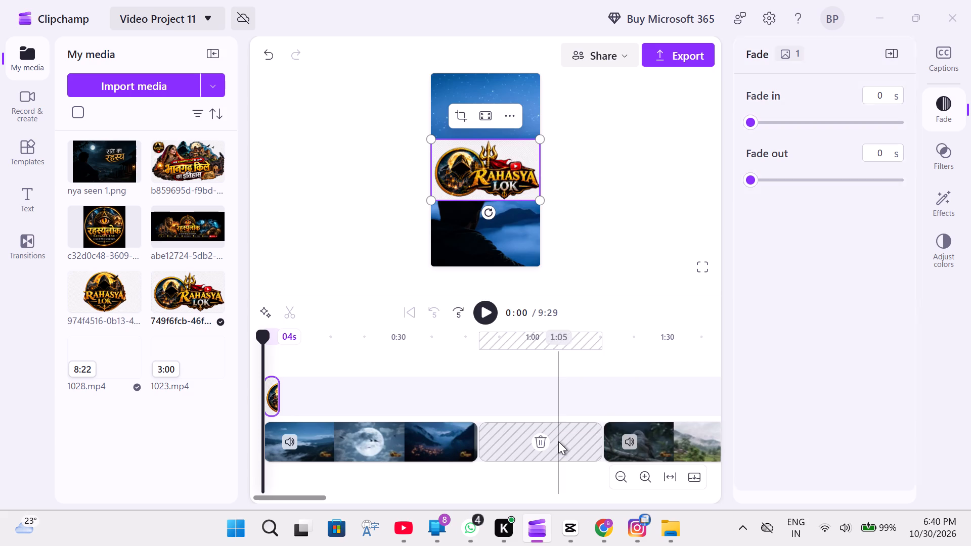
right_click(494, 164)
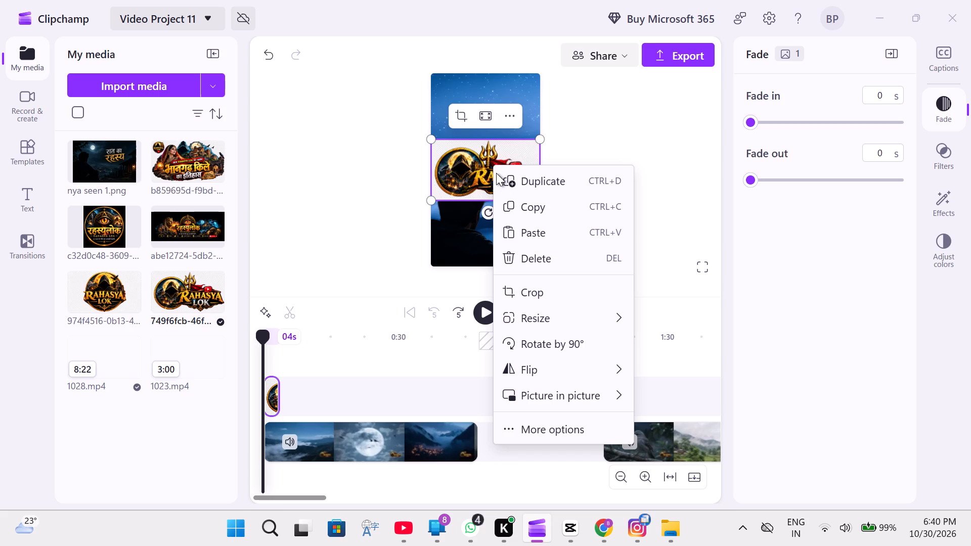
click(515, 116)
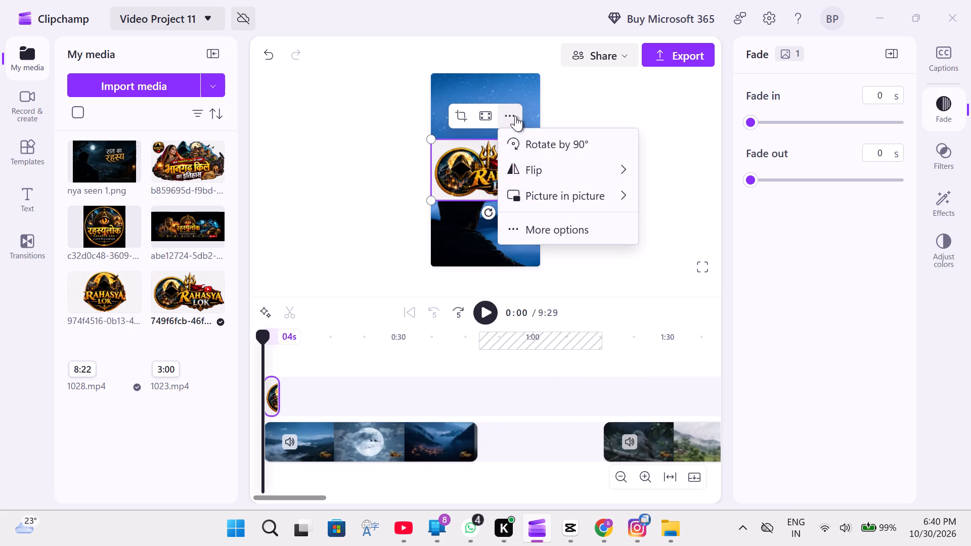
click(592, 229)
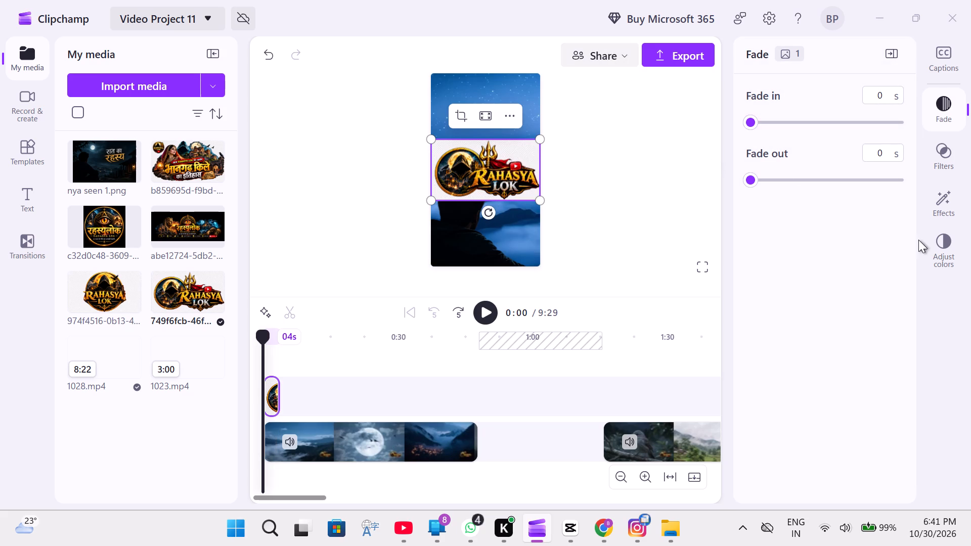
Examine the color adjustment, effects, filters and fade settings available for the logo image.
click(936, 248)
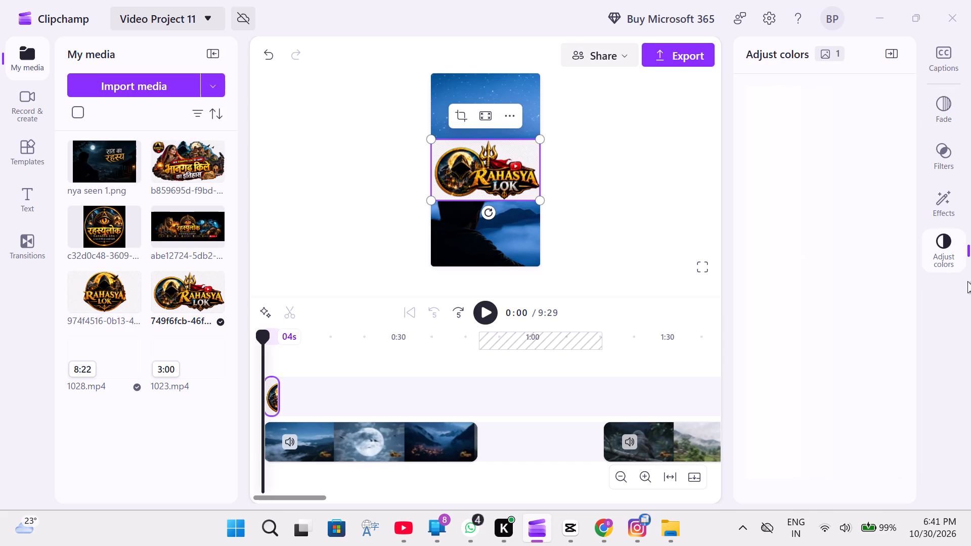
click(945, 204)
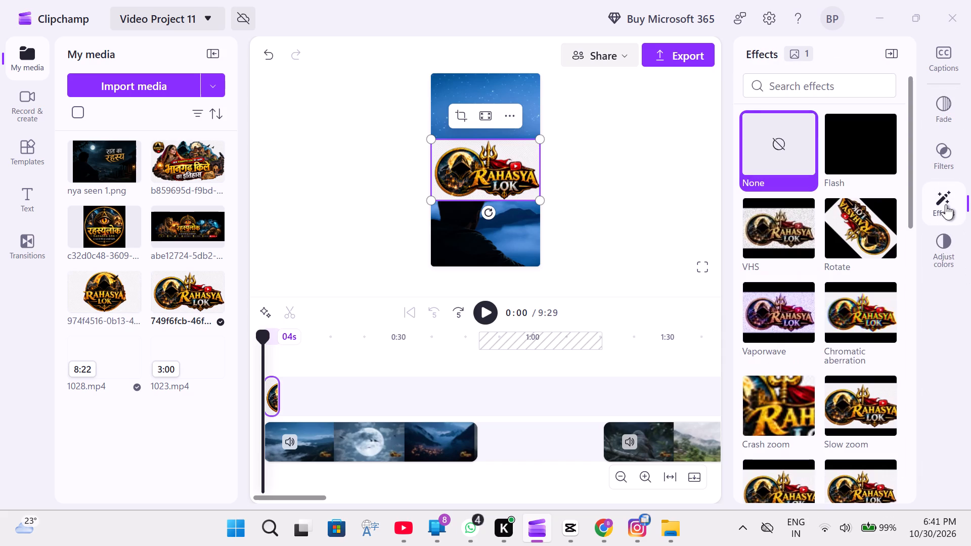
scroll(847, 236, down, 3)
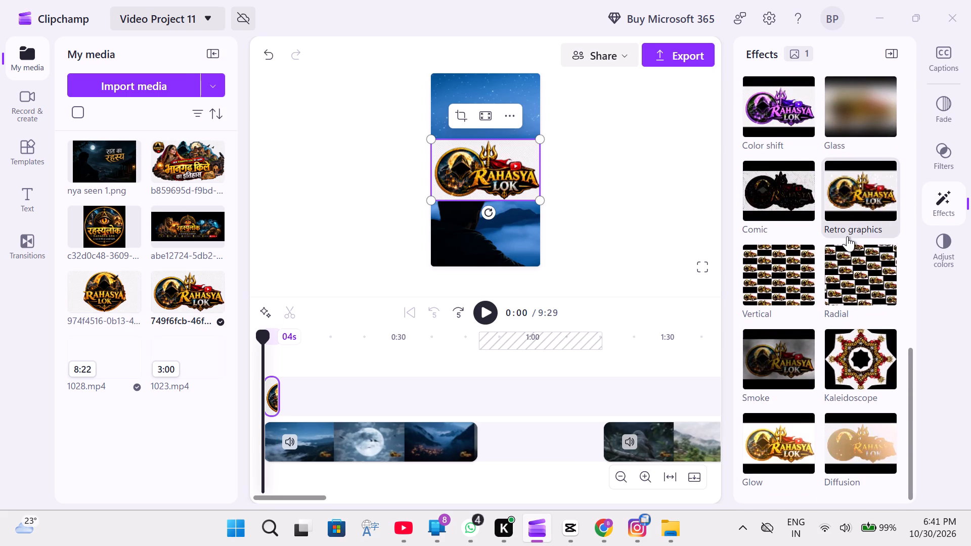
scroll(844, 237, down, 1)
scroll(842, 236, up, 4)
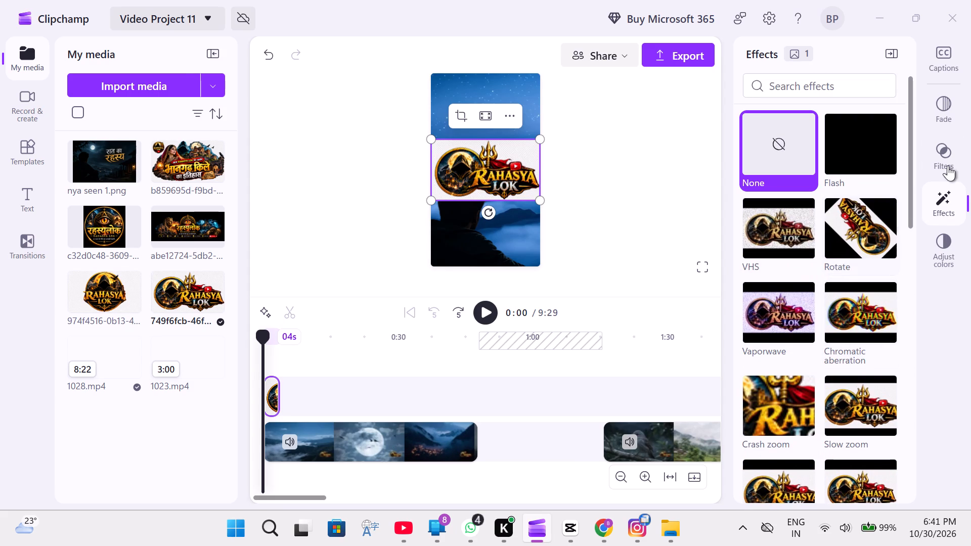
click(948, 162)
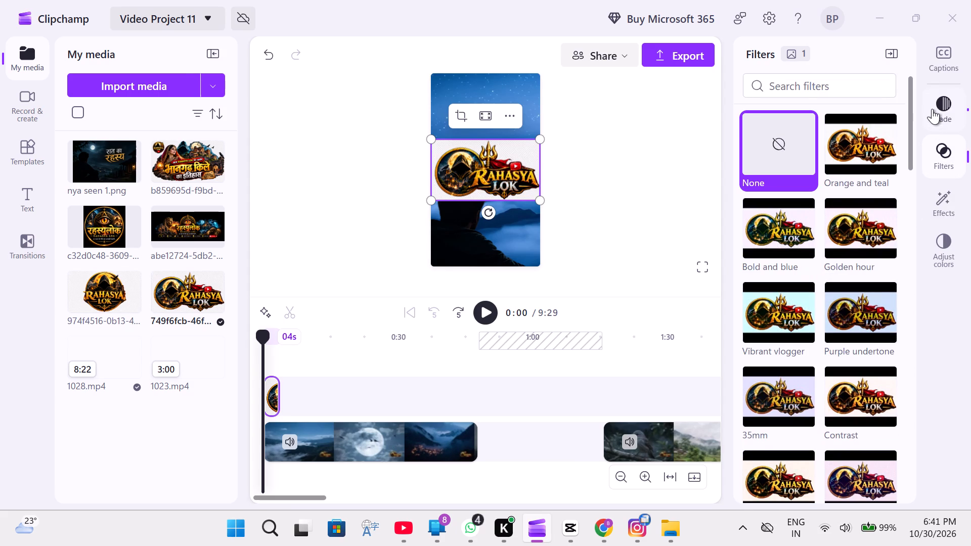
click(932, 108)
click(937, 66)
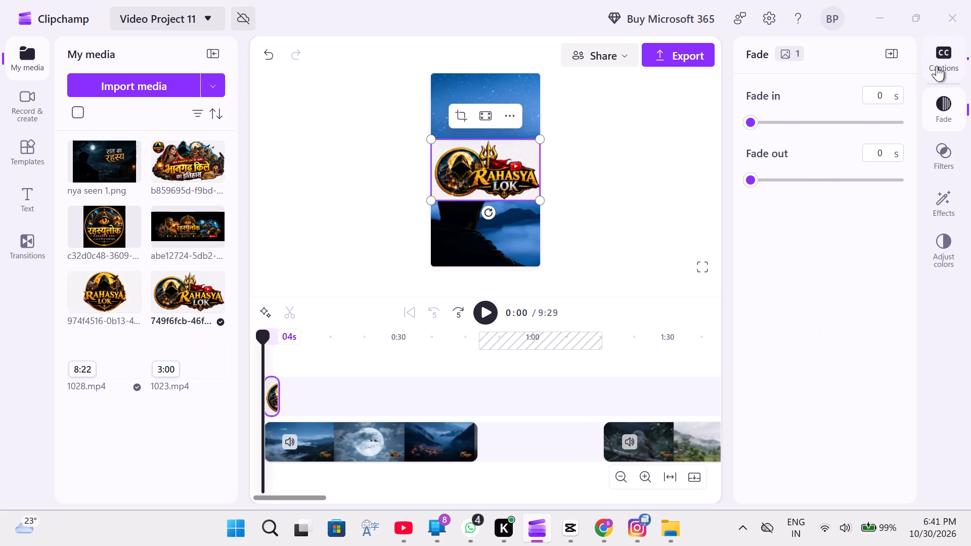
click(950, 113)
click(957, 150)
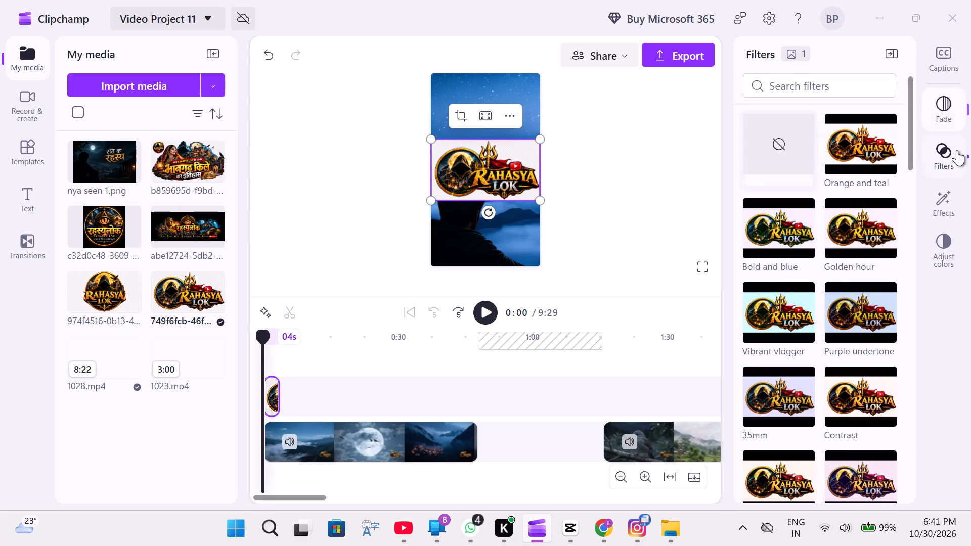
Search the filters for "bak" with the logo image selected.
click(845, 90)
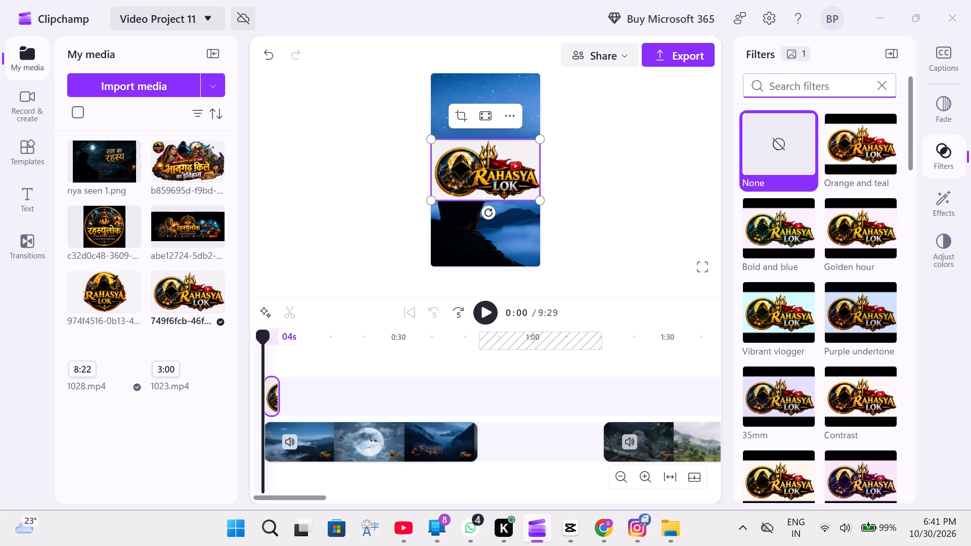
click(804, 51)
click(829, 55)
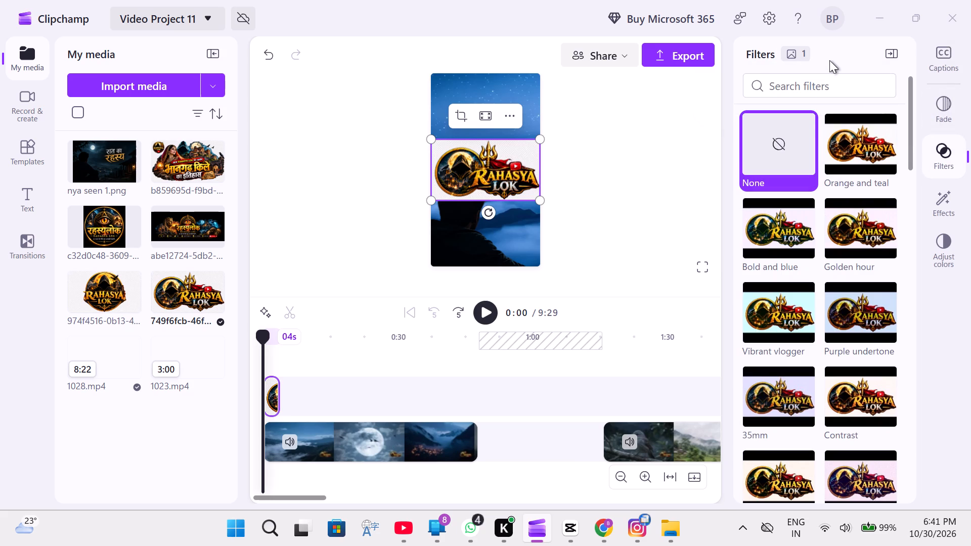
click(823, 79)
key(b)
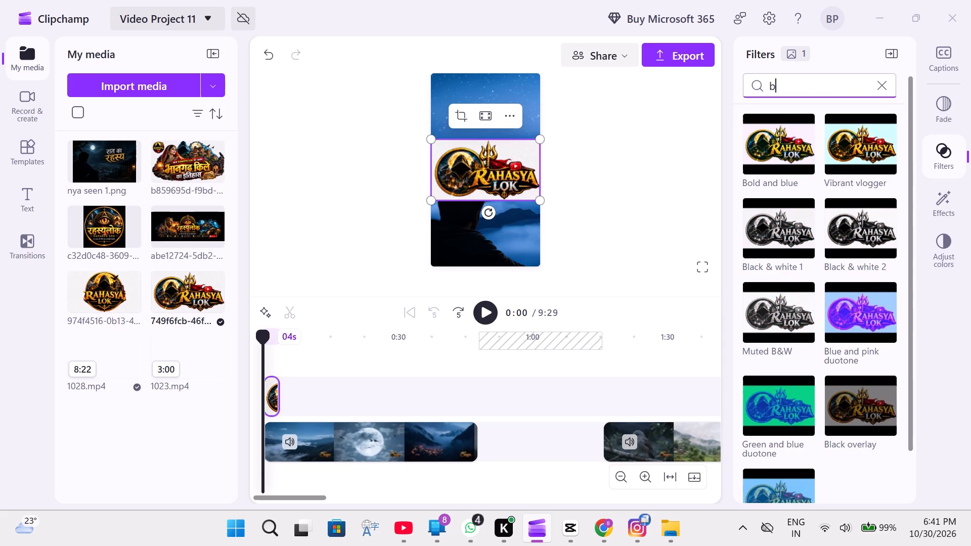
key(a)
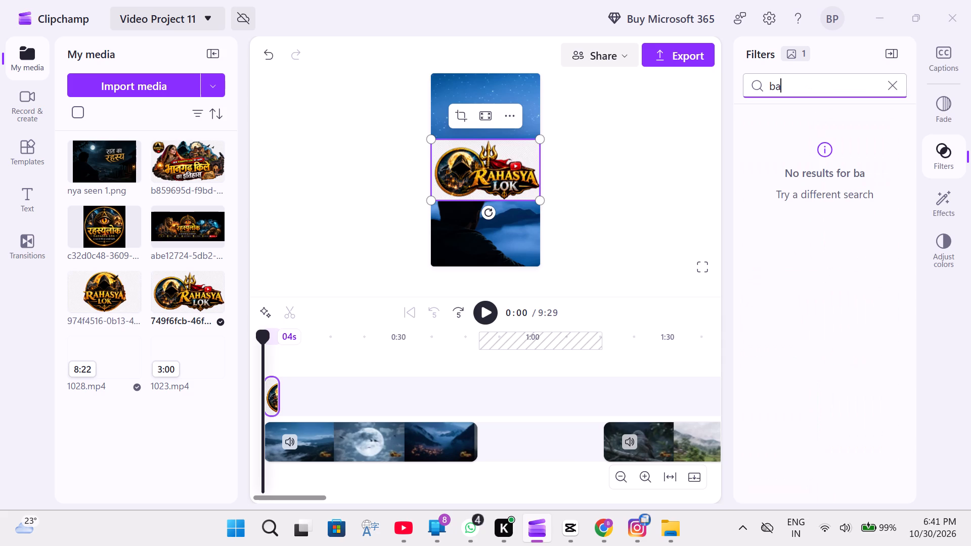
key(k)
click(882, 81)
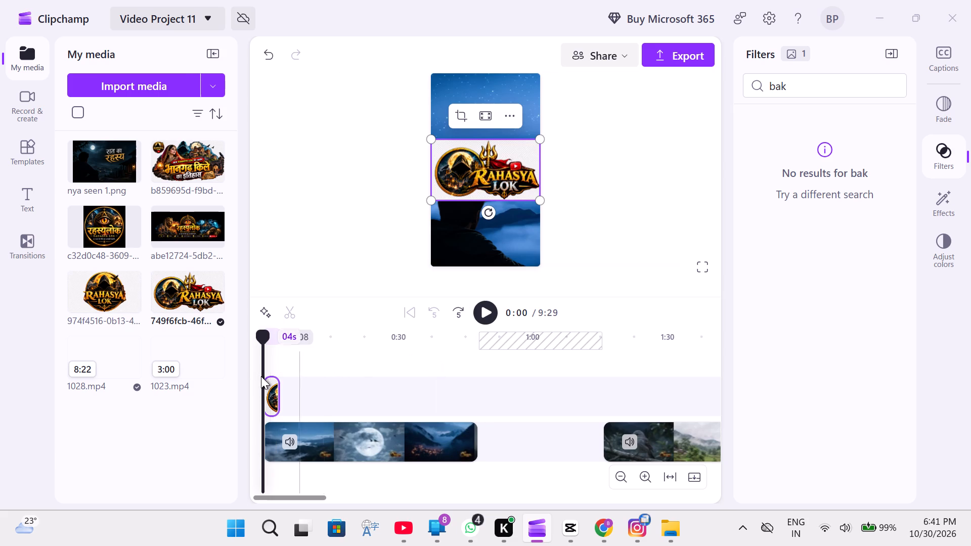
Select the wide logo image at the start of the timeline and open its options.
click(273, 399)
click(273, 399)
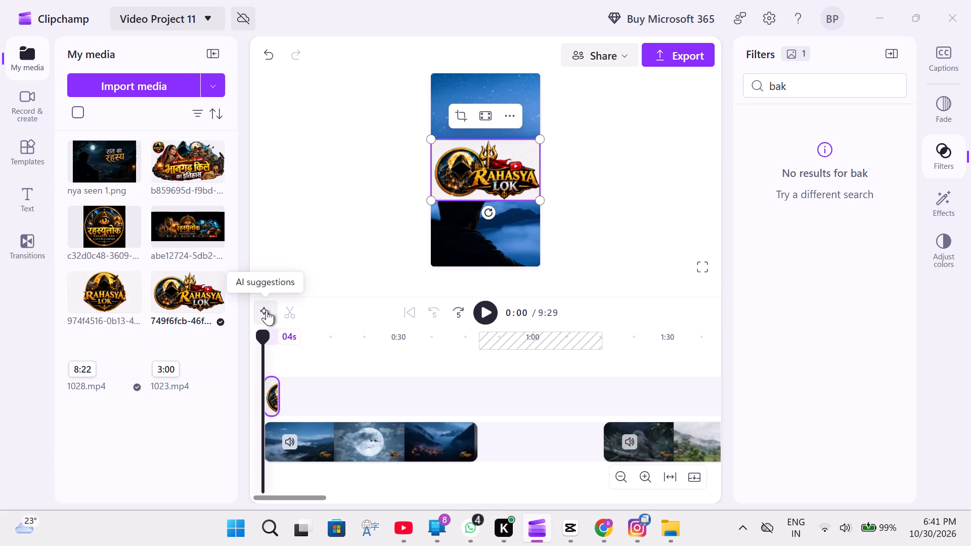
click(271, 392)
right_click(270, 392)
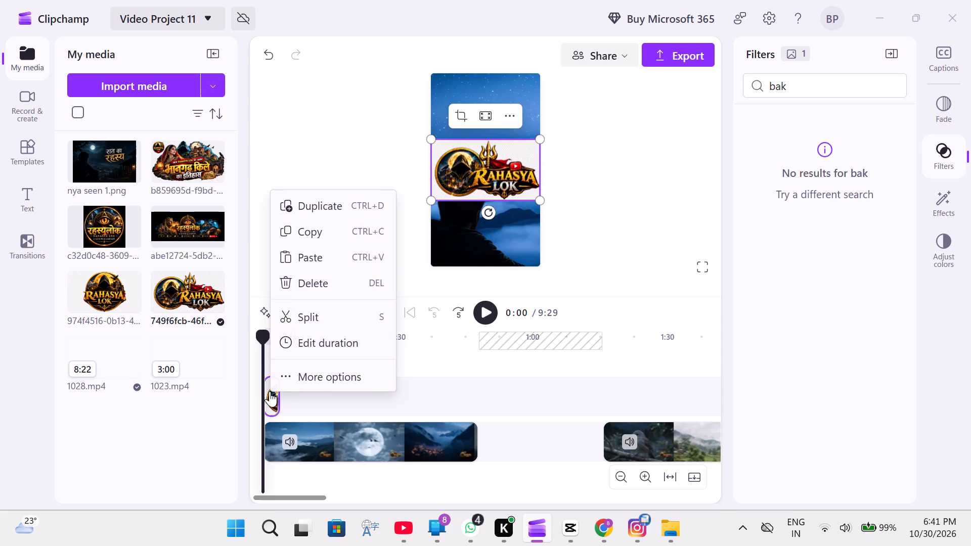
Examine the duration and additional clip options of the wide logo image at the start of the timeline.
click(322, 350)
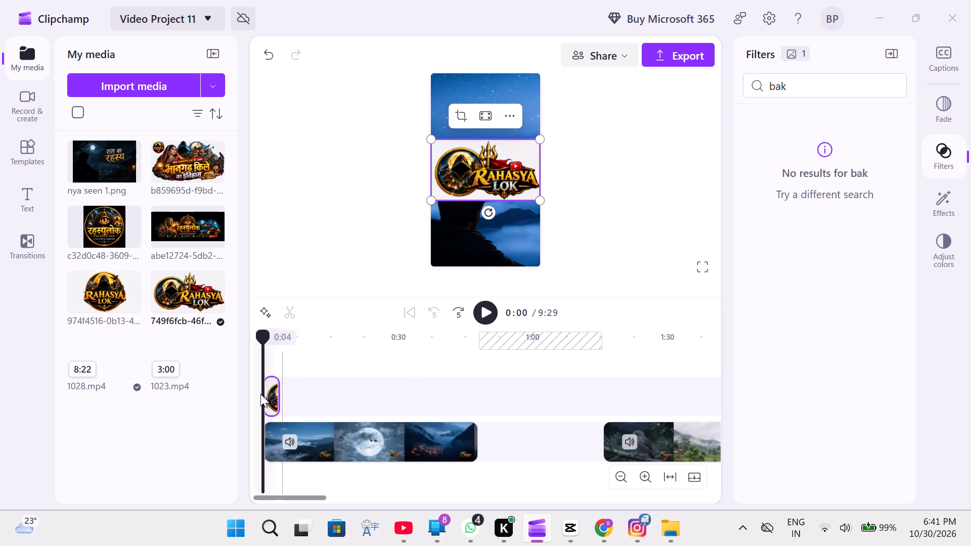
click(260, 394)
click(275, 393)
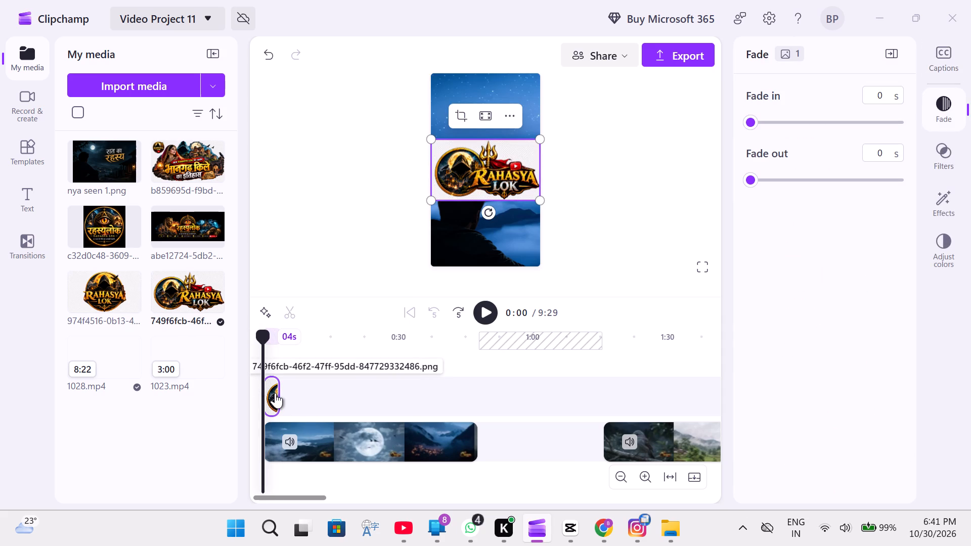
right_click(274, 393)
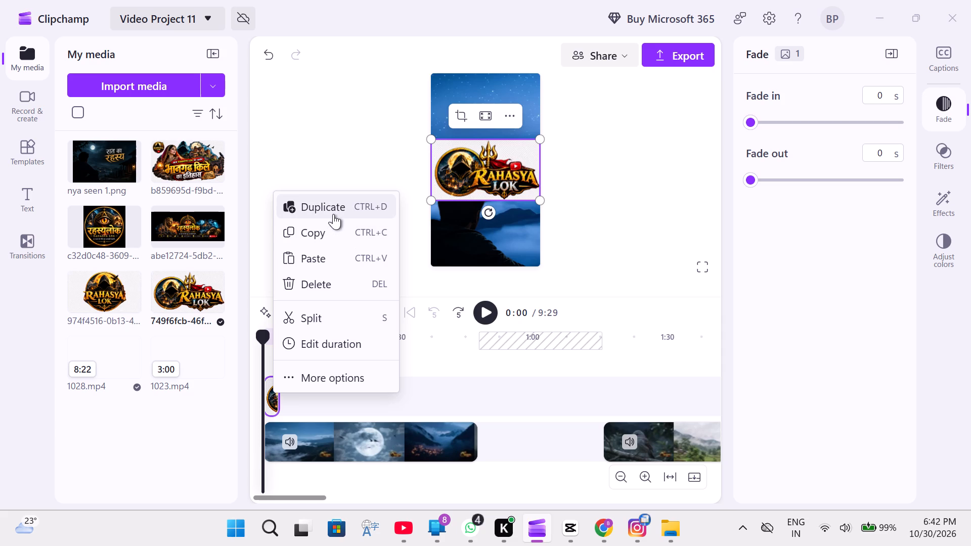
click(344, 382)
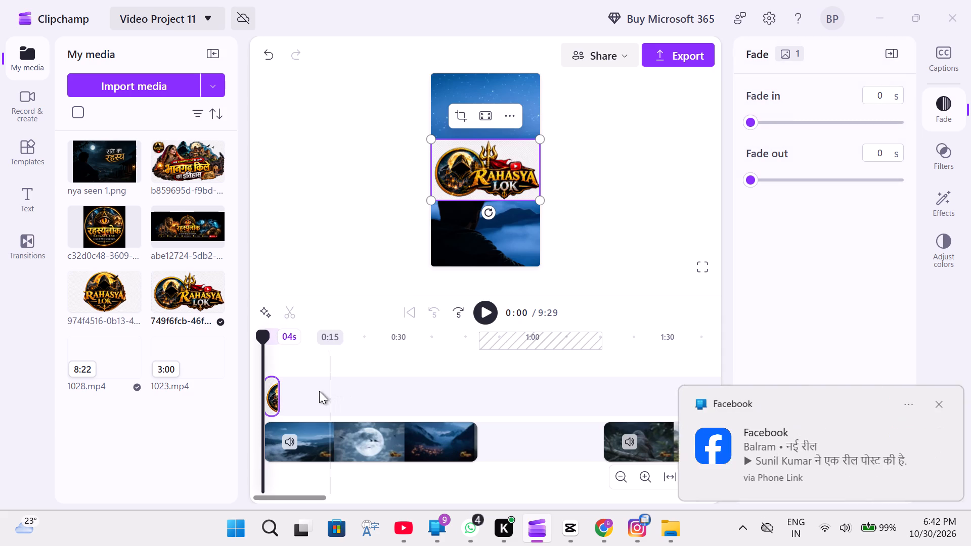
click(278, 396)
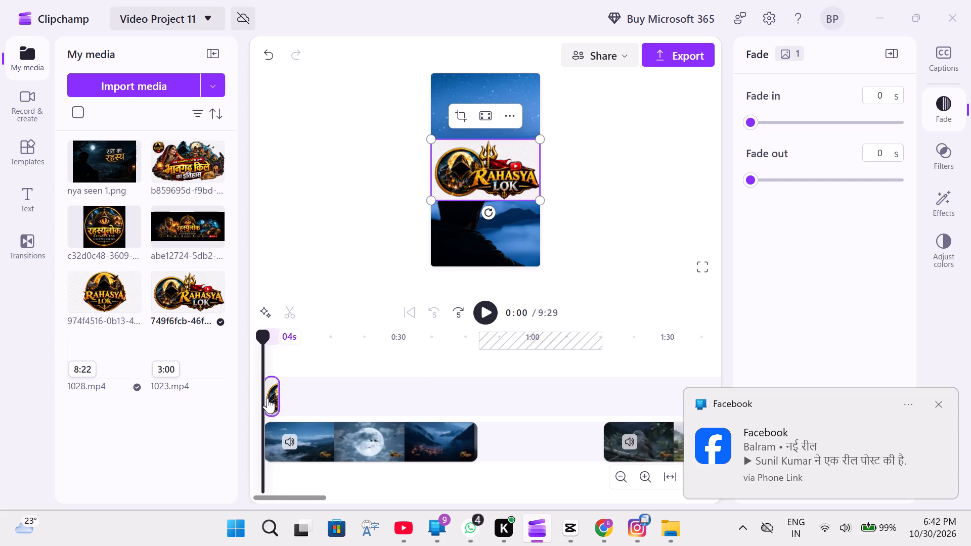
triple_click(268, 398)
triple_click(268, 398)
right_click(267, 396)
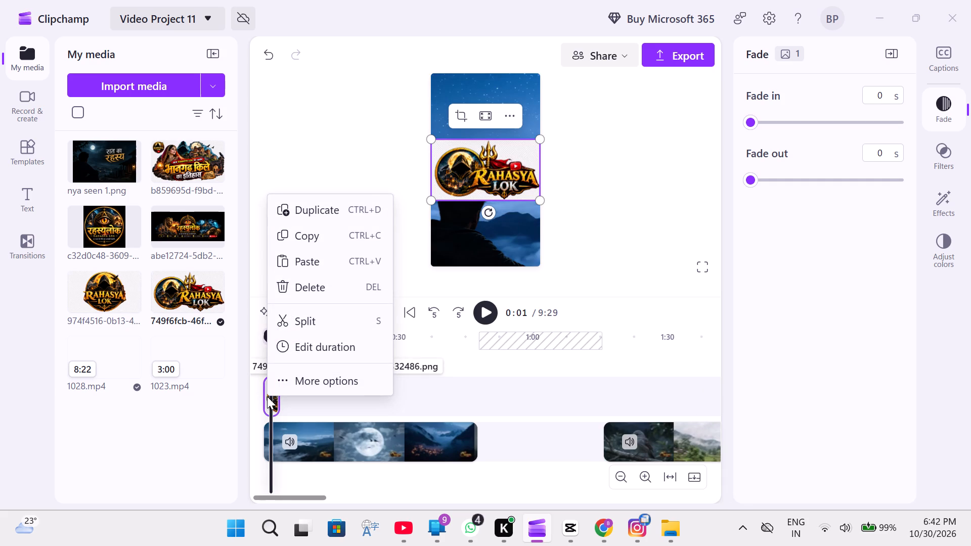
click(267, 396)
click(267, 396)
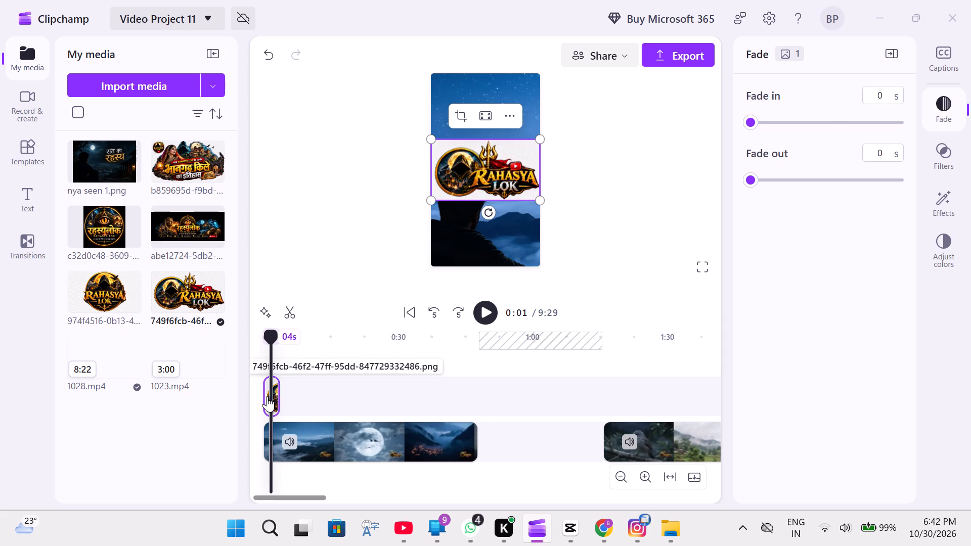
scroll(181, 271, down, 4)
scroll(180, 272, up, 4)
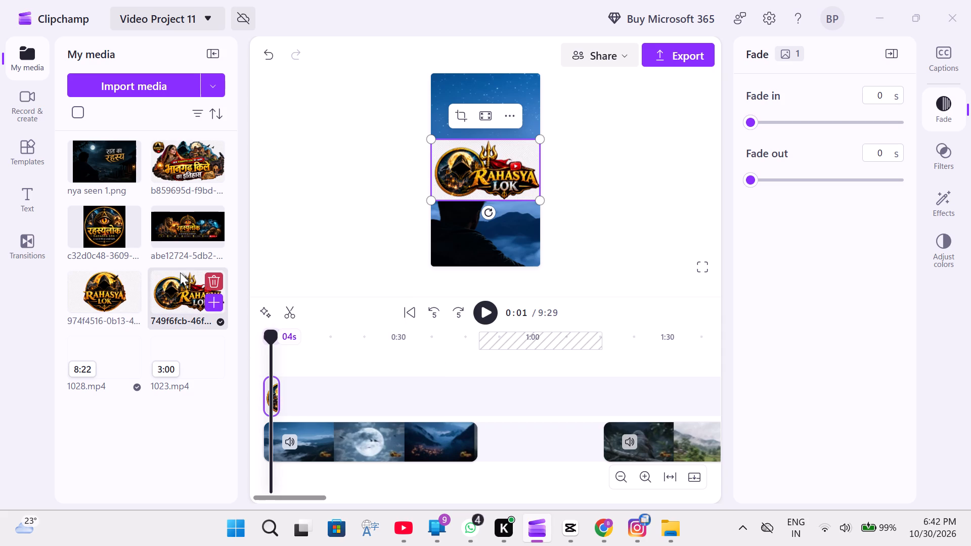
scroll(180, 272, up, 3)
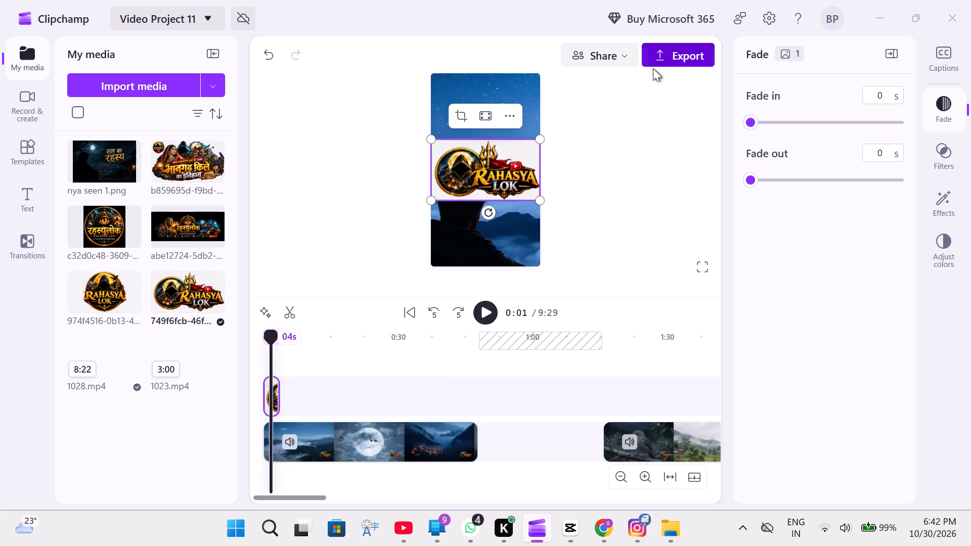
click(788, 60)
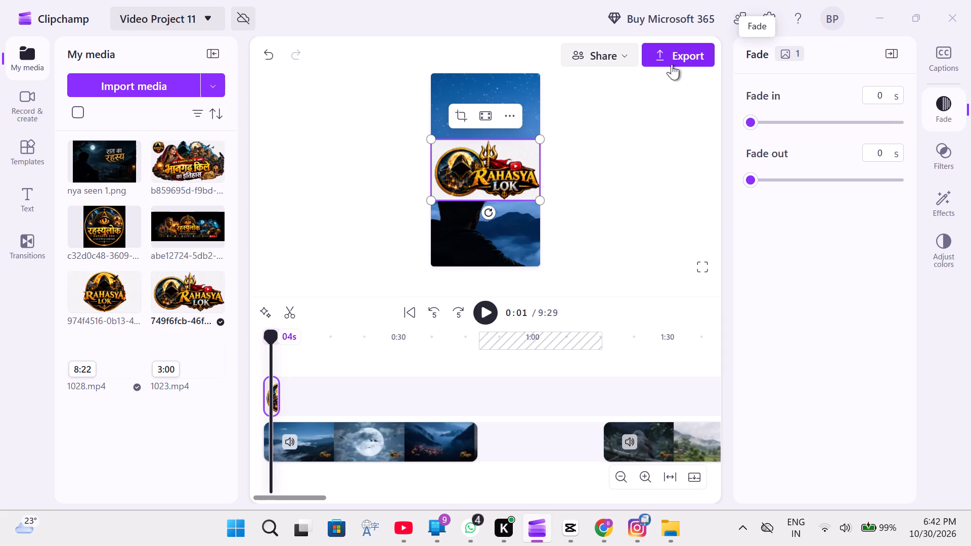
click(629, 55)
Select the more compact Rahasya Lok logo image, 974f4516, in the project media.
click(91, 300)
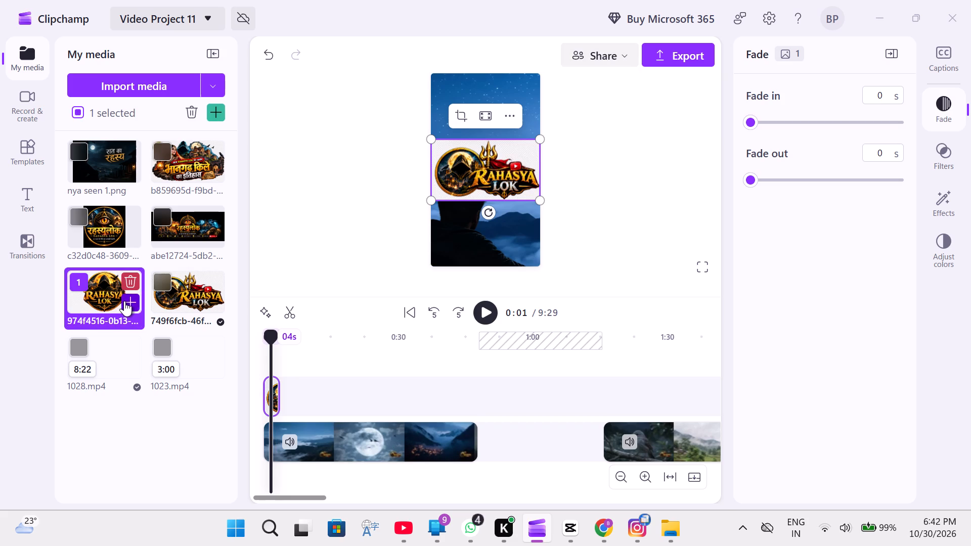
Add the round Rahasya Lok logo image to the timeline twice in succession, starting at about 0:01 above the wide logo.
click(125, 301)
click(126, 305)
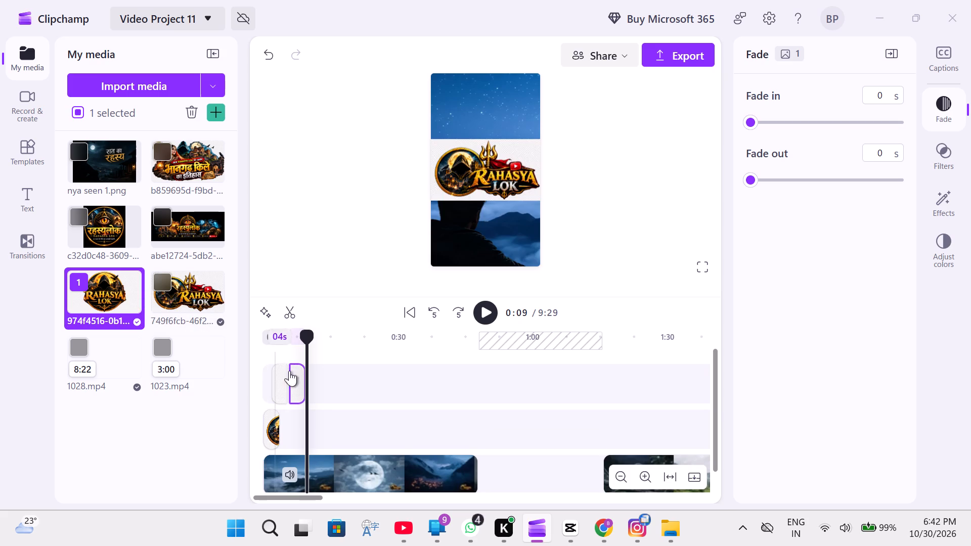
Delete both copies of the round Rahasya Lok logo image from the timeline track above the wide logo.
click(293, 379)
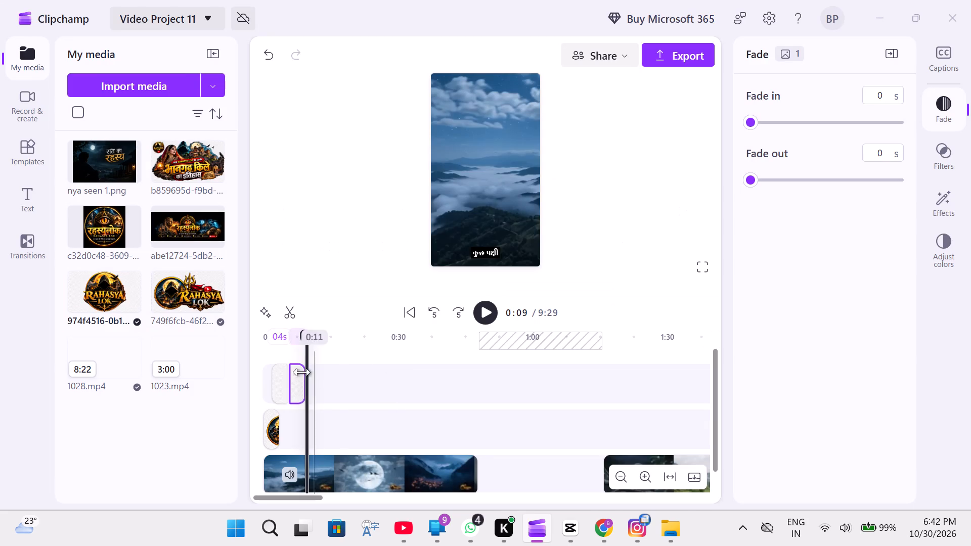
click(299, 377)
click(283, 383)
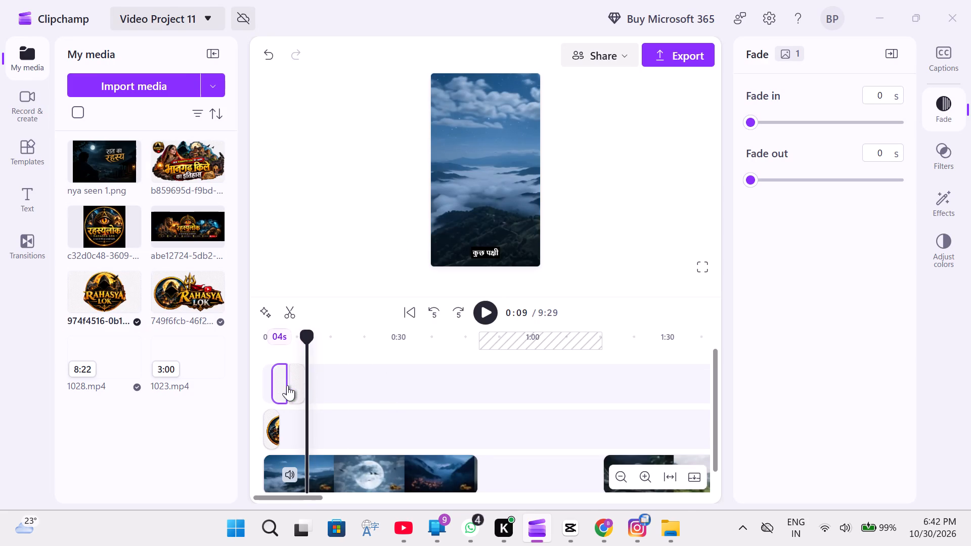
click(282, 385)
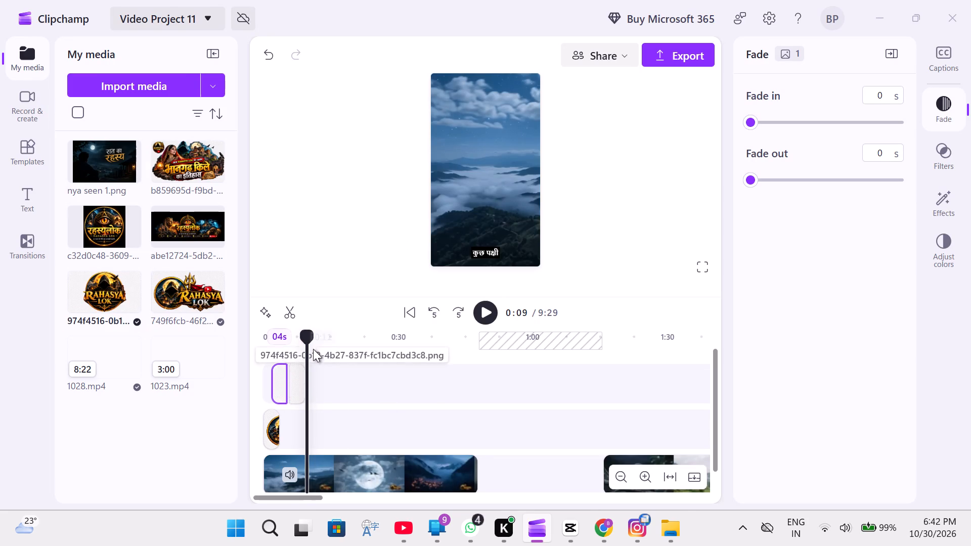
drag(308, 340, 270, 353)
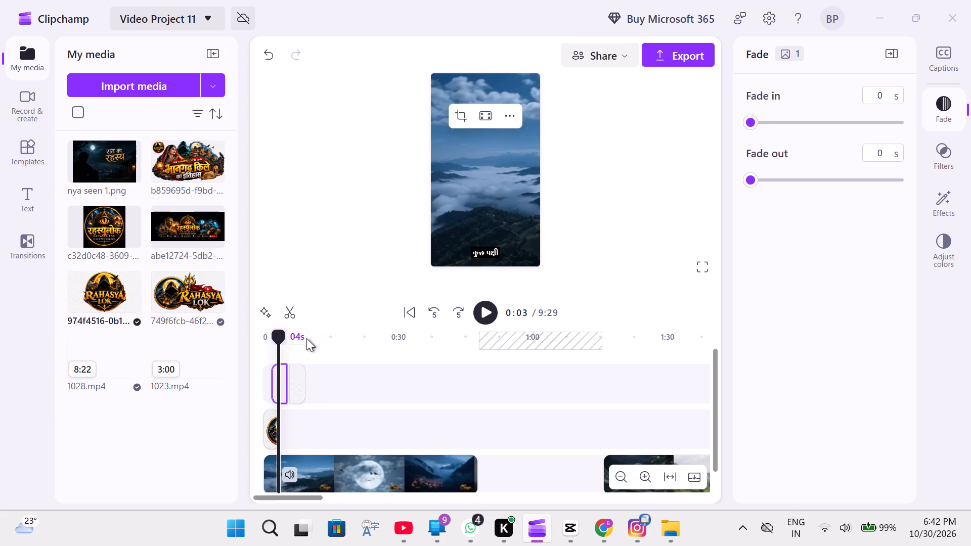
click(279, 379)
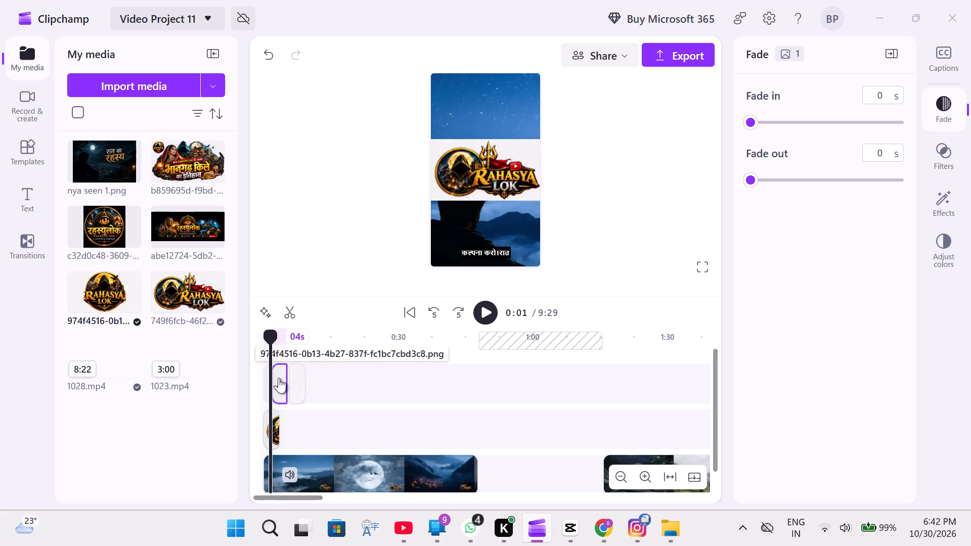
right_click(279, 378)
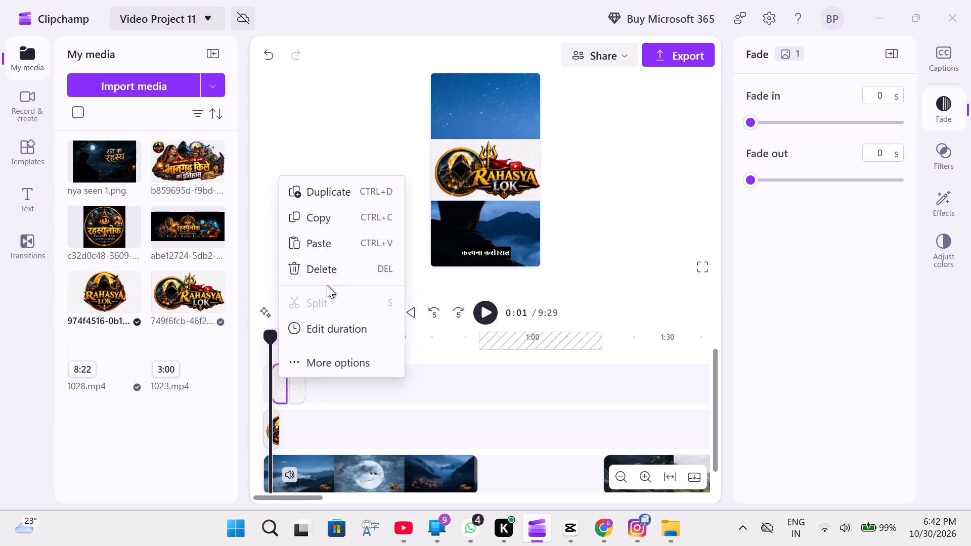
click(329, 272)
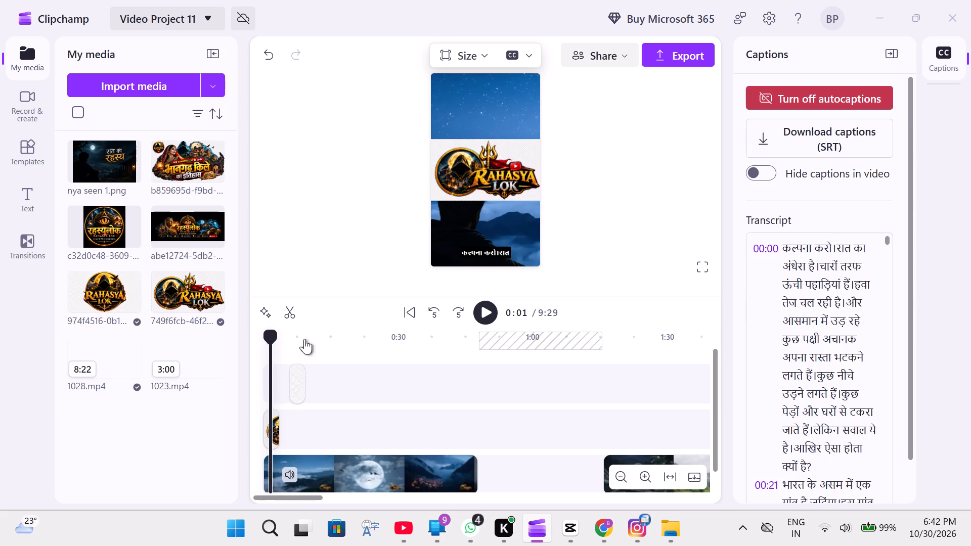
click(288, 378)
right_click(296, 376)
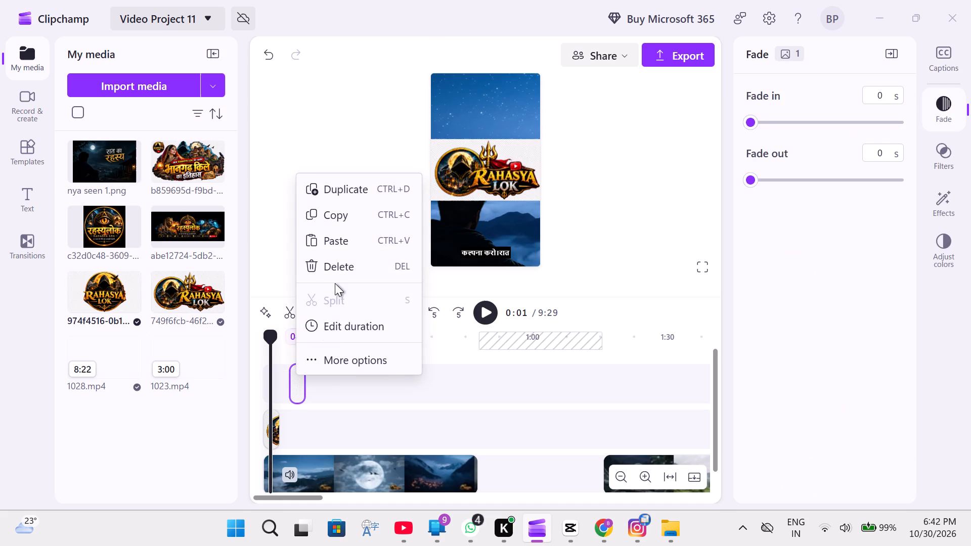
click(338, 271)
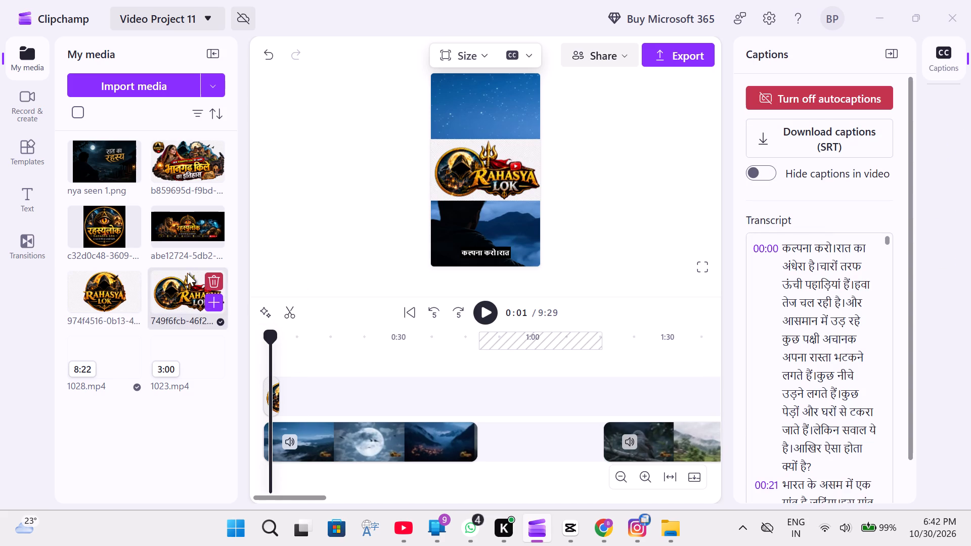
Add the dark Hindi रहस्यलोक banner image at about 0:01 above the wide logo and preview it at 0:03.
click(202, 241)
click(215, 236)
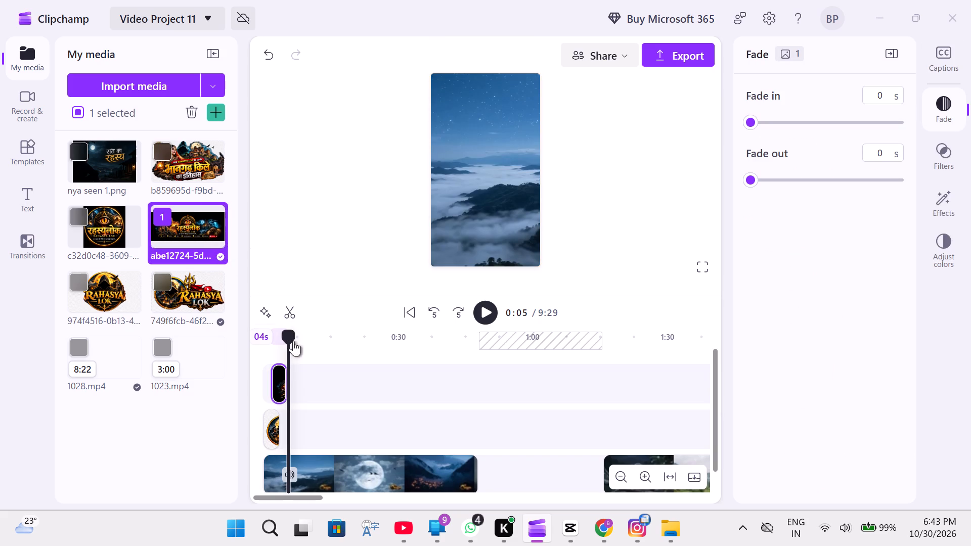
click(278, 384)
drag(285, 332, 278, 333)
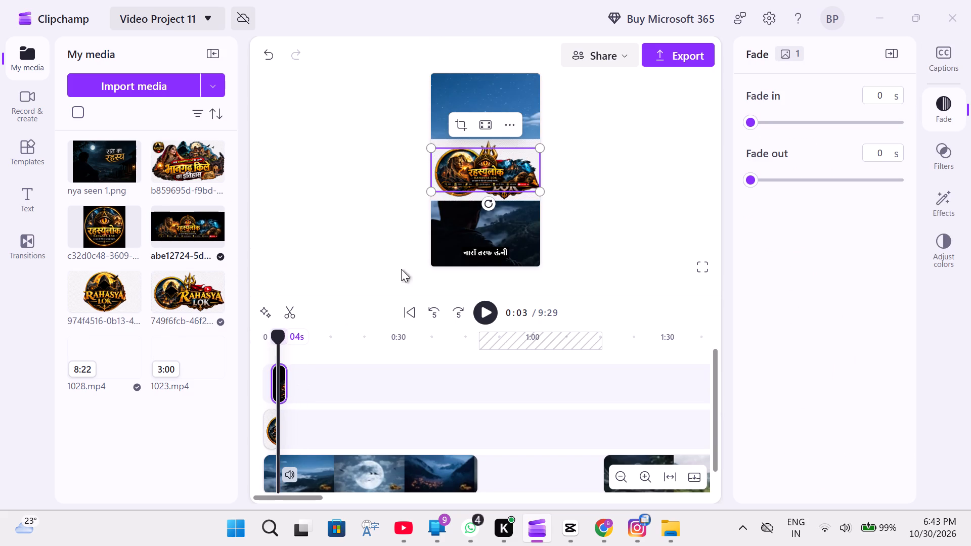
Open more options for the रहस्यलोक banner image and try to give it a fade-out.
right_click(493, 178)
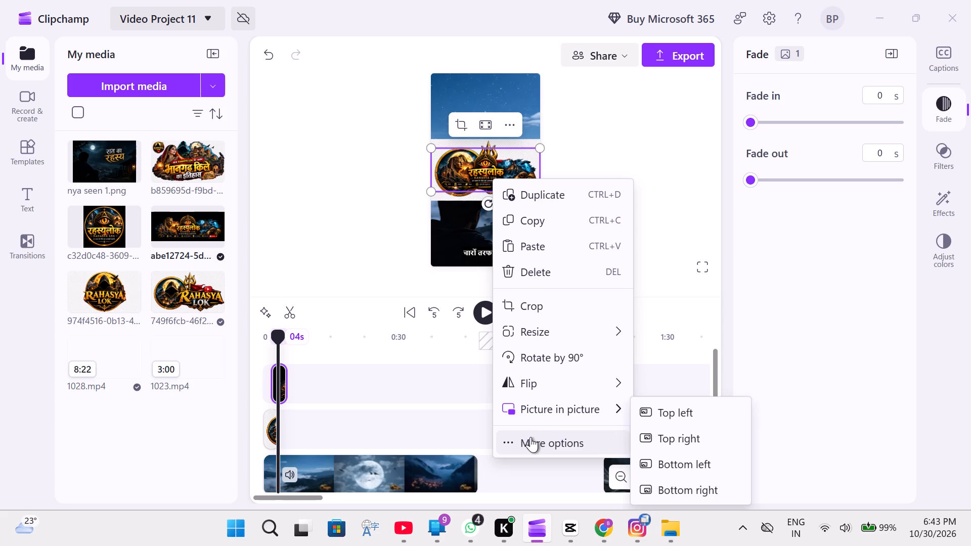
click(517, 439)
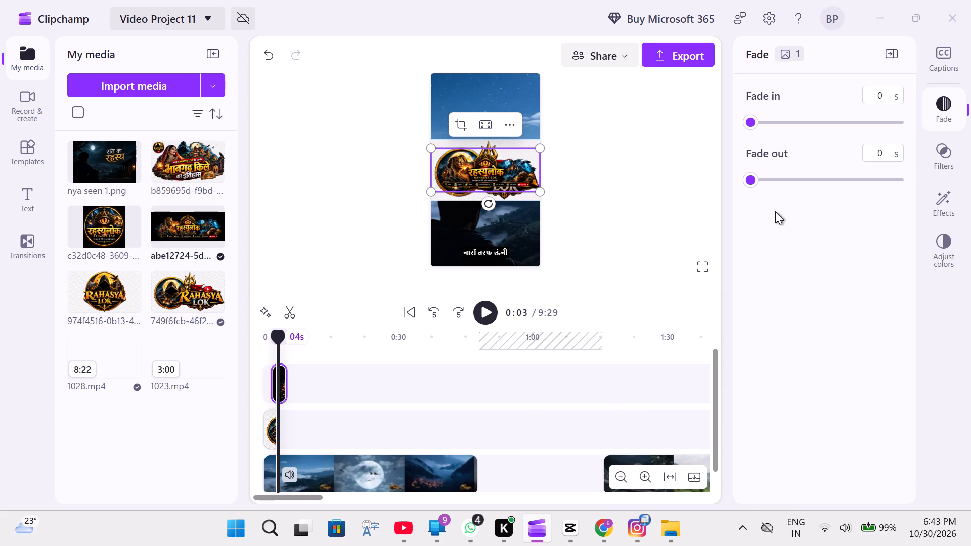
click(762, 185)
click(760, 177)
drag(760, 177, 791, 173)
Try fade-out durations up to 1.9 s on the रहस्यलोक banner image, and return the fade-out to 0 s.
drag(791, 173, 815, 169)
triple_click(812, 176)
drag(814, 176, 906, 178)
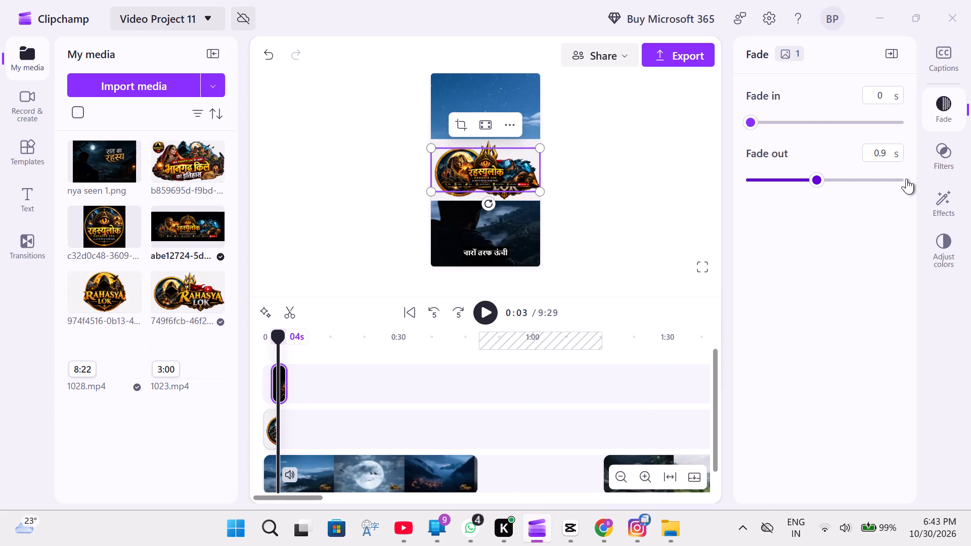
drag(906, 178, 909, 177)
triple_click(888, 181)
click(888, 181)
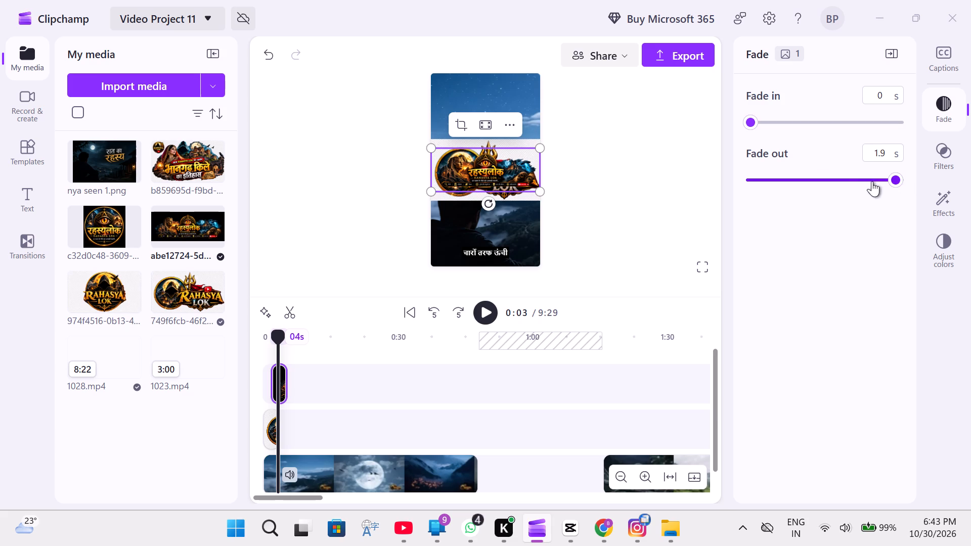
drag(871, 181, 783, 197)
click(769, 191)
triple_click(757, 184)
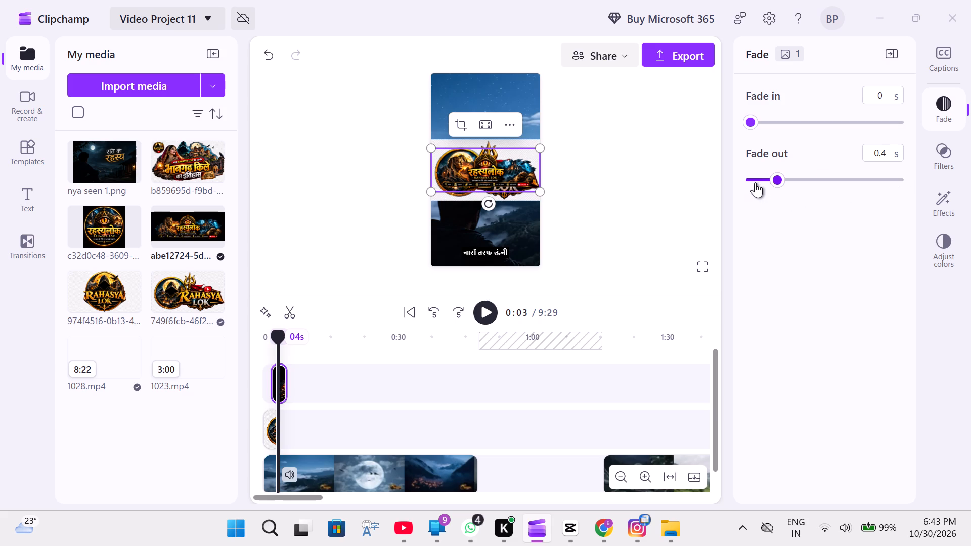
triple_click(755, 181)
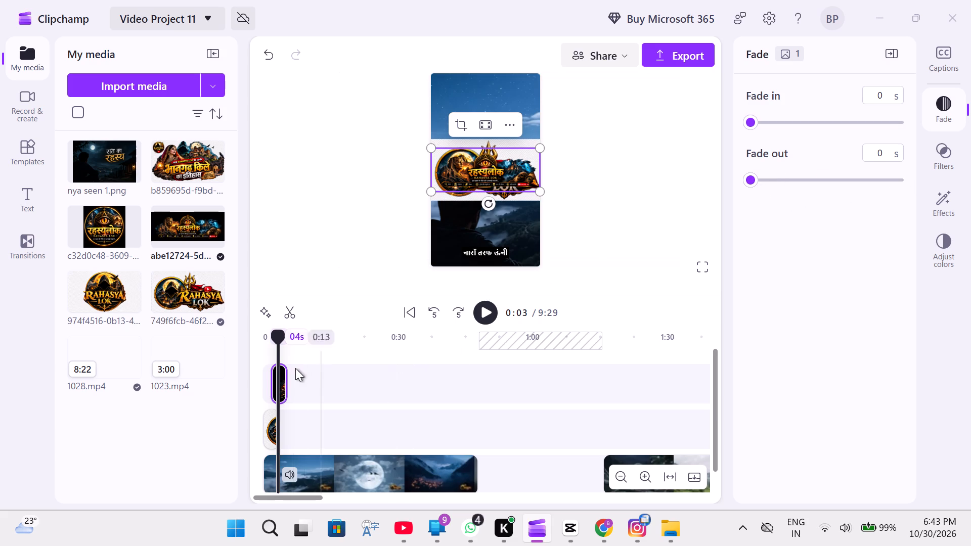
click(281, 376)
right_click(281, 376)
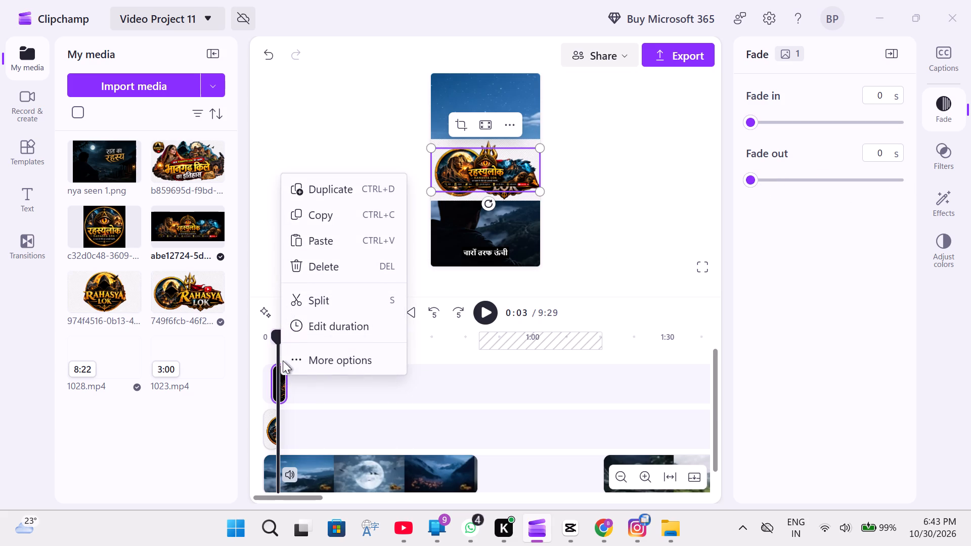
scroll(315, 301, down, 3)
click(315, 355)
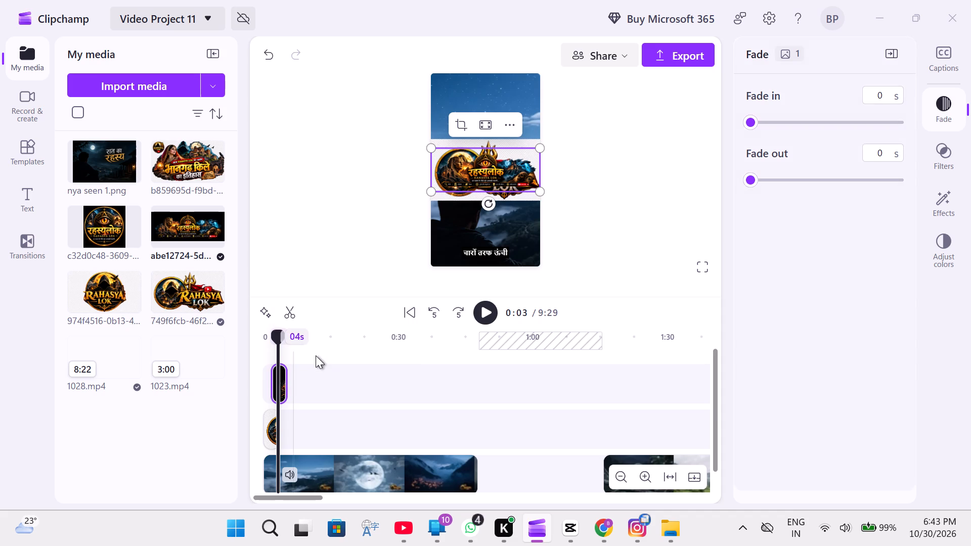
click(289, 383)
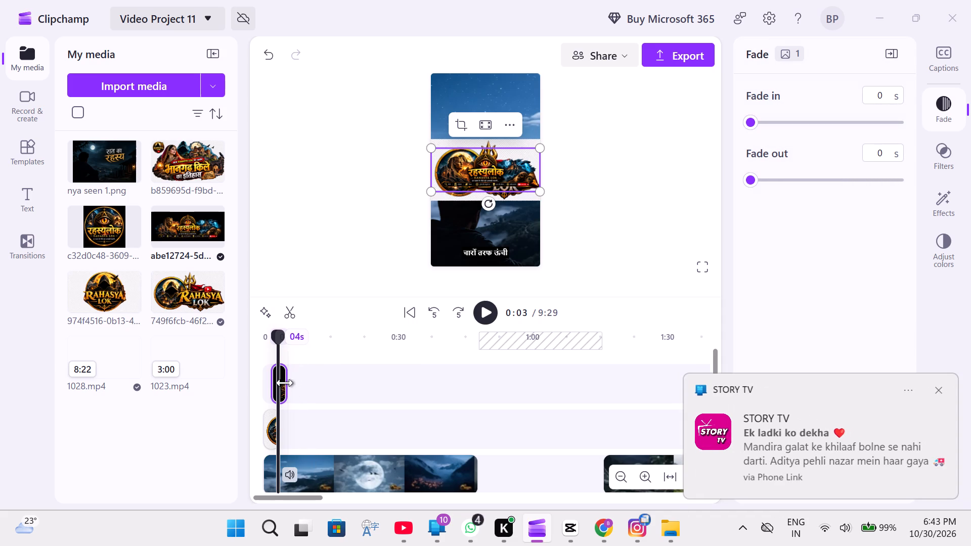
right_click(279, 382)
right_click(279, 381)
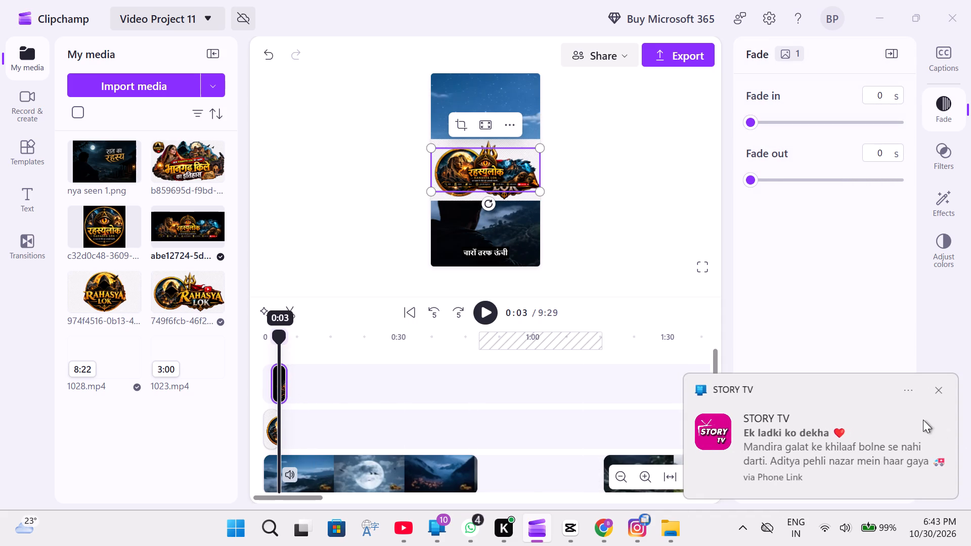
Dismiss the STORY TV and Telegram notifications covering the timeline.
click(929, 394)
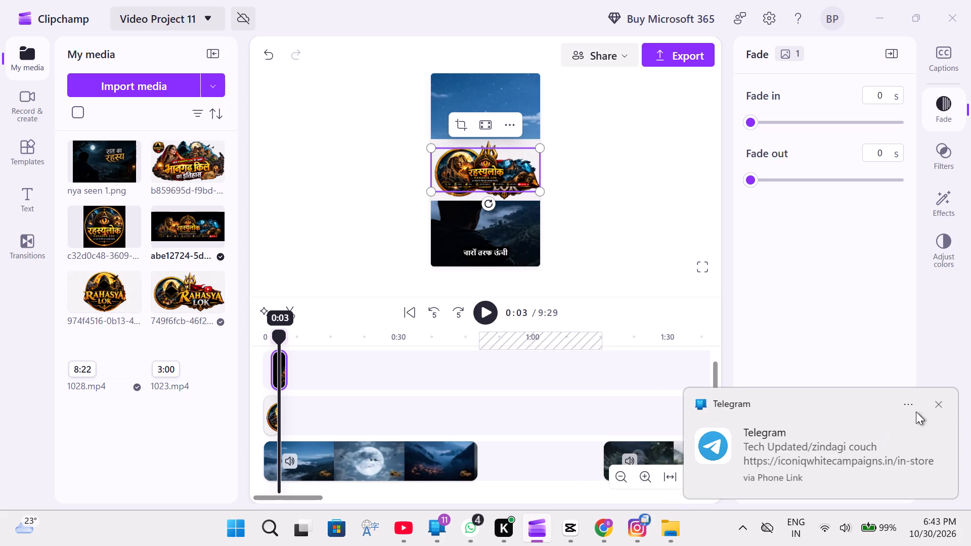
click(932, 401)
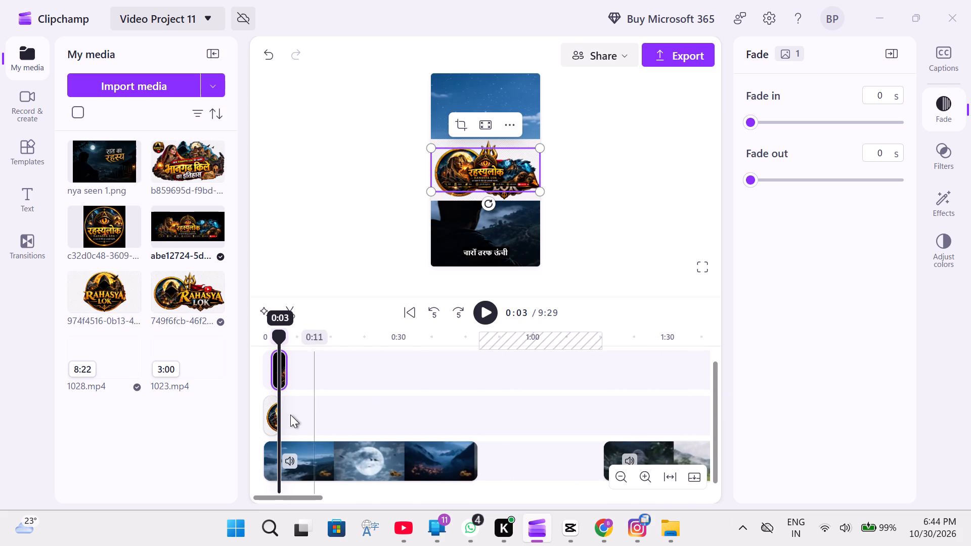
Move the playhead to 0:08 and open the editing options for the रहस्यलोक banner image on the timeline.
right_click(288, 369)
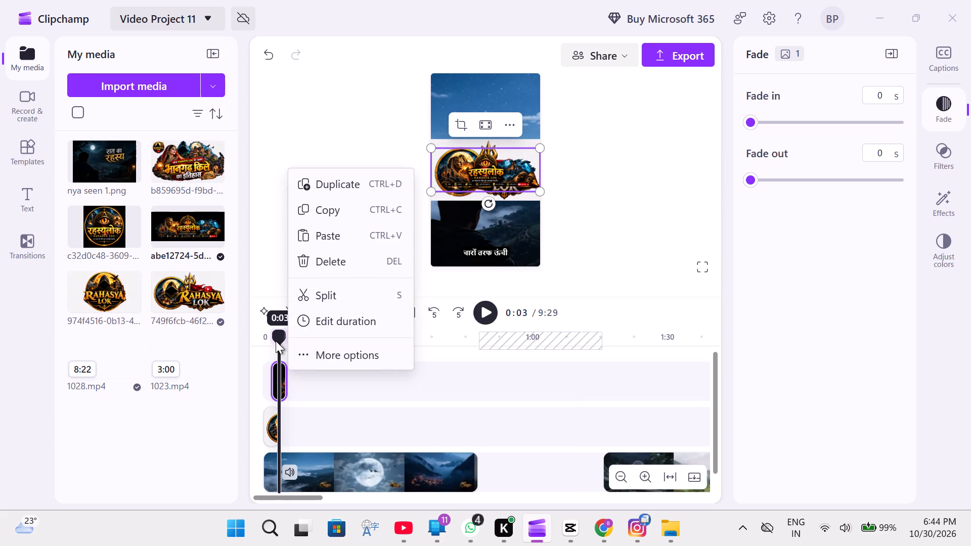
drag(277, 340, 302, 347)
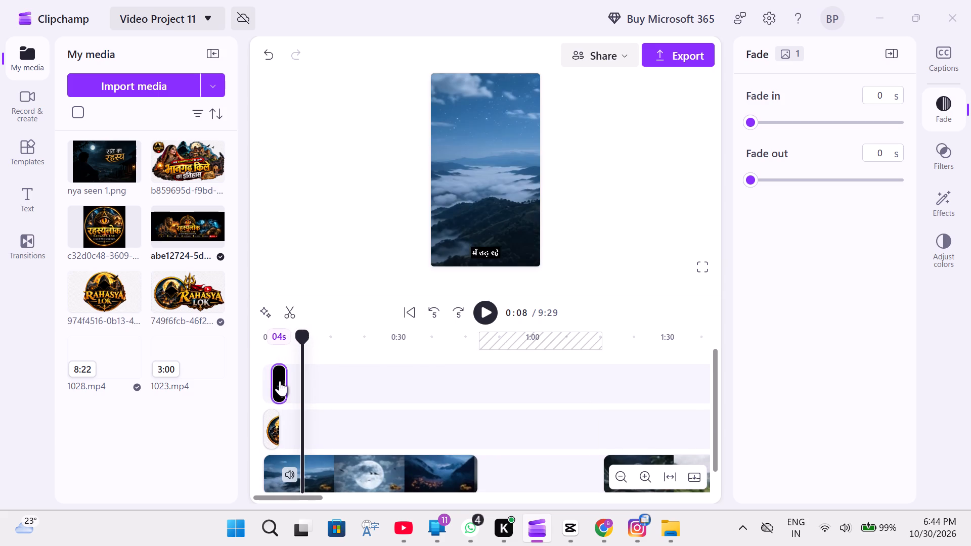
click(280, 381)
right_click(280, 381)
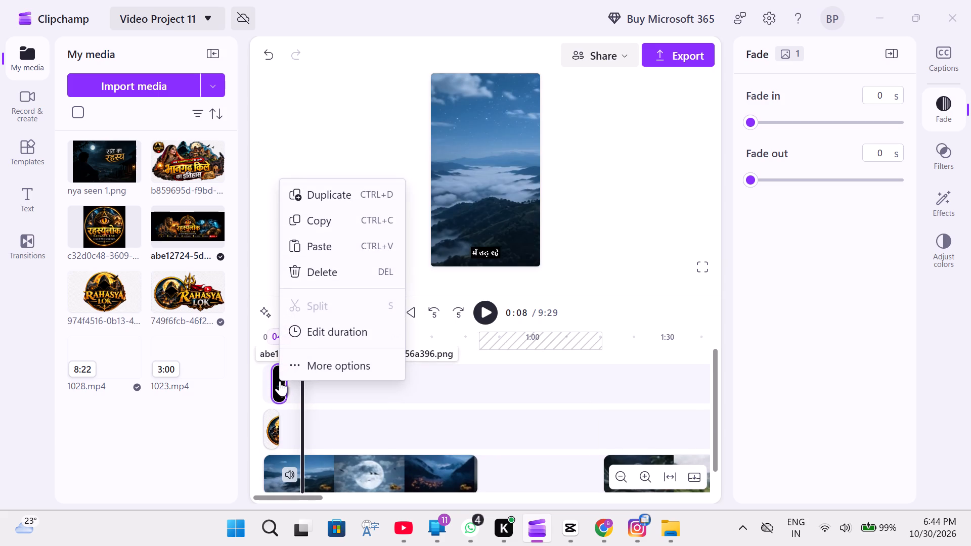
Examine the editing options available for the रहस्यलोक banner clip on the timeline.
click(280, 381)
click(280, 381)
double_click(280, 381)
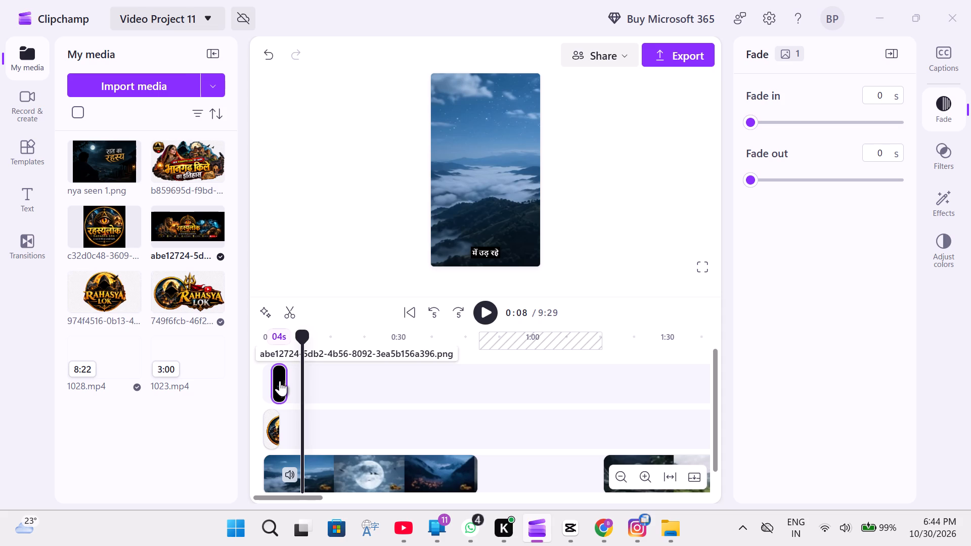
right_click(280, 381)
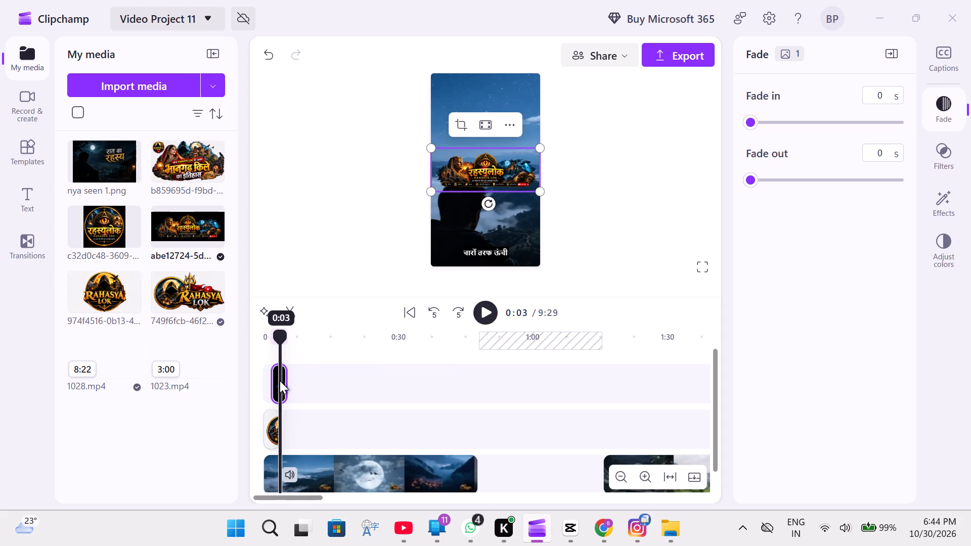
click(298, 376)
click(280, 380)
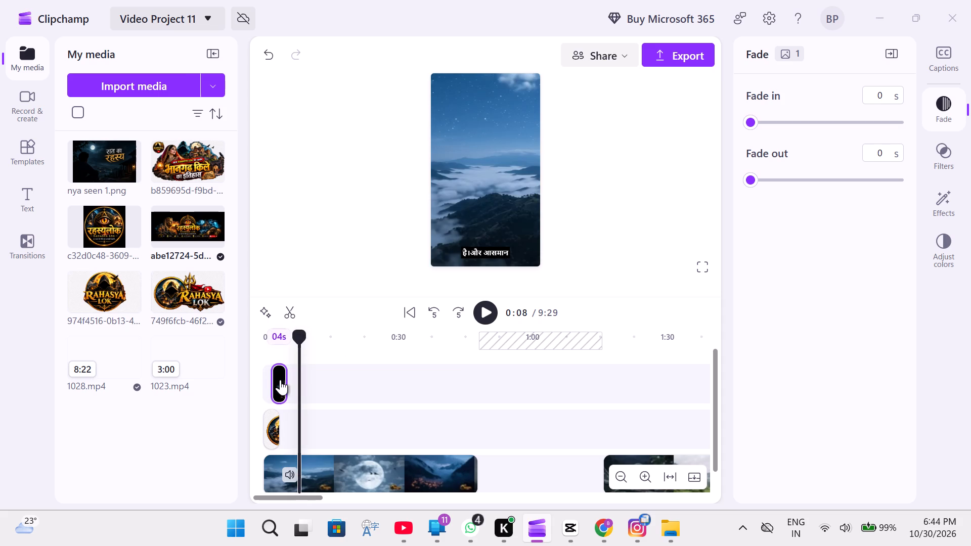
right_click(280, 380)
scroll(325, 316, down, 2)
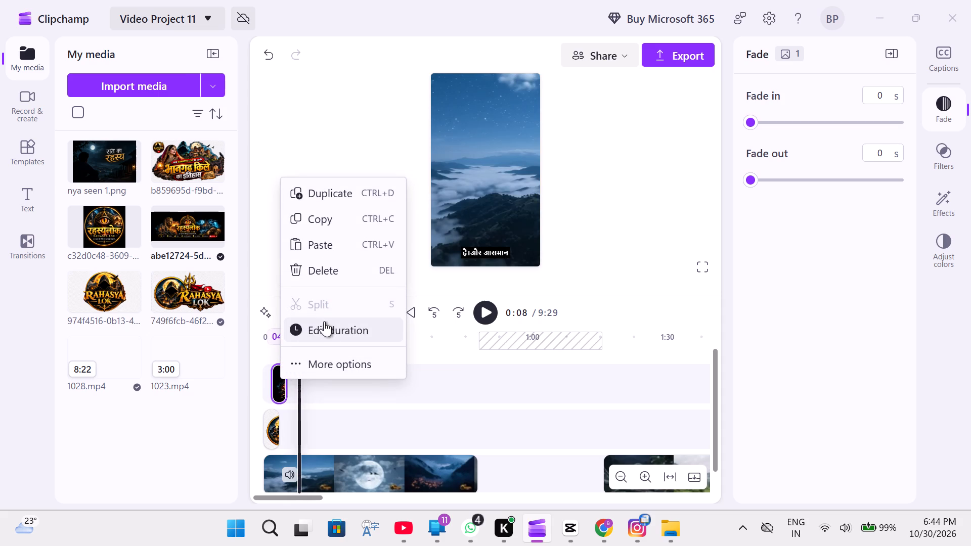
scroll(324, 321, down, 2)
click(327, 359)
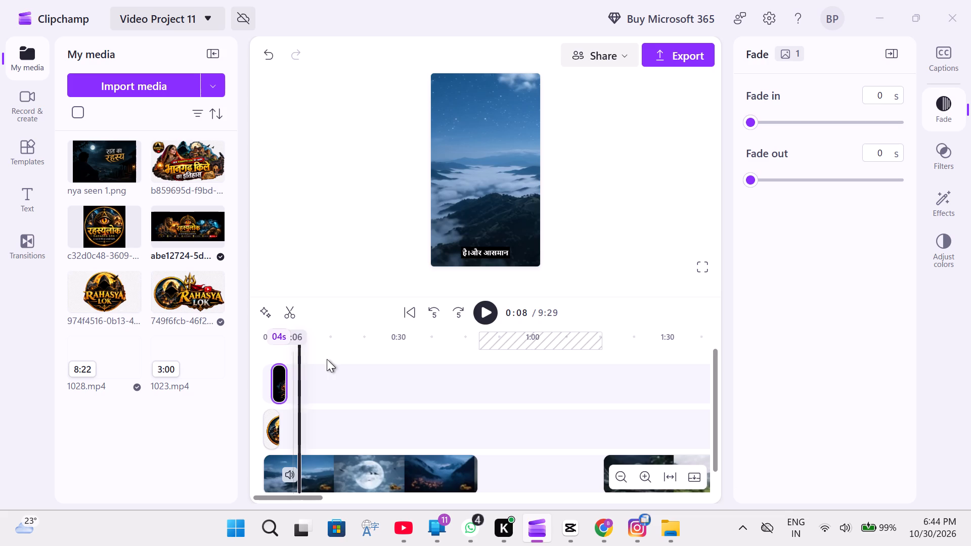
click(286, 380)
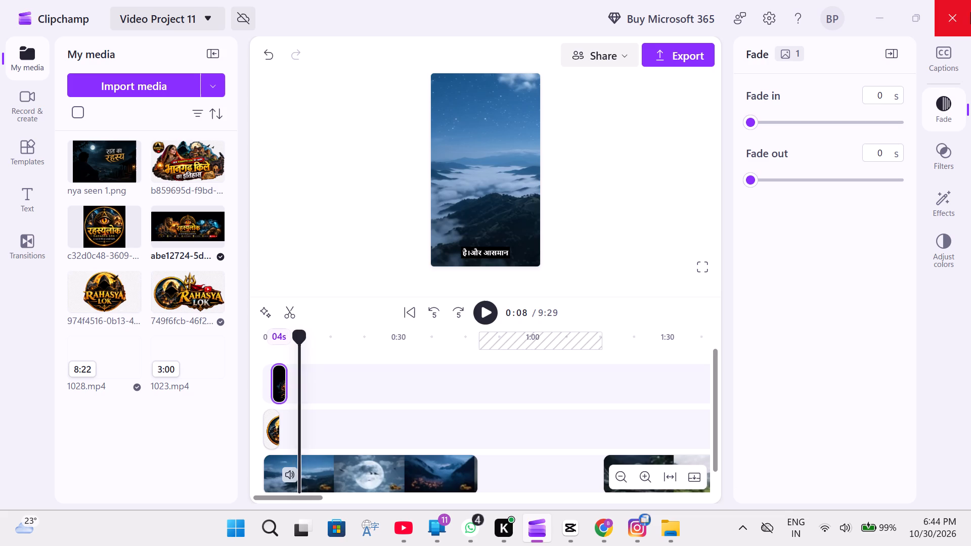
Close the video project, choosing to wait until its changes finish saving.
click(954, 12)
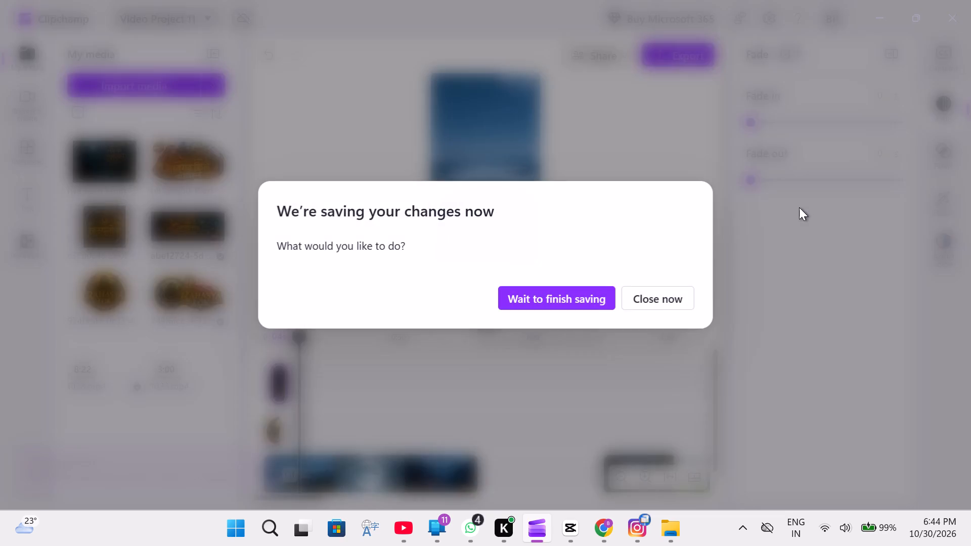
click(588, 296)
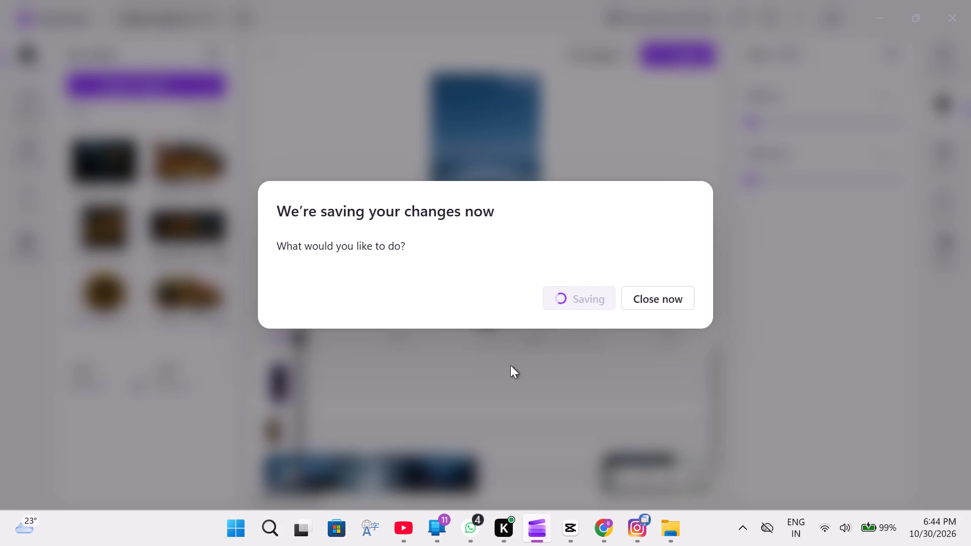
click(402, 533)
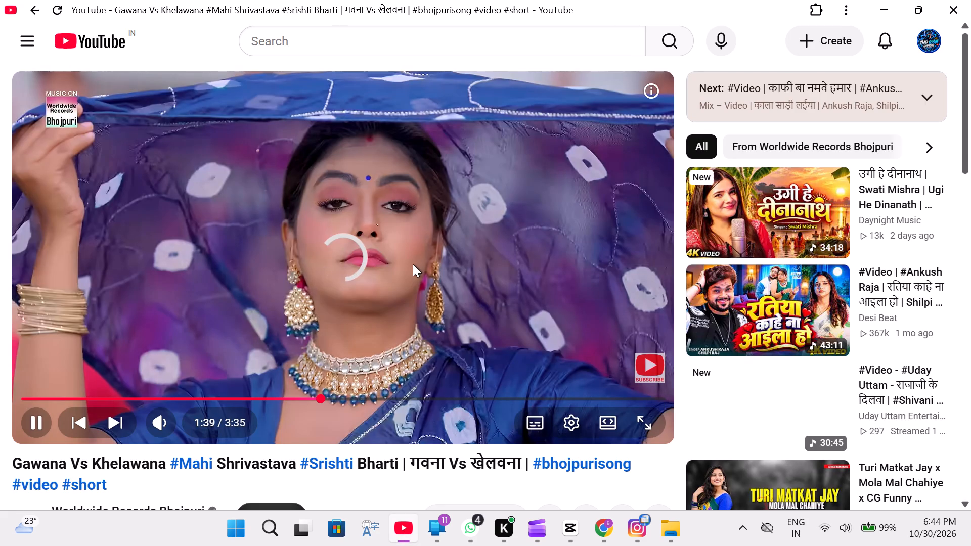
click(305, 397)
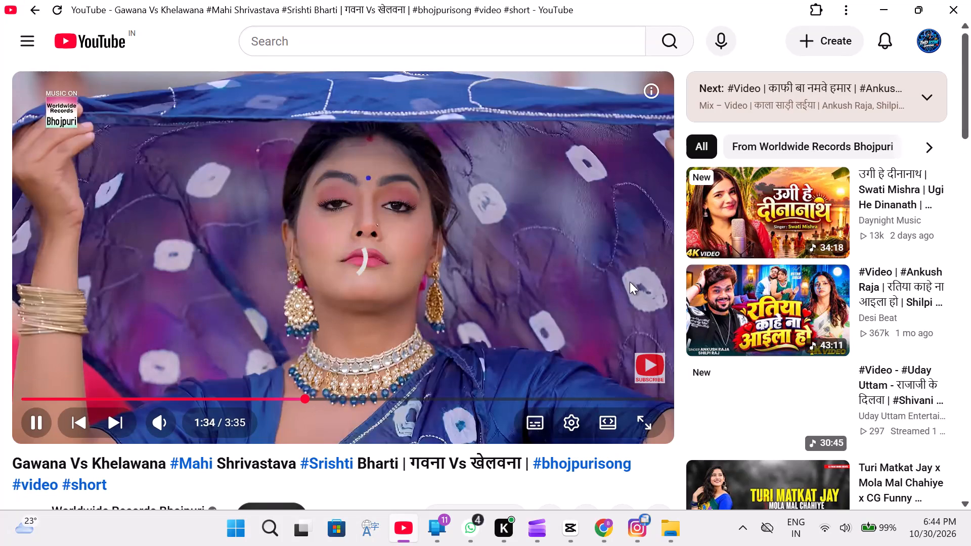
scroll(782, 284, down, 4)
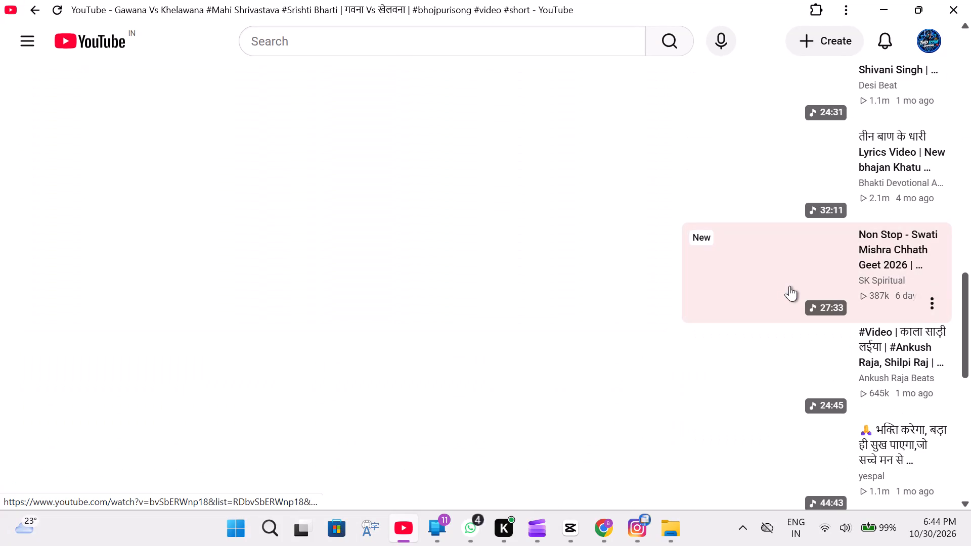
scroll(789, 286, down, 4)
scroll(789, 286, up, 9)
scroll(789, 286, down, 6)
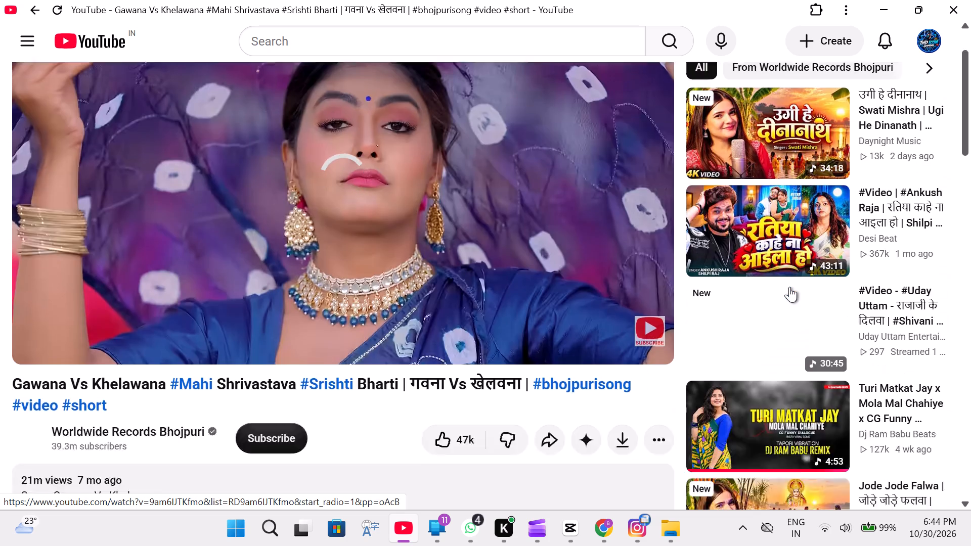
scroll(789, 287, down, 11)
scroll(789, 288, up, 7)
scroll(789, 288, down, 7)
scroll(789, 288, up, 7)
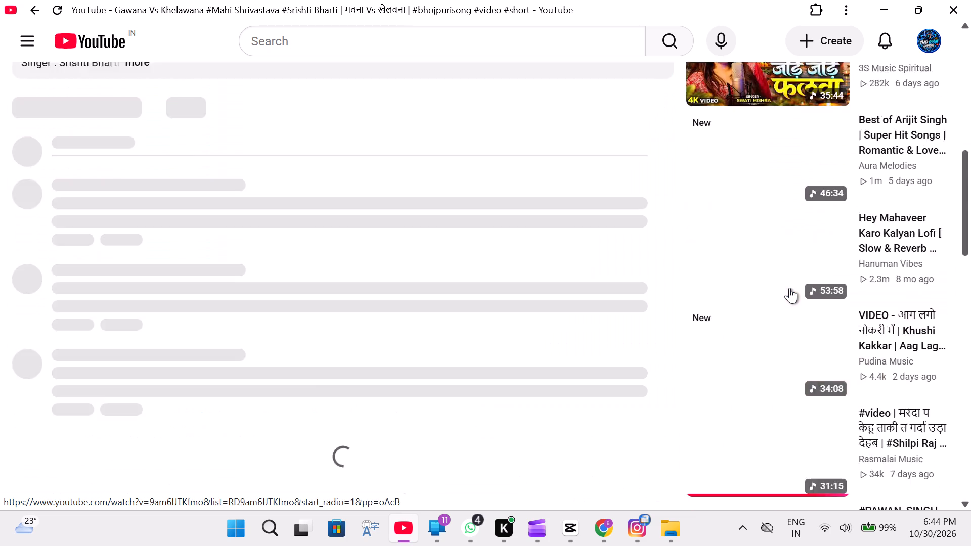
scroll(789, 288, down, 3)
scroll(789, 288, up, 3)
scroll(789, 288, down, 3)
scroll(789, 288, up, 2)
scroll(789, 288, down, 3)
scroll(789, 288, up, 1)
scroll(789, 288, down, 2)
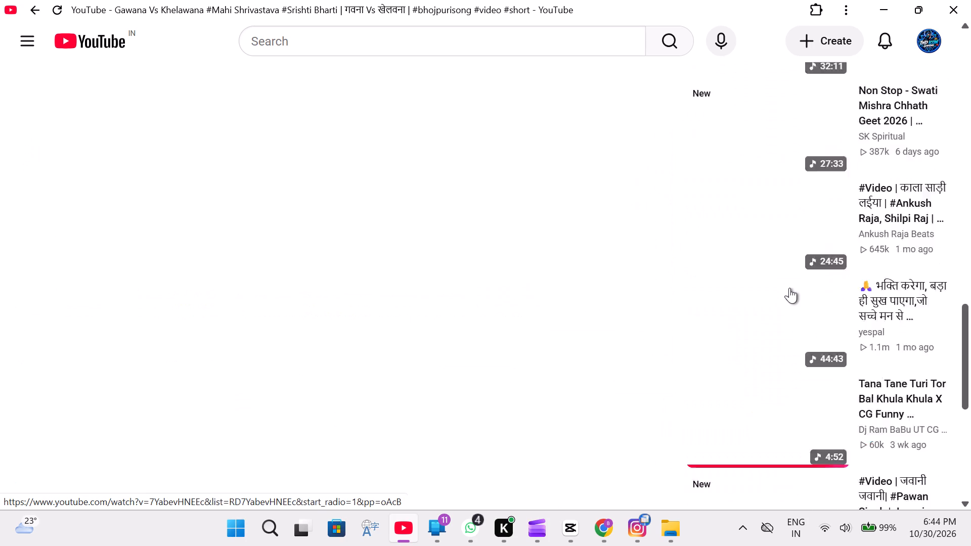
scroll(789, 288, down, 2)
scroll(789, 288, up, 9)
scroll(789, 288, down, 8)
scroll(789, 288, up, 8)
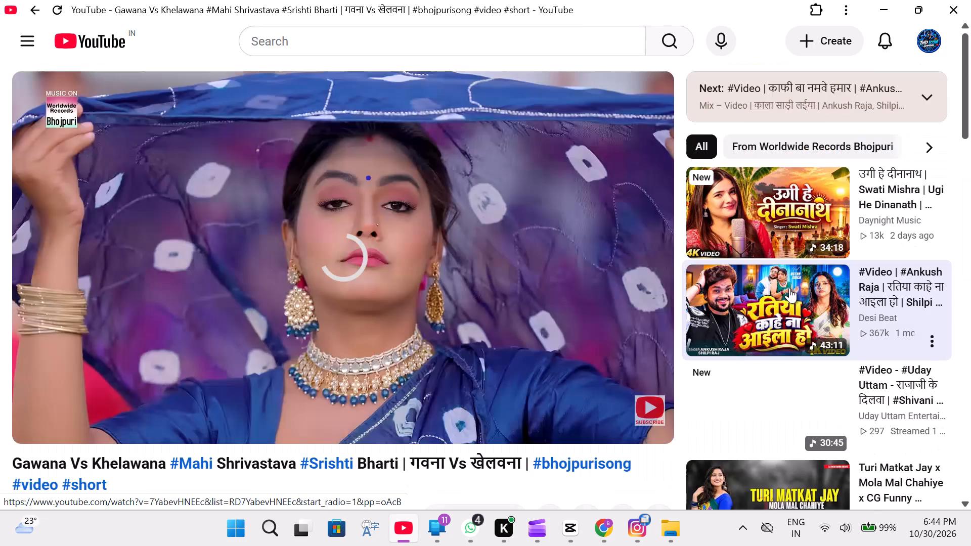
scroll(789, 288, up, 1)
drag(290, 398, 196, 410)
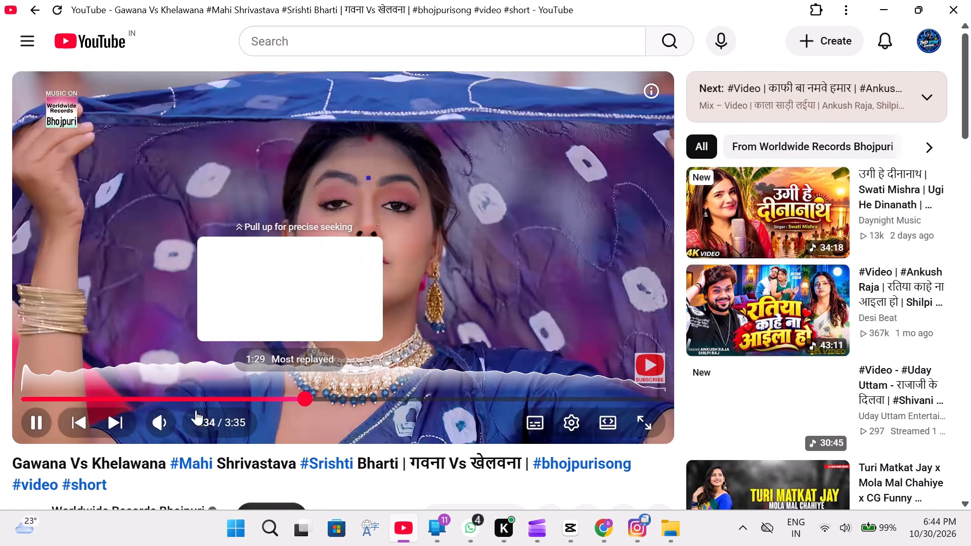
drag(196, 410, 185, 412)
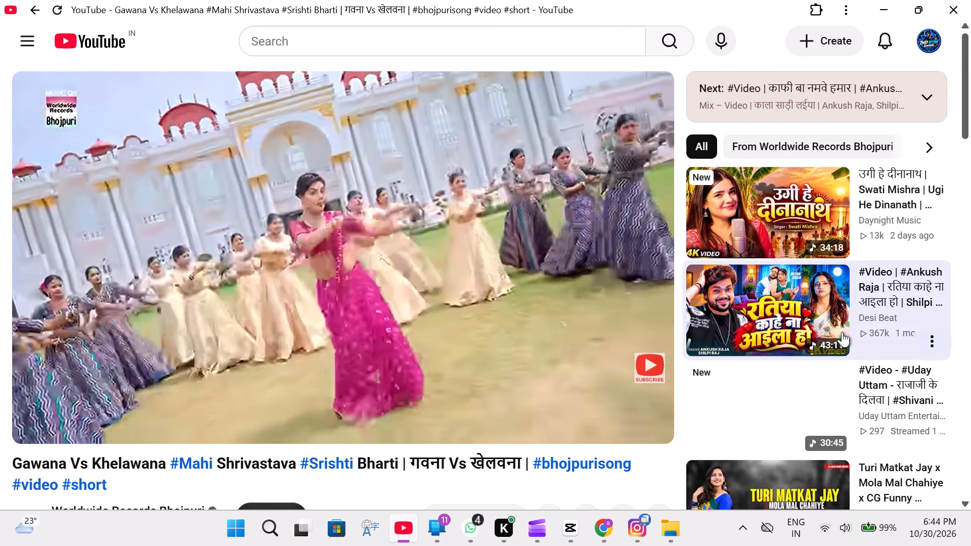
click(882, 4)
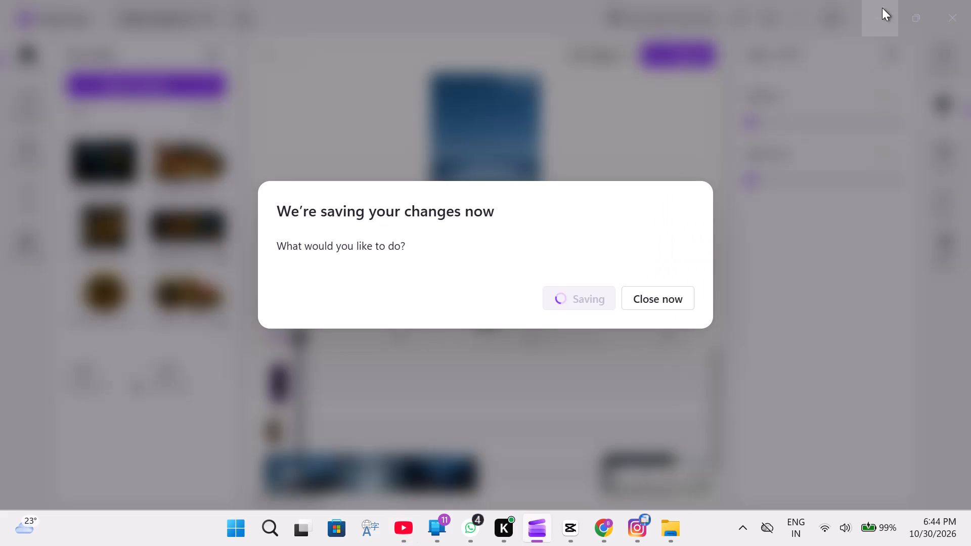
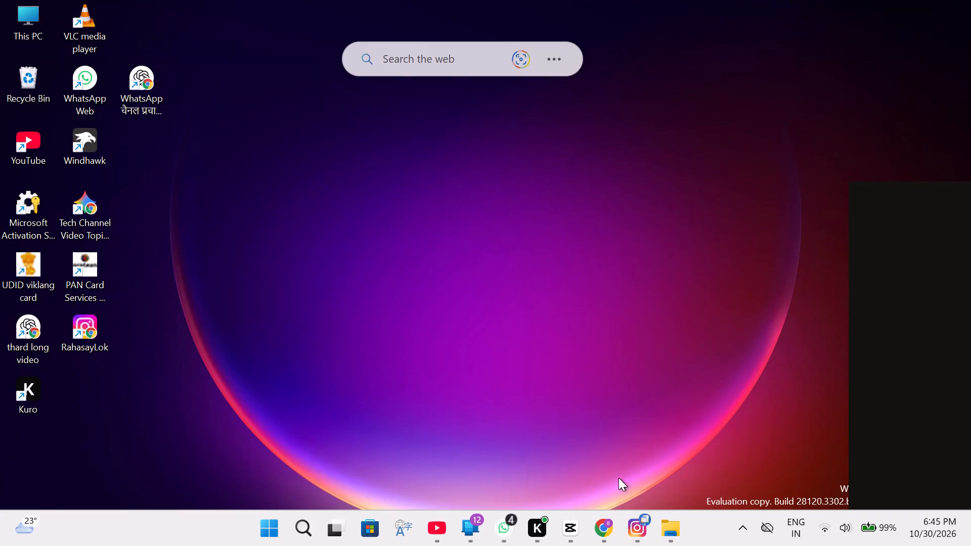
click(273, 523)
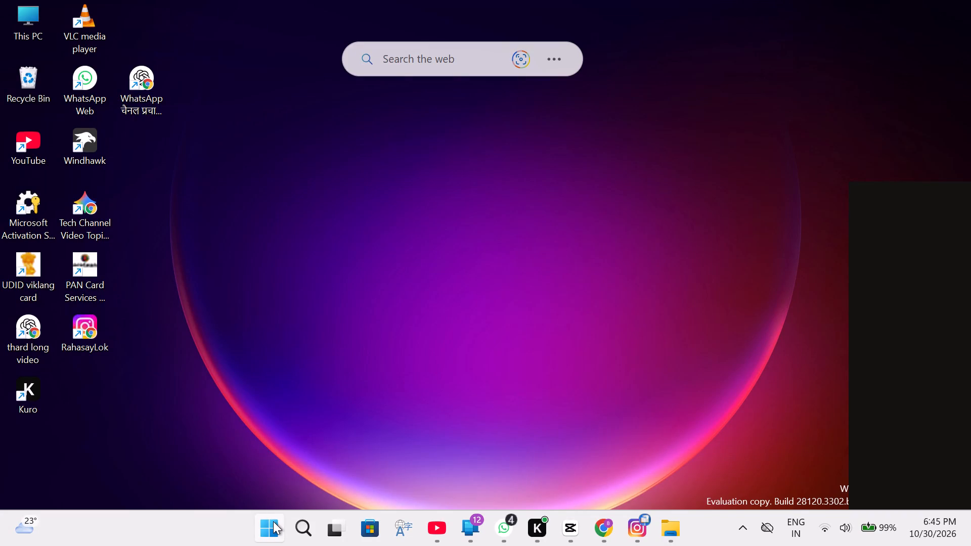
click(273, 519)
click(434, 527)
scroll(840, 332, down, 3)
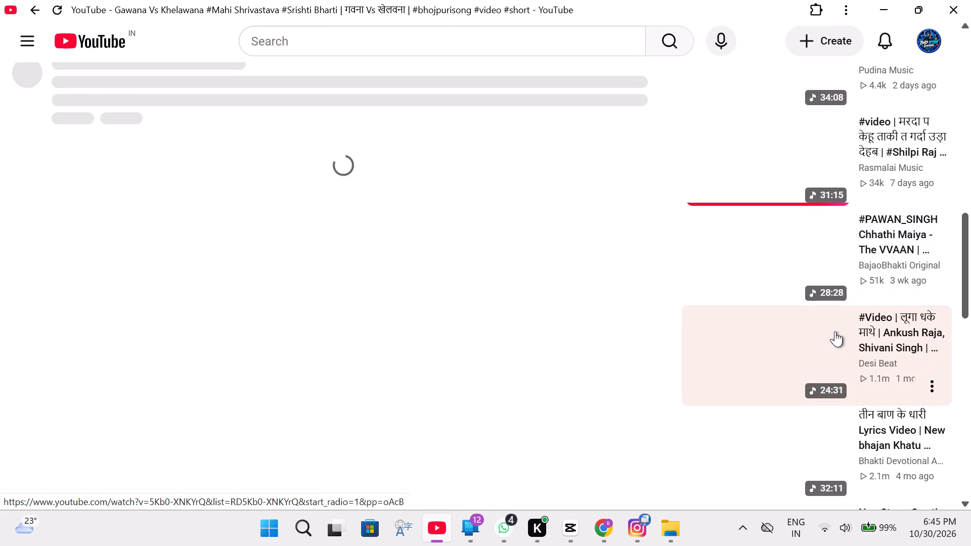
Switch to the open Speedtest page in Chrome and start a new internet speed test.
click(610, 532)
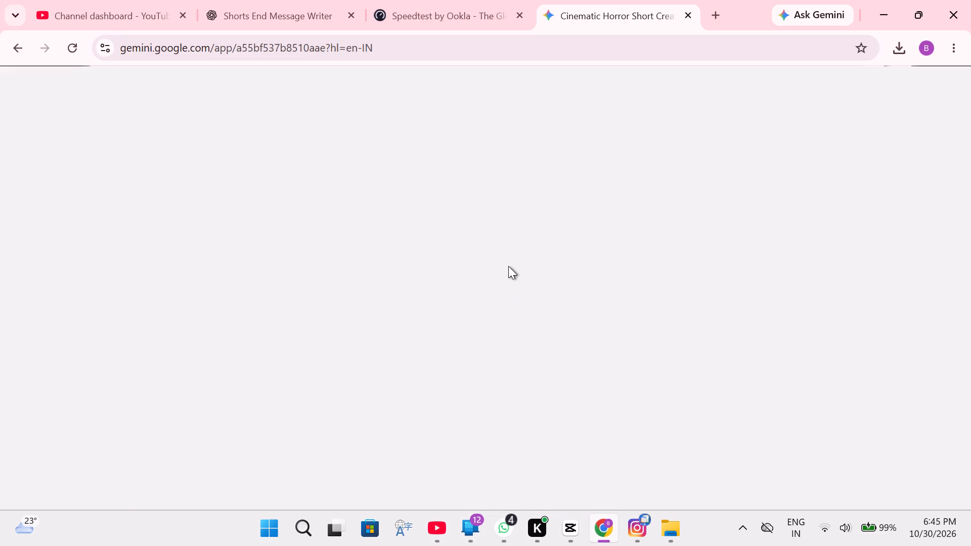
click(454, 11)
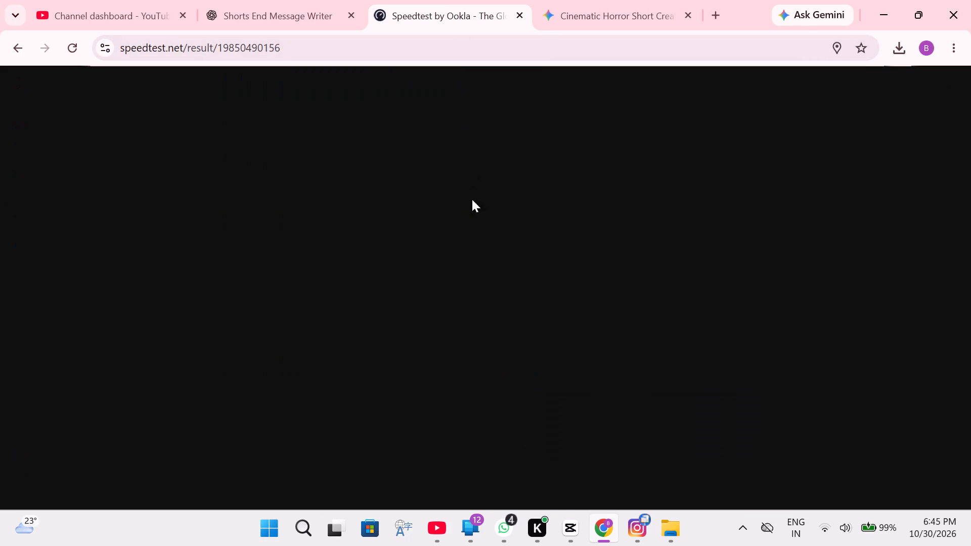
click(171, 241)
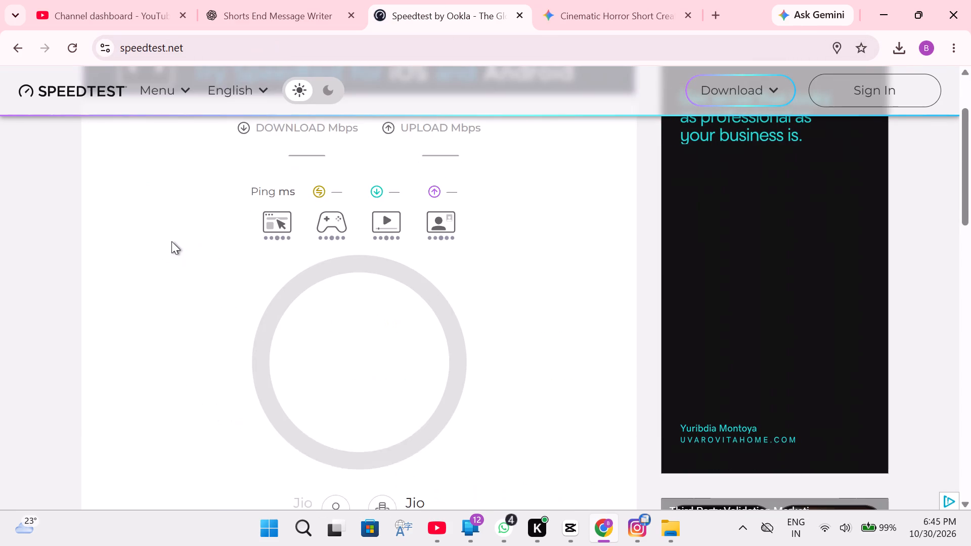
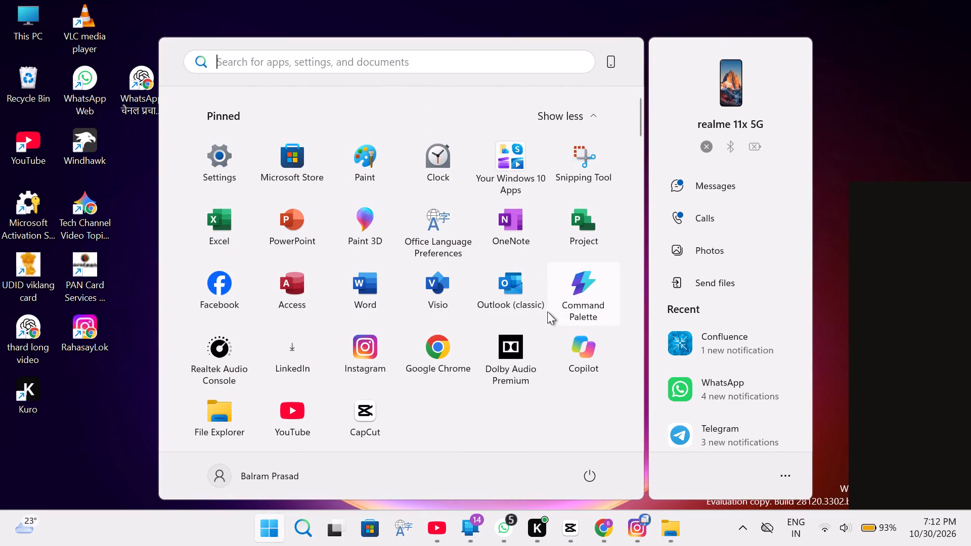
Find Microsoft Clipchamp among the recently searched apps and launch it.
scroll(528, 329, down, 2)
scroll(528, 330, up, 1)
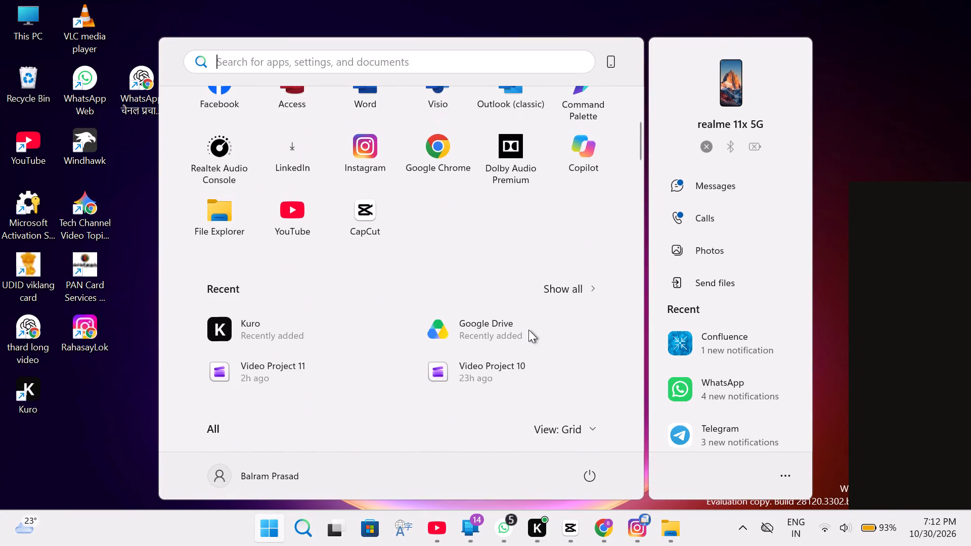
scroll(528, 330, up, 2)
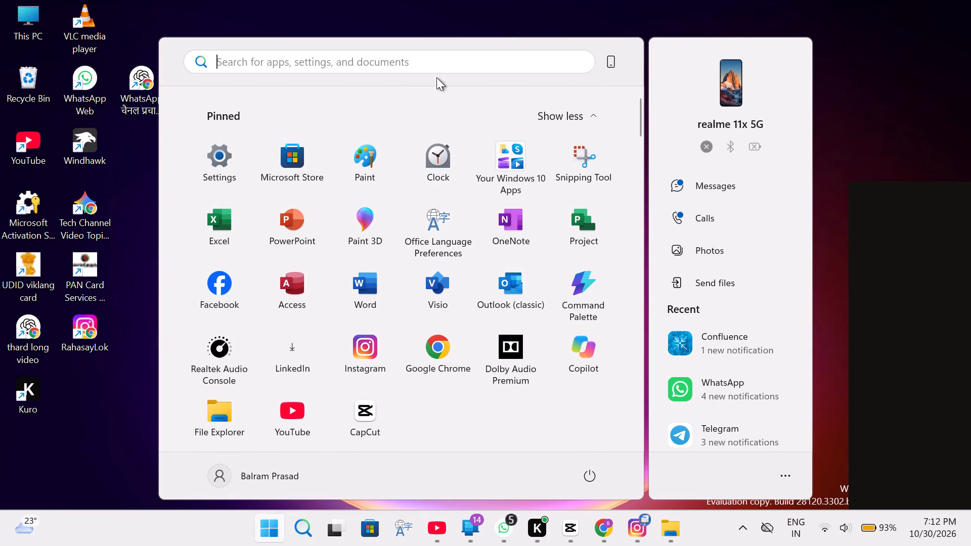
click(449, 55)
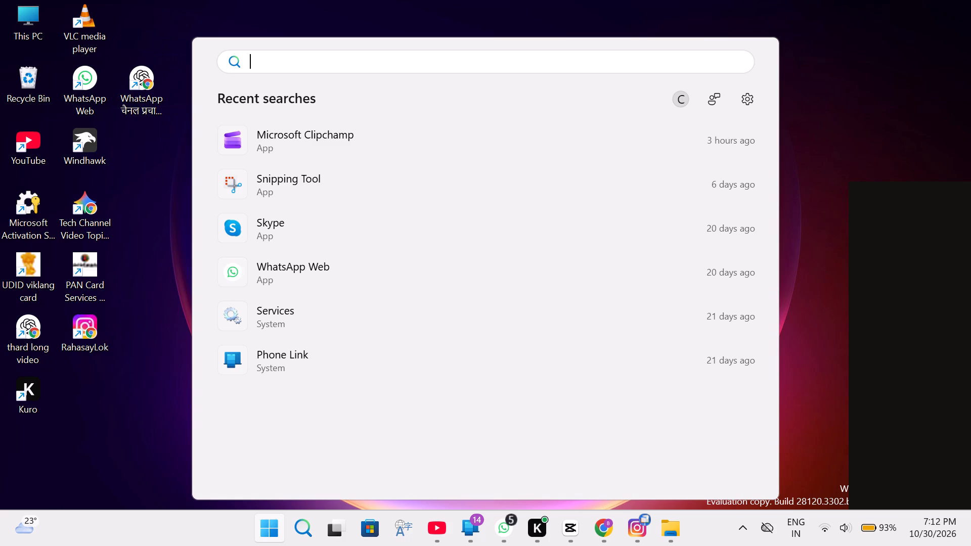
click(385, 135)
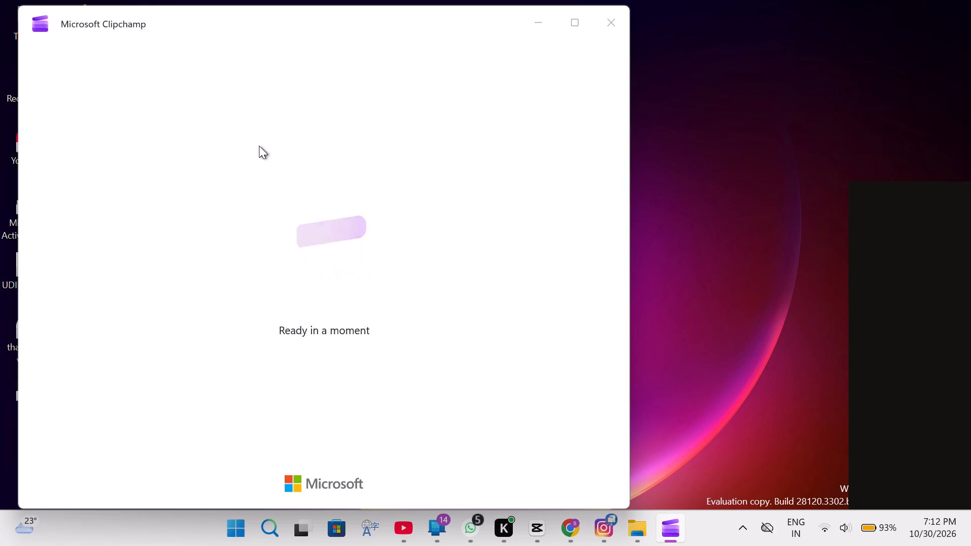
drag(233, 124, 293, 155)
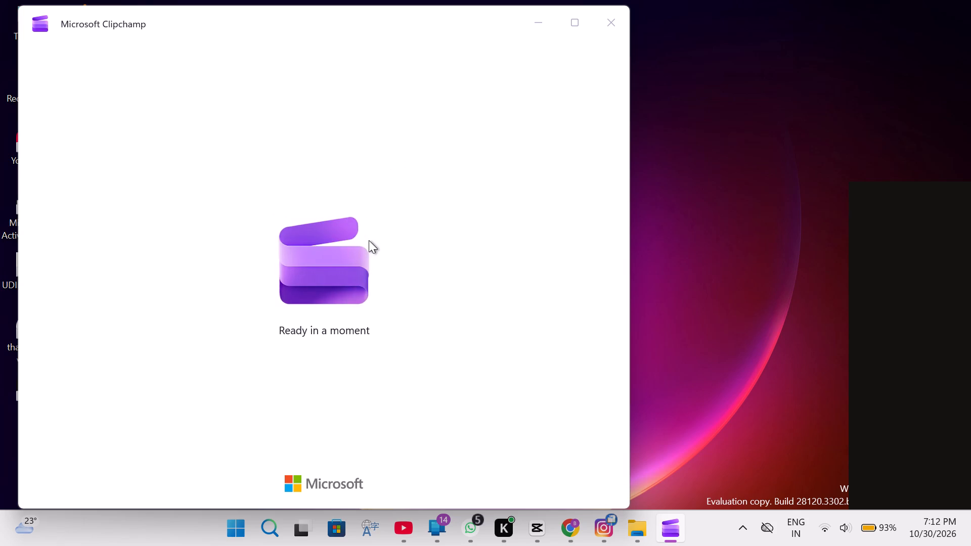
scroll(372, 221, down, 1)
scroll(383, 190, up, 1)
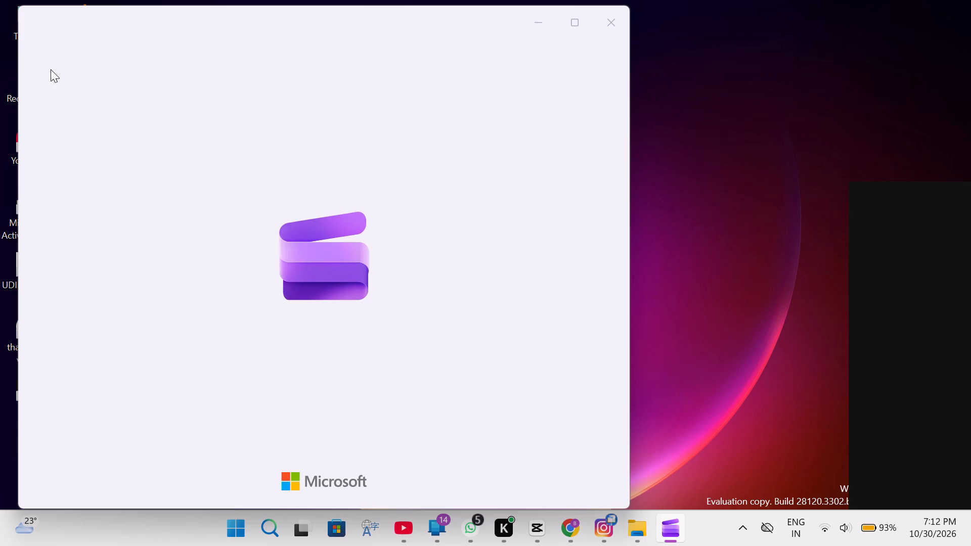
Move the loading Clipchamp window across the desktop so that the desktop shortcuts are uncovered.
drag(35, 18, 324, 85)
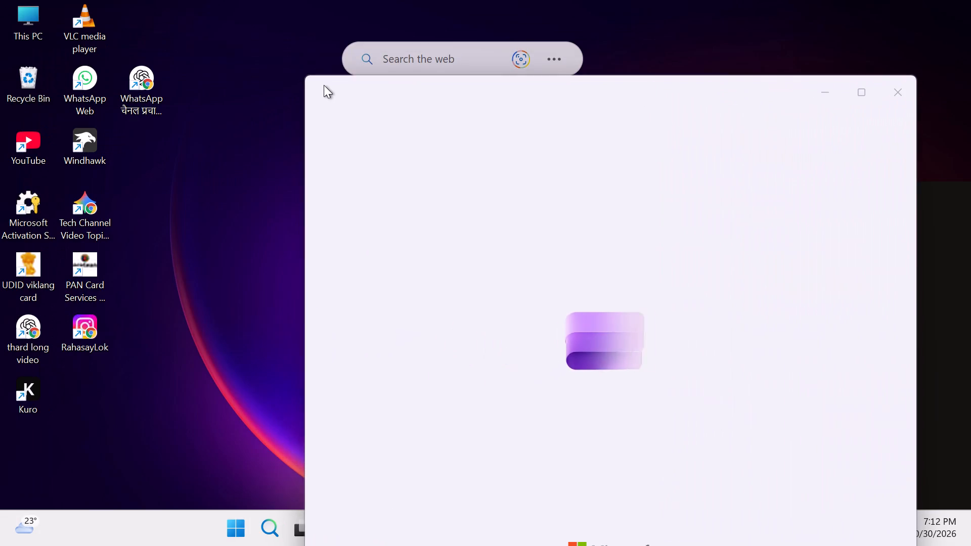
Reposition the loading Clipchamp window and shorten it from its bottom edge so that the whole taskbar is uncovered.
drag(324, 85, 271, 49)
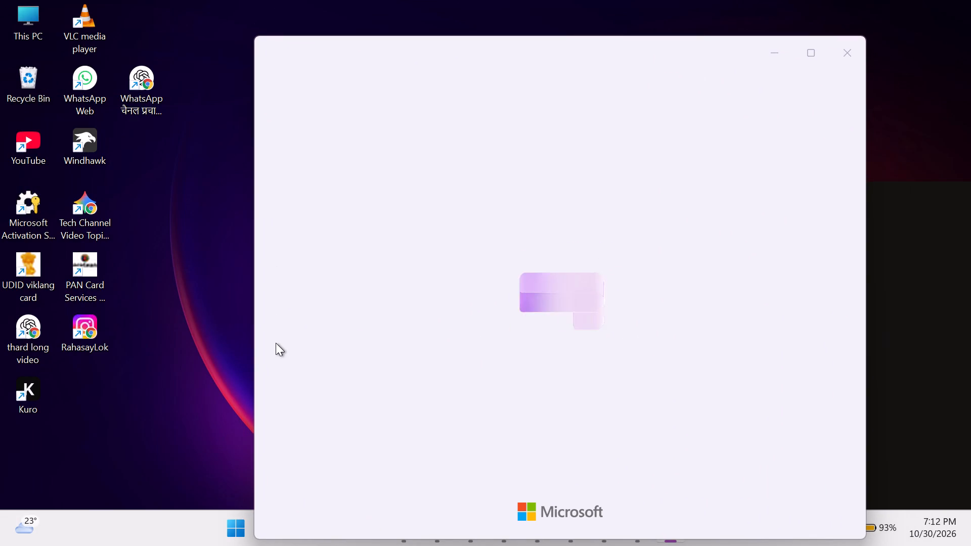
click(298, 538)
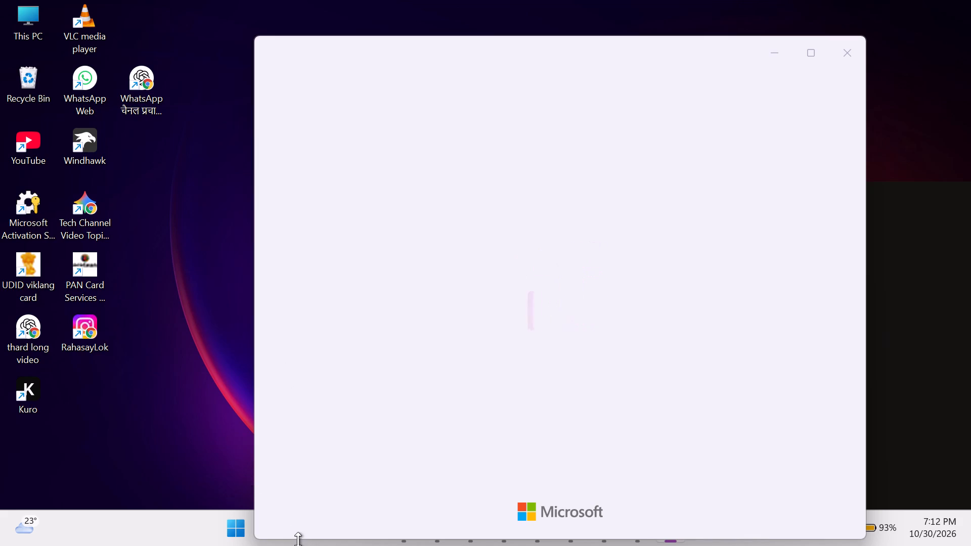
drag(298, 539, 304, 496)
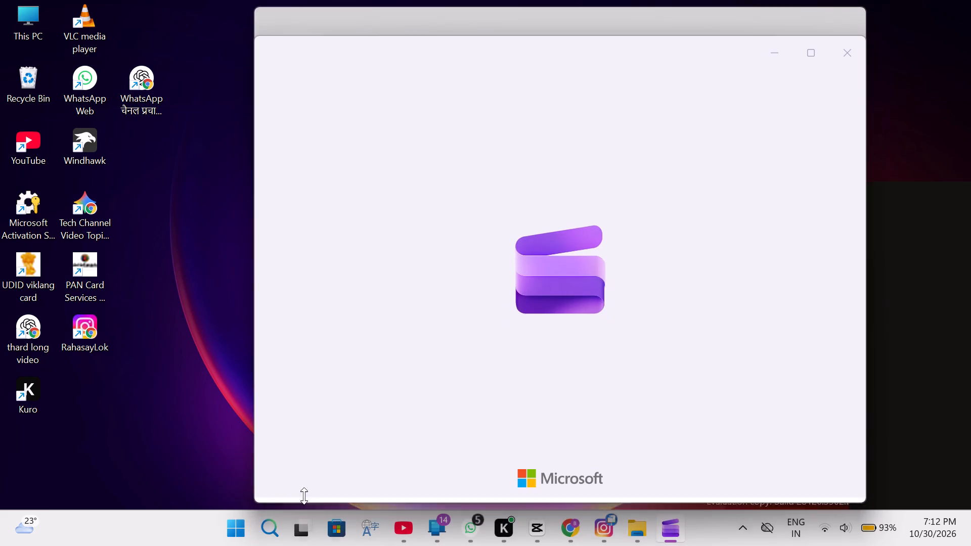
drag(304, 496, 315, 432)
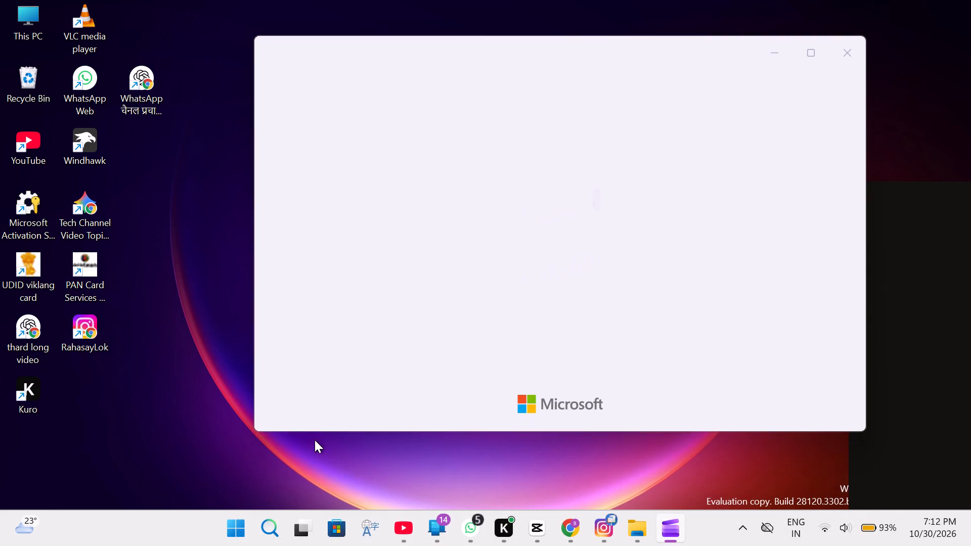
Switch to the running Instagram app while Clipchamp loads.
click(606, 531)
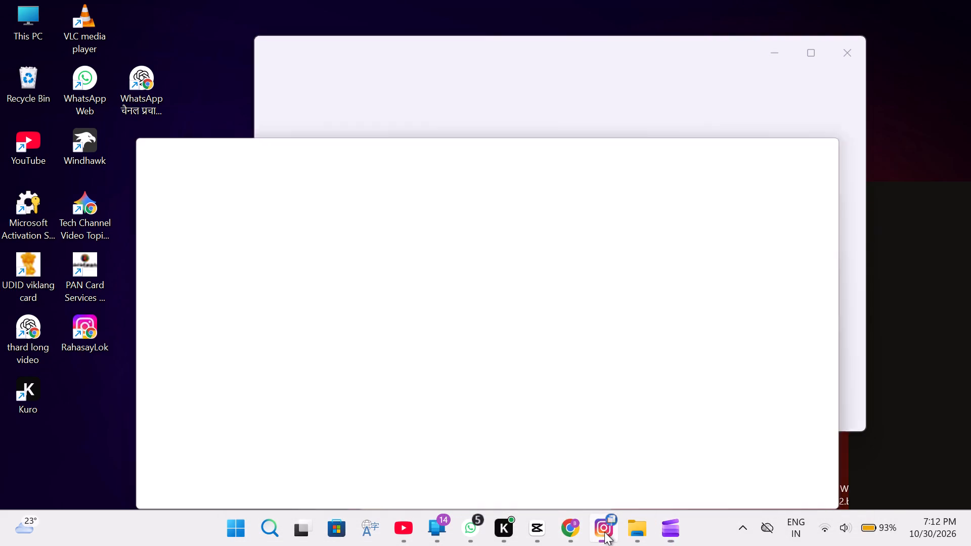
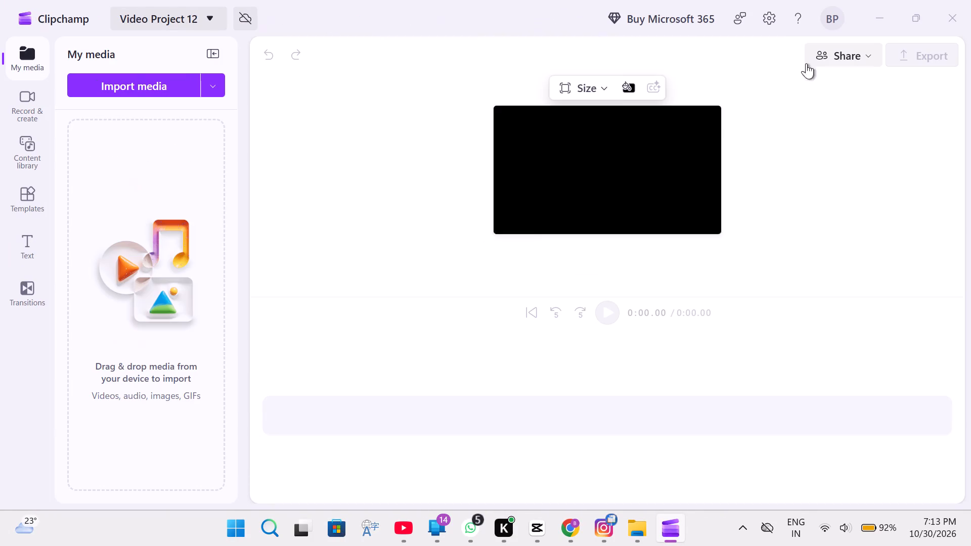
Start importing media and browse to the Rahassya lok folder on the USB drive.
click(187, 83)
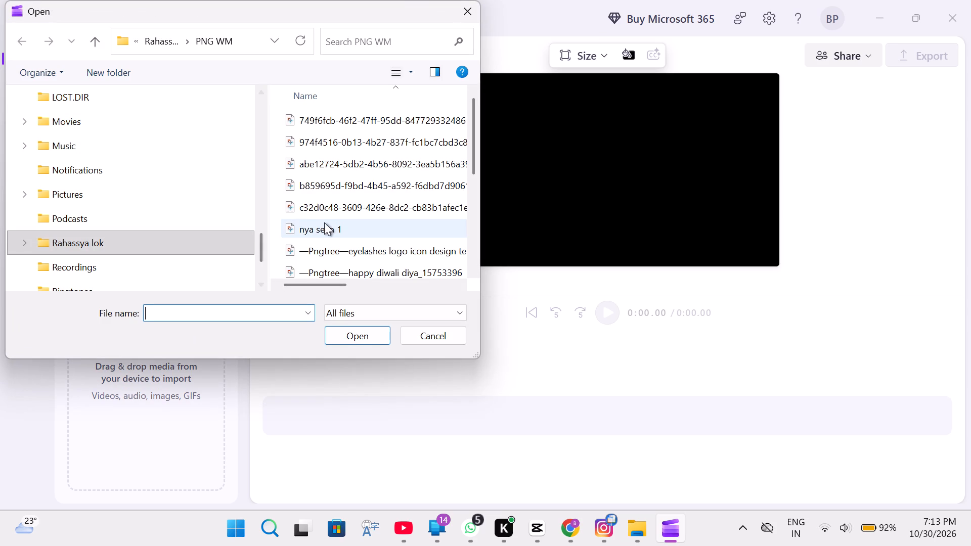
scroll(212, 232, down, 1)
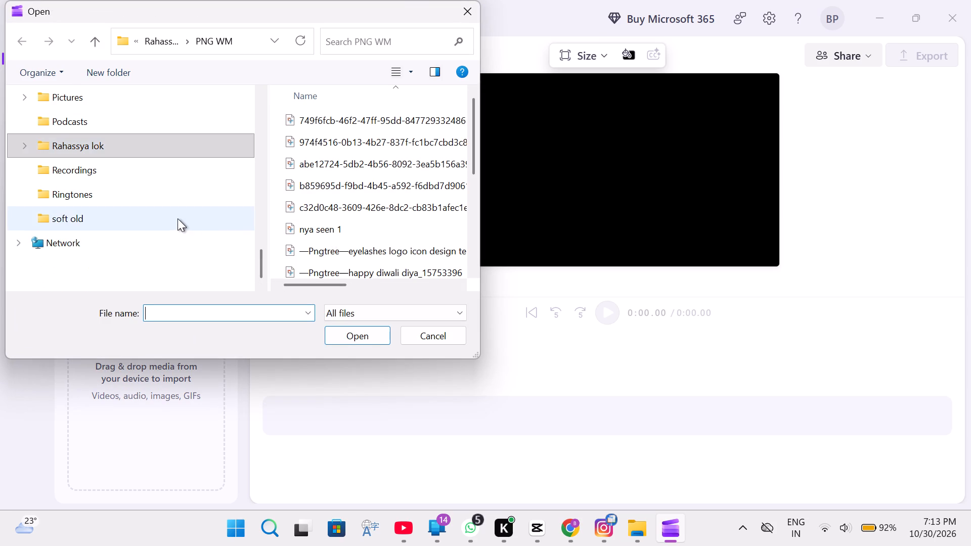
click(177, 218)
click(169, 198)
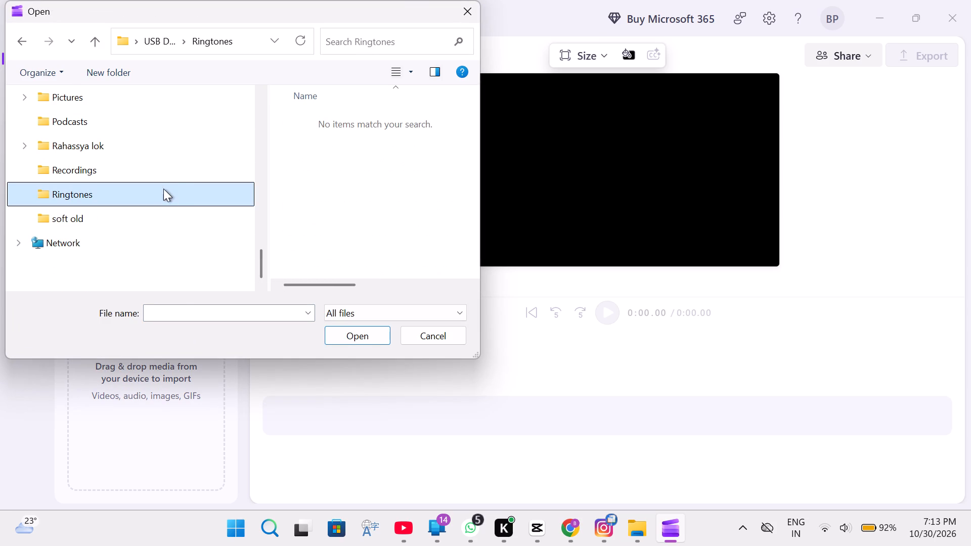
click(159, 179)
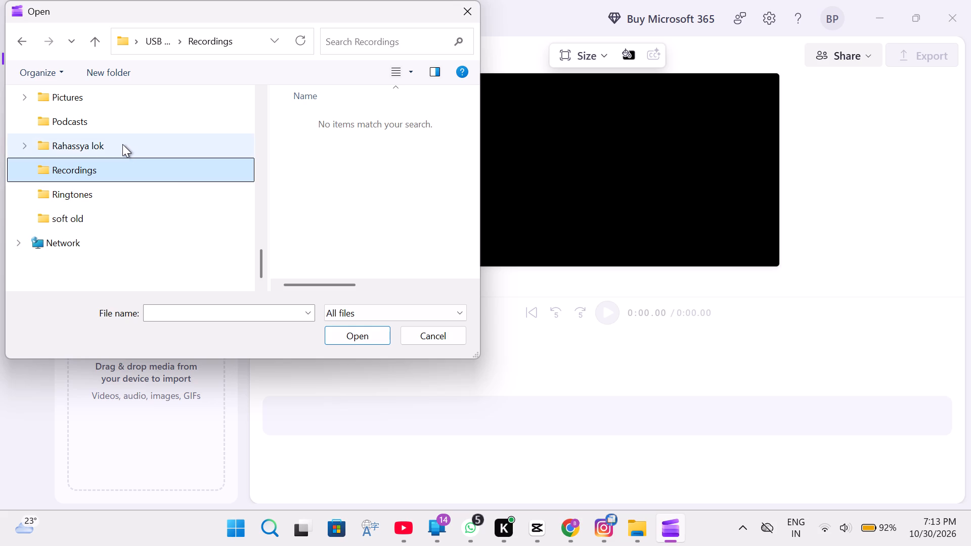
click(120, 141)
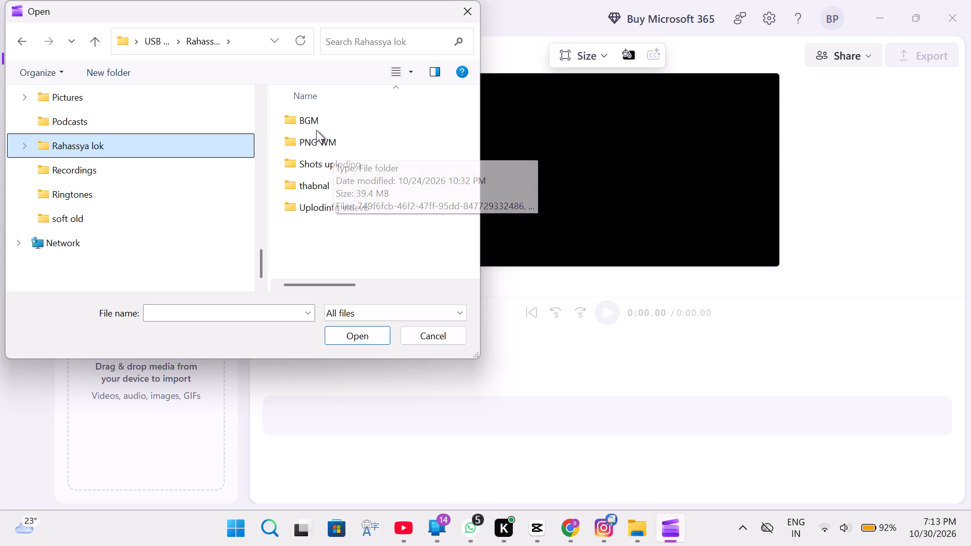
Look over the subfolders of Rahassya lok to decide which one holds the video to import.
click(316, 129)
click(316, 123)
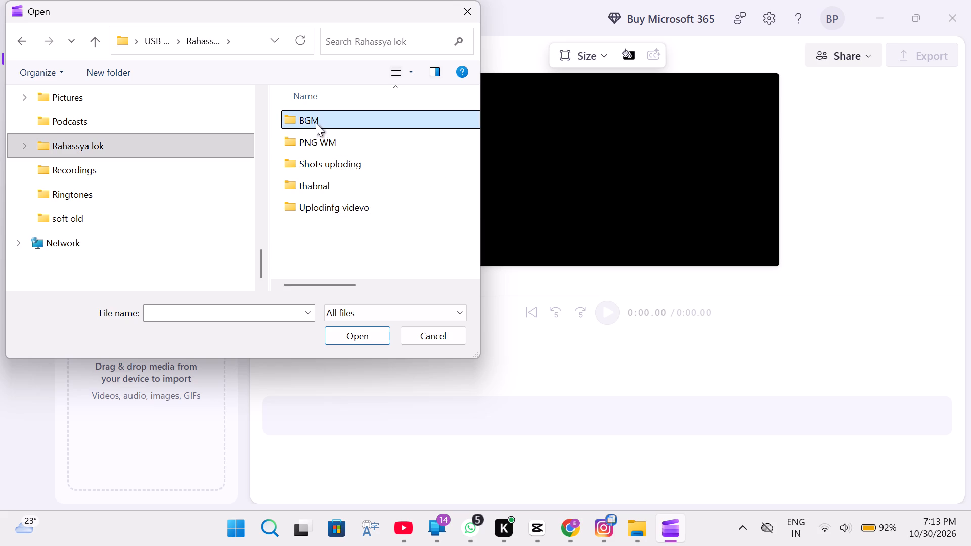
click(321, 133)
click(347, 170)
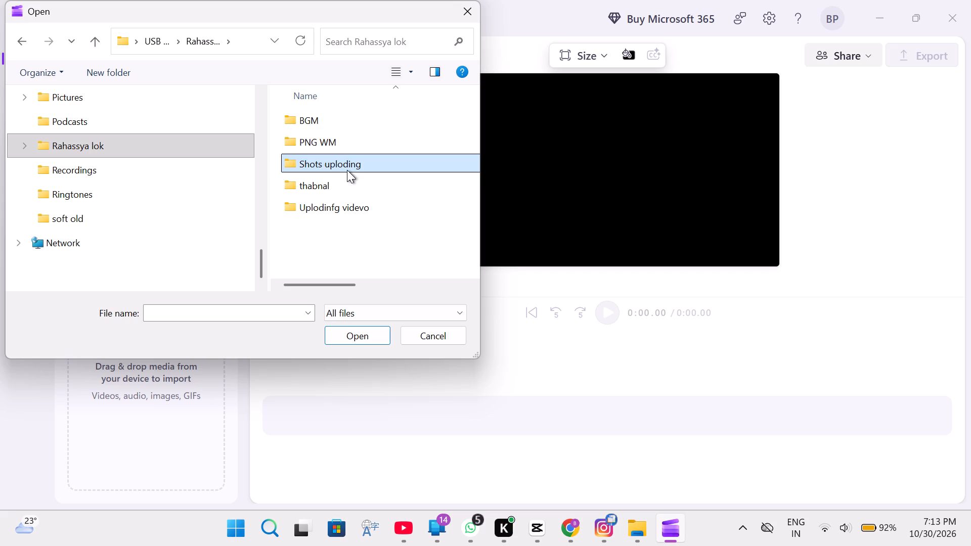
click(337, 184)
click(328, 203)
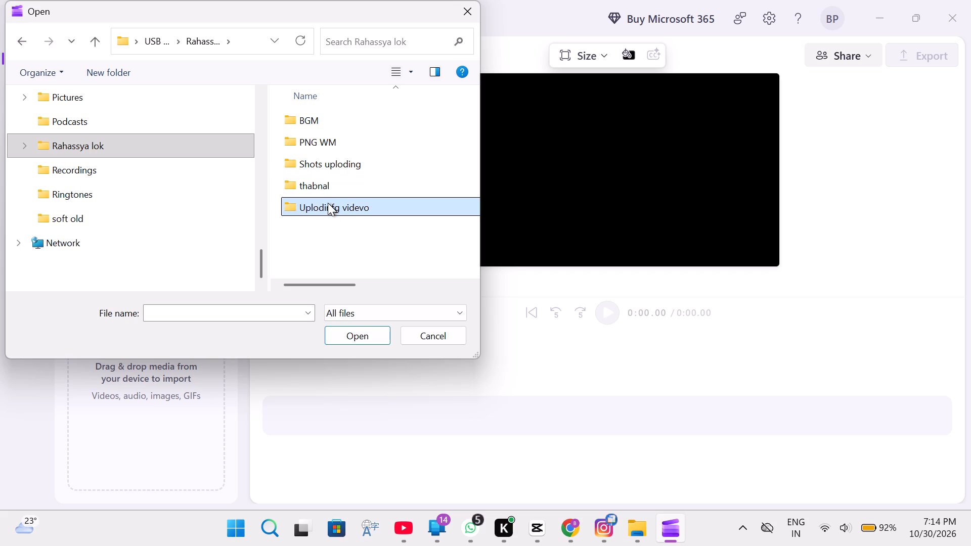
click(322, 187)
click(327, 168)
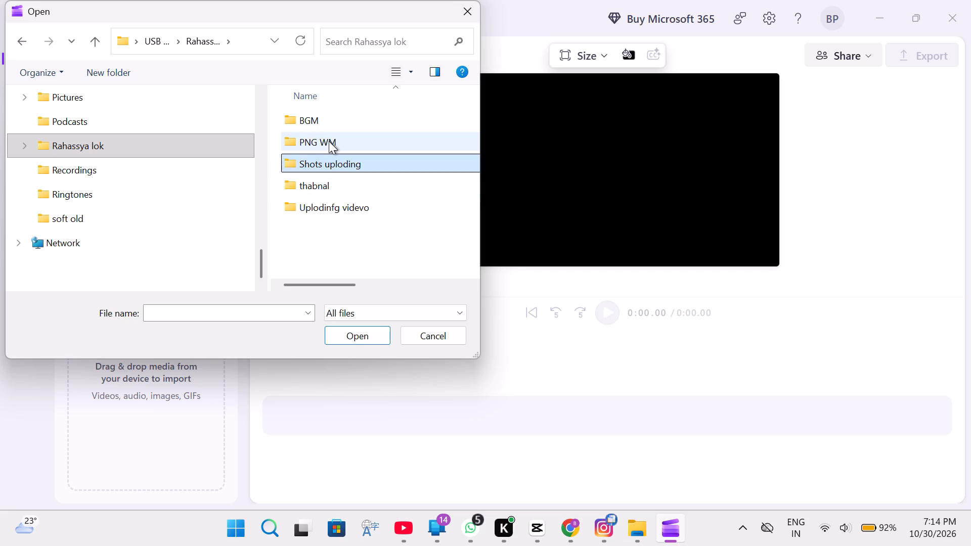
click(329, 141)
click(336, 155)
click(340, 176)
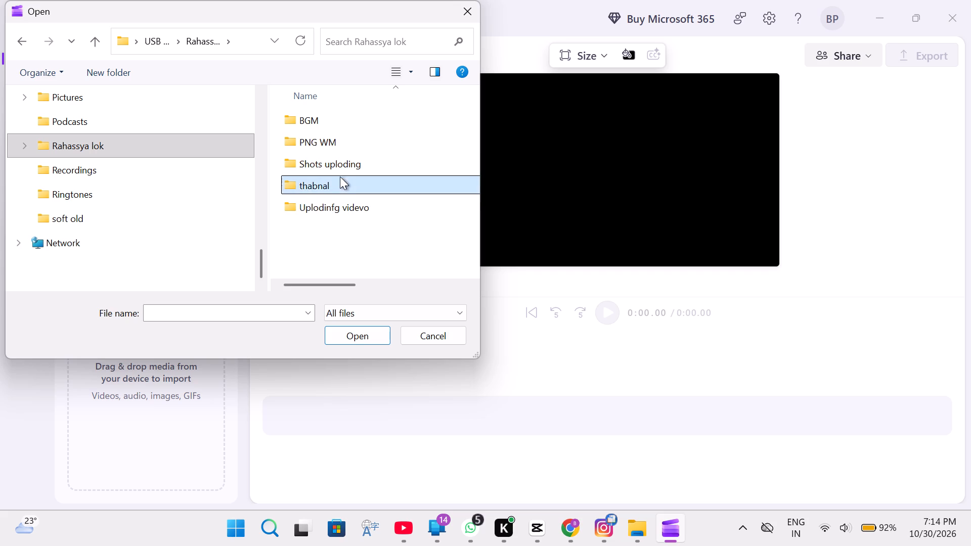
click(367, 207)
click(356, 188)
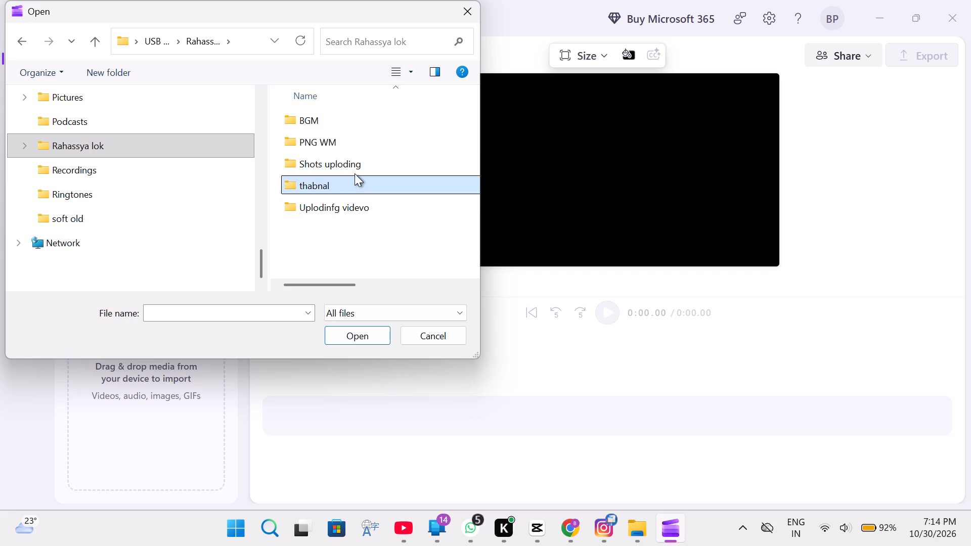
click(355, 171)
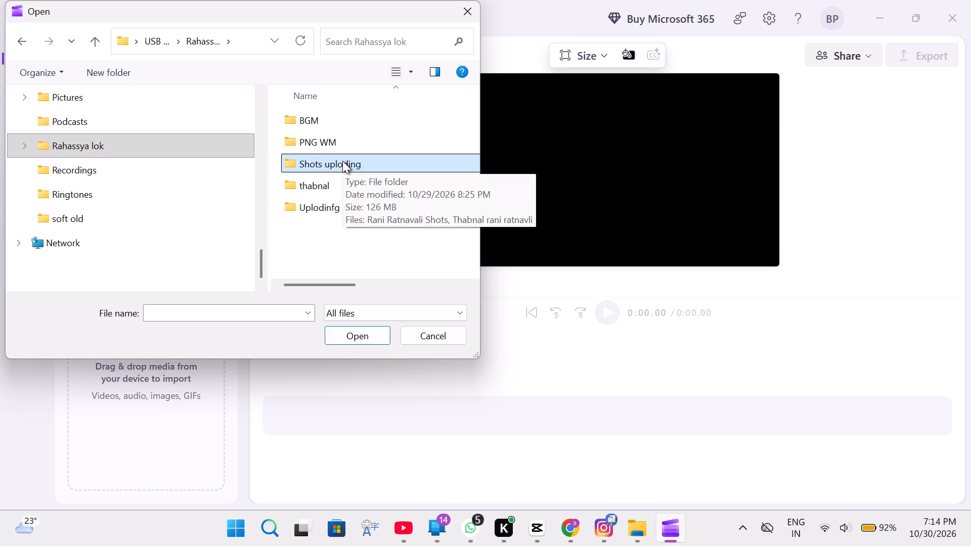
Import the video 1028 from the Uplodinfg videvo folder into the project's media.
triple_click(333, 200)
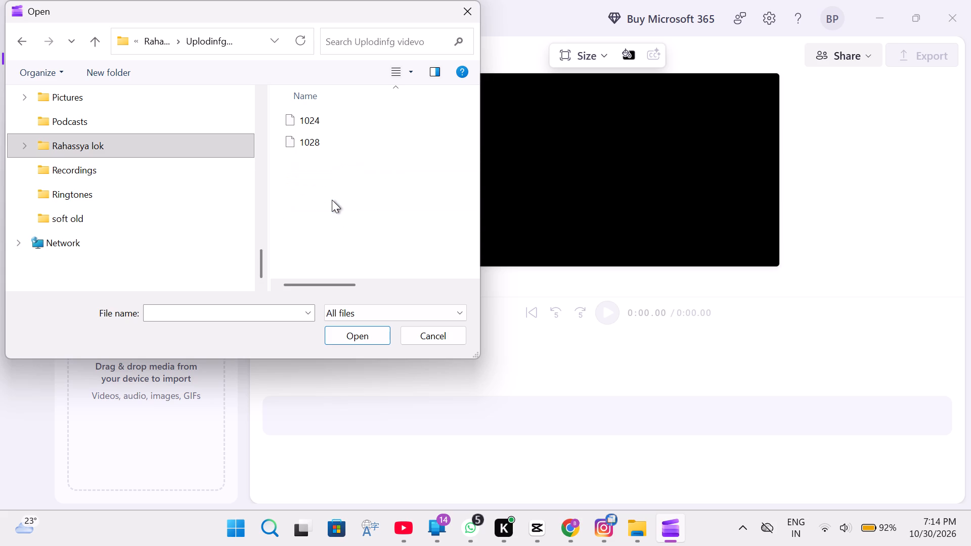
click(314, 142)
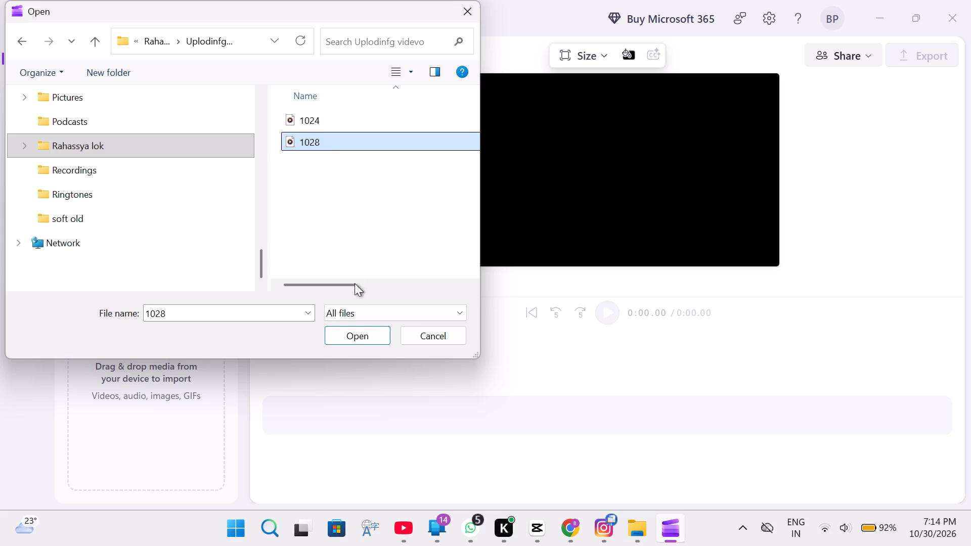
click(362, 336)
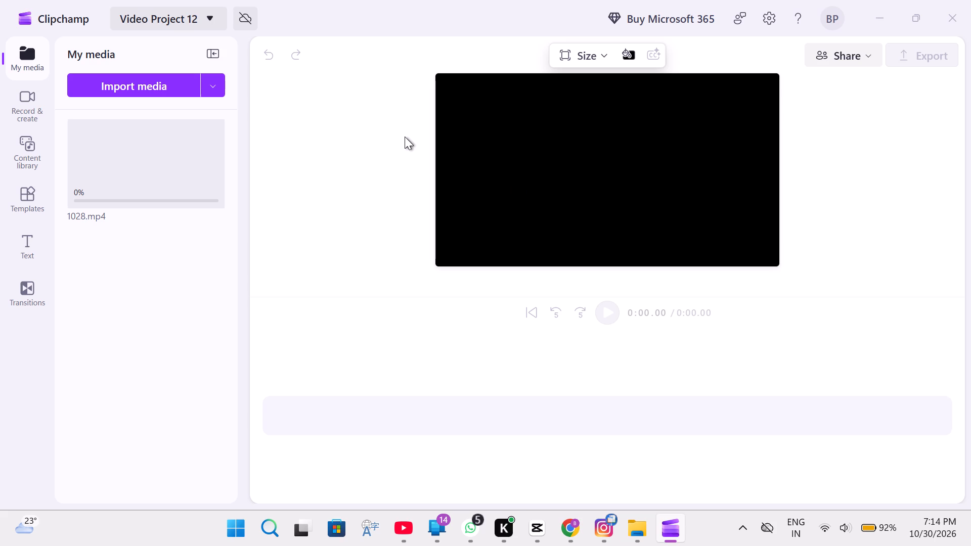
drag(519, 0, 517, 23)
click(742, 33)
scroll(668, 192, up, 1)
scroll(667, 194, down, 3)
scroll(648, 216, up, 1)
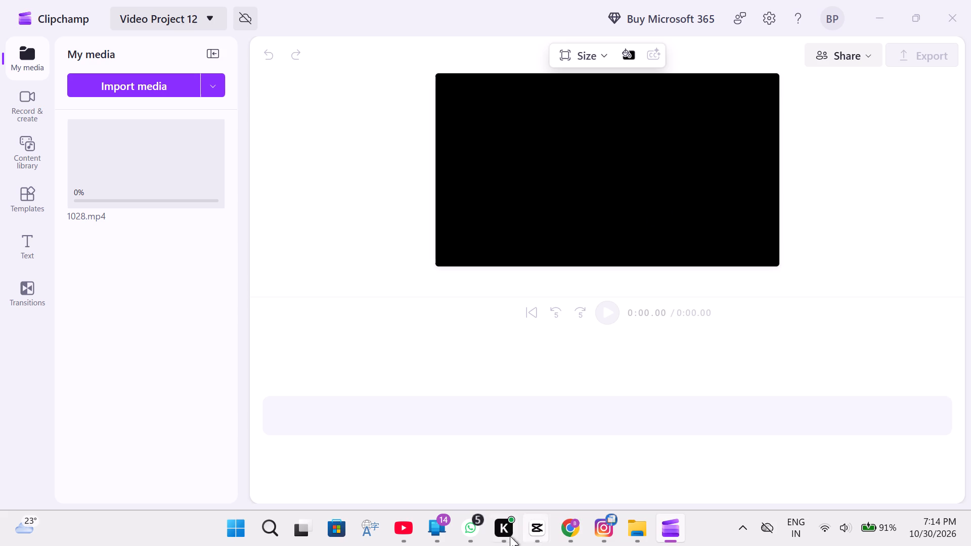
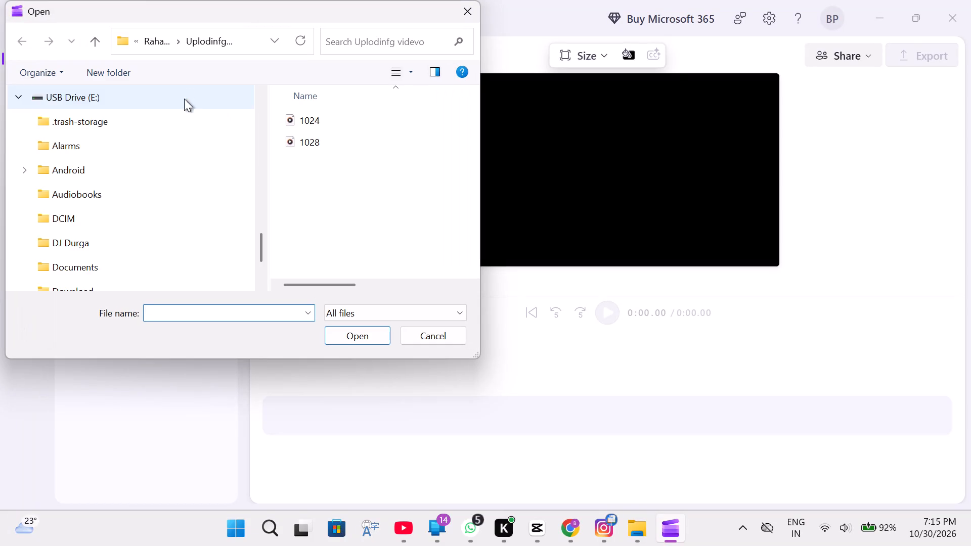
Import the first six images, ending with nya seen 1, from the PNG WM folder in Rahassya lok.
scroll(143, 260, down, 2)
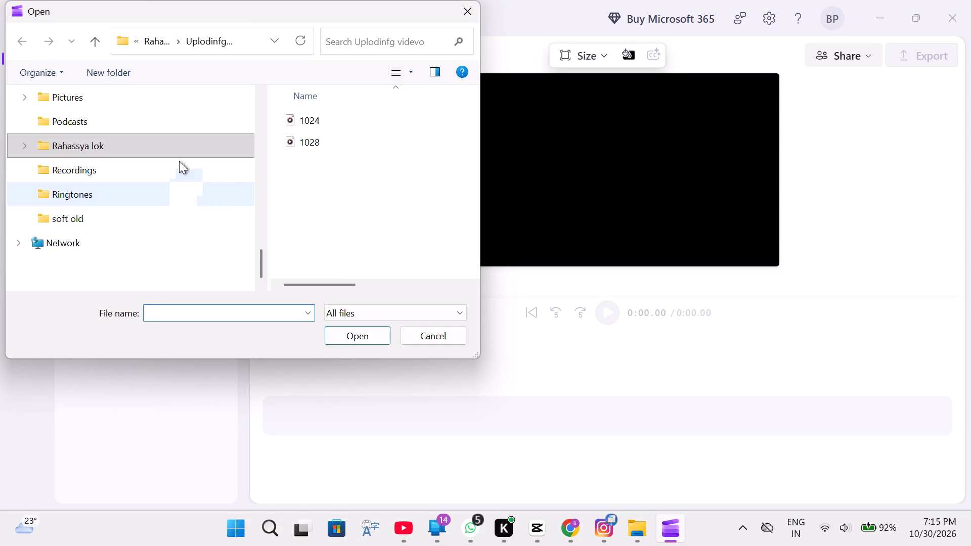
scroll(193, 142, up, 1)
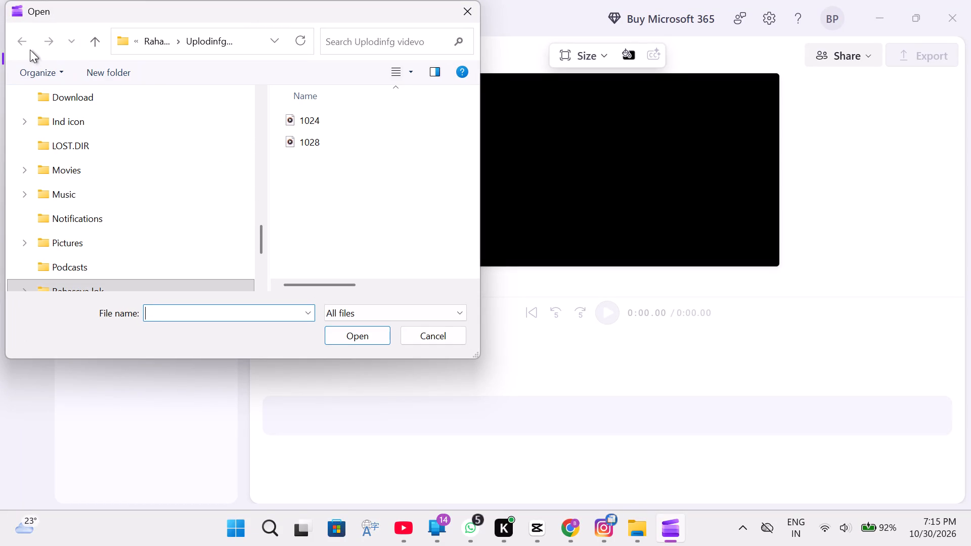
click(18, 35)
click(18, 41)
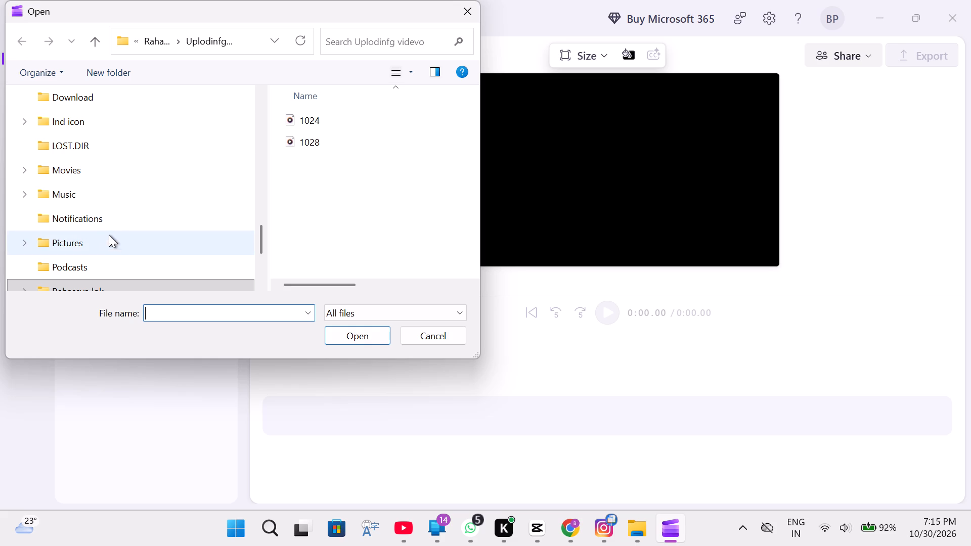
scroll(118, 250, down, 1)
click(110, 224)
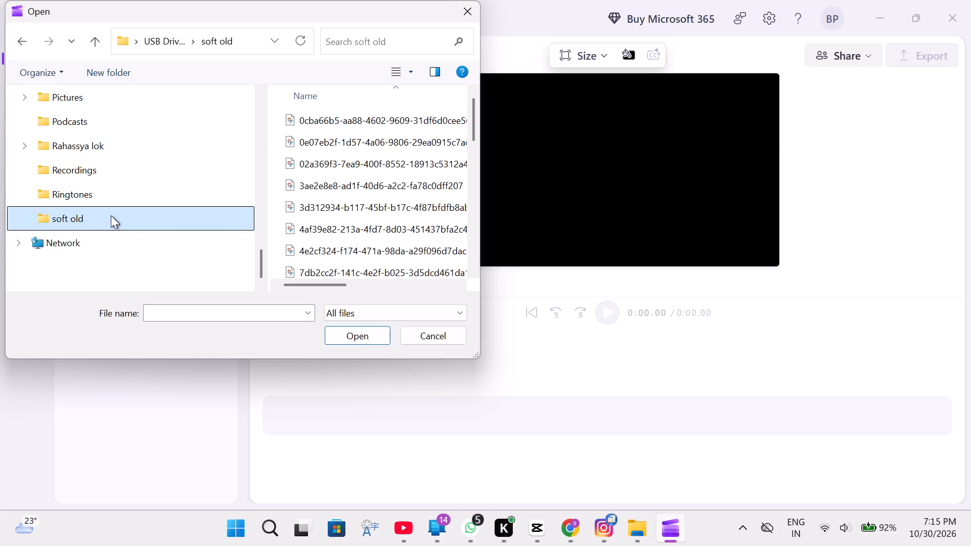
click(120, 202)
click(136, 174)
click(151, 151)
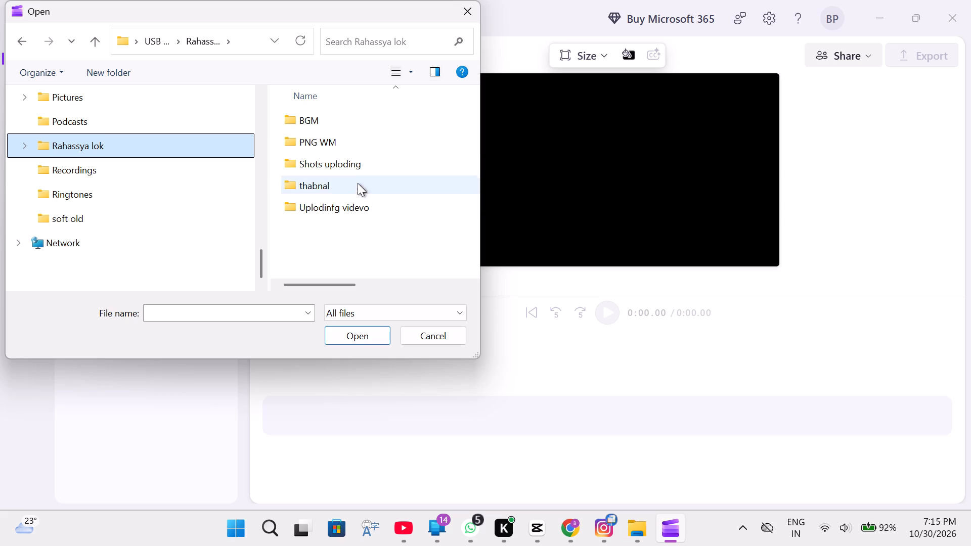
double_click(362, 144)
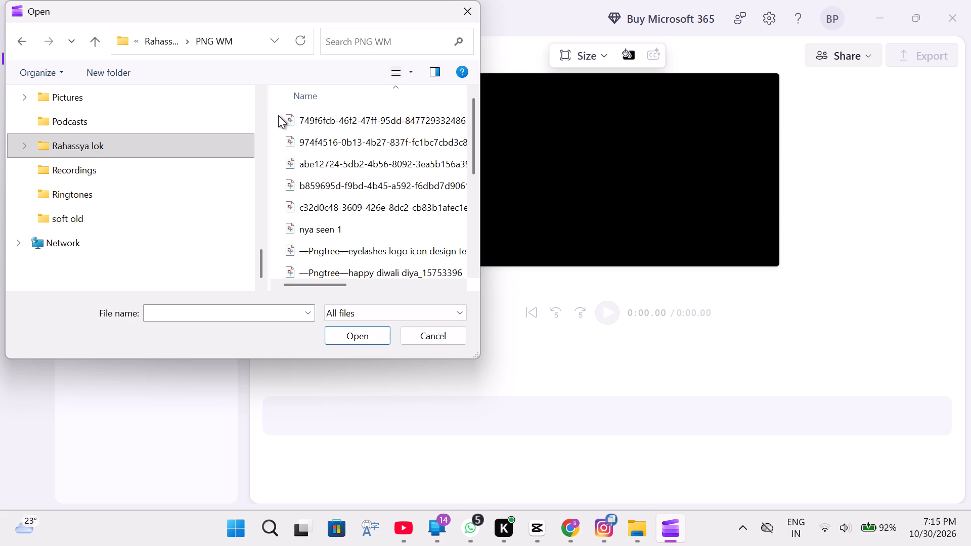
drag(278, 116, 293, 226)
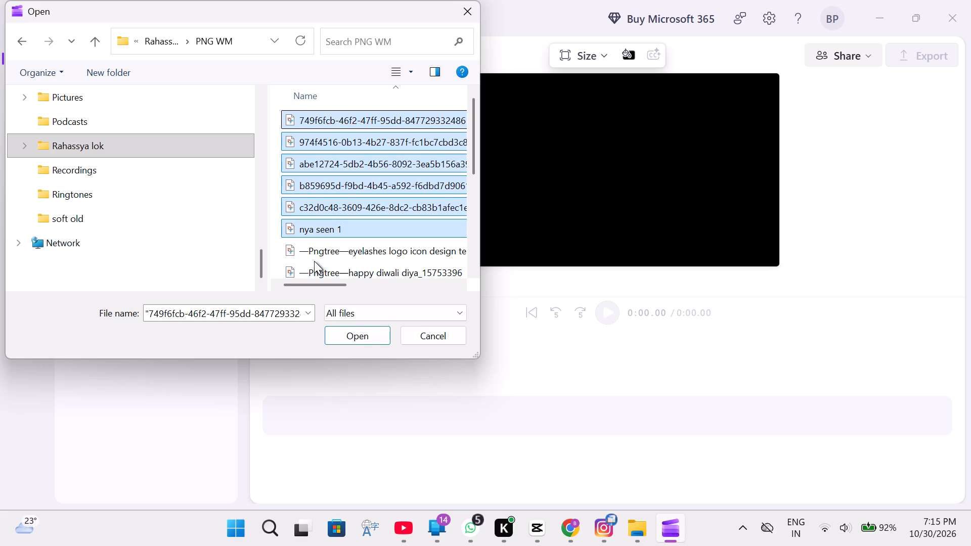
click(352, 334)
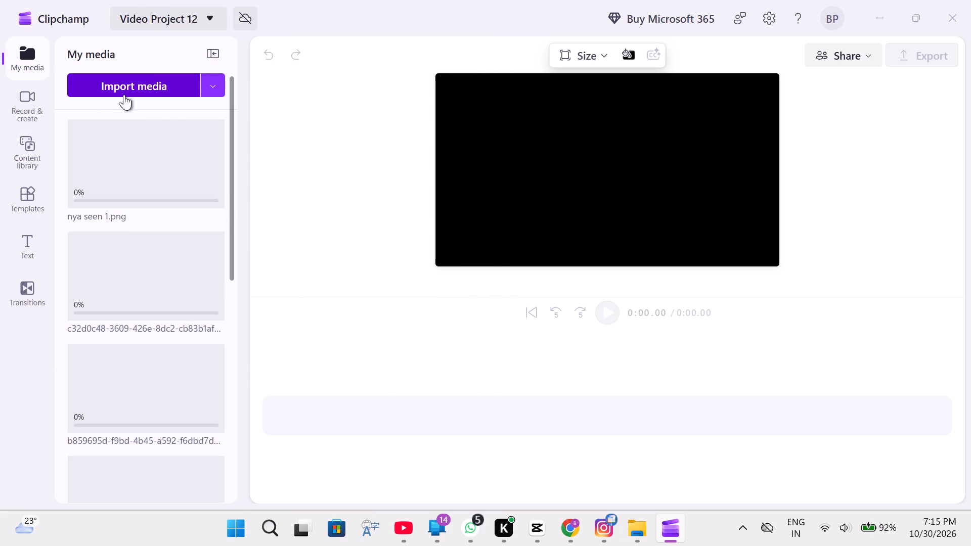
Start another media import and look through the Shorts uploding, realme 11x 5G and thabnal locations for more footage.
click(210, 83)
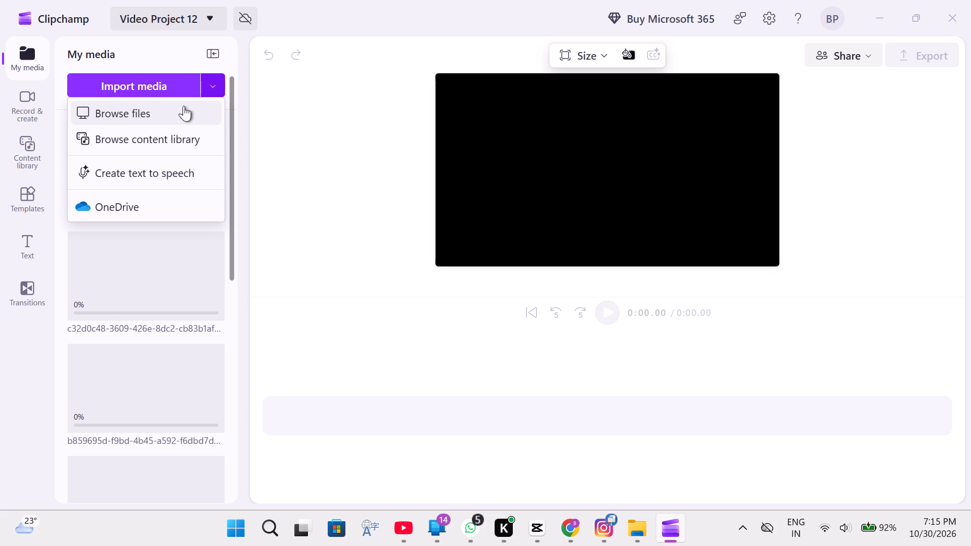
click(159, 107)
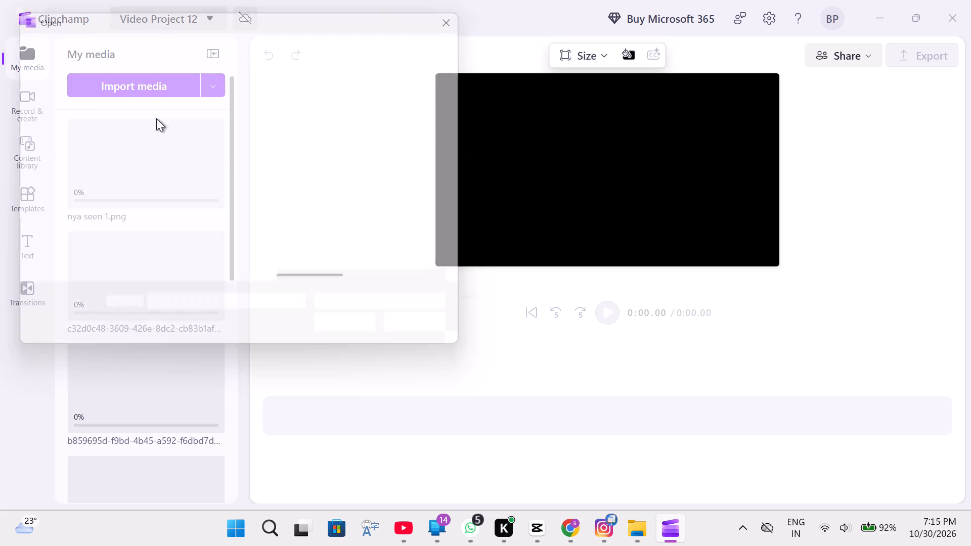
scroll(141, 166, down, 2)
scroll(139, 168, up, 3)
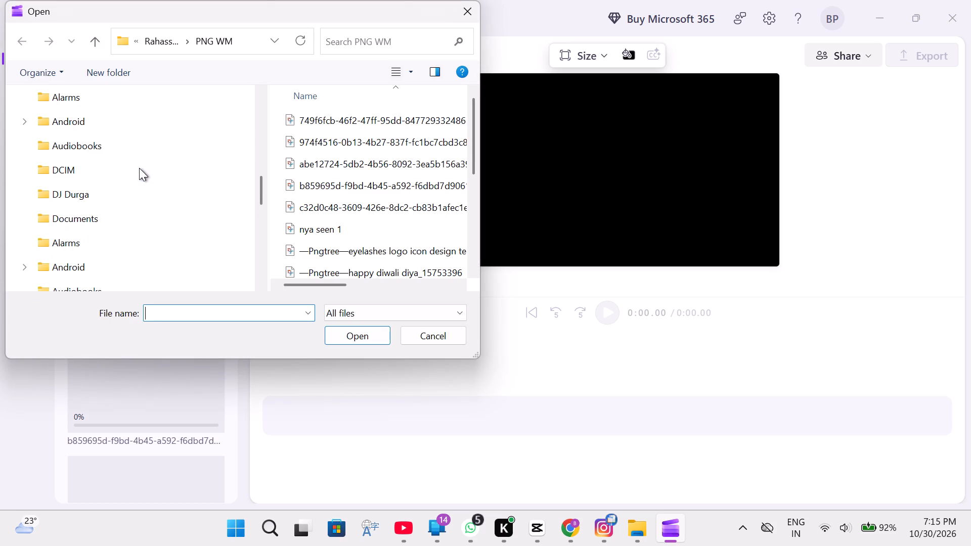
scroll(137, 162, up, 1)
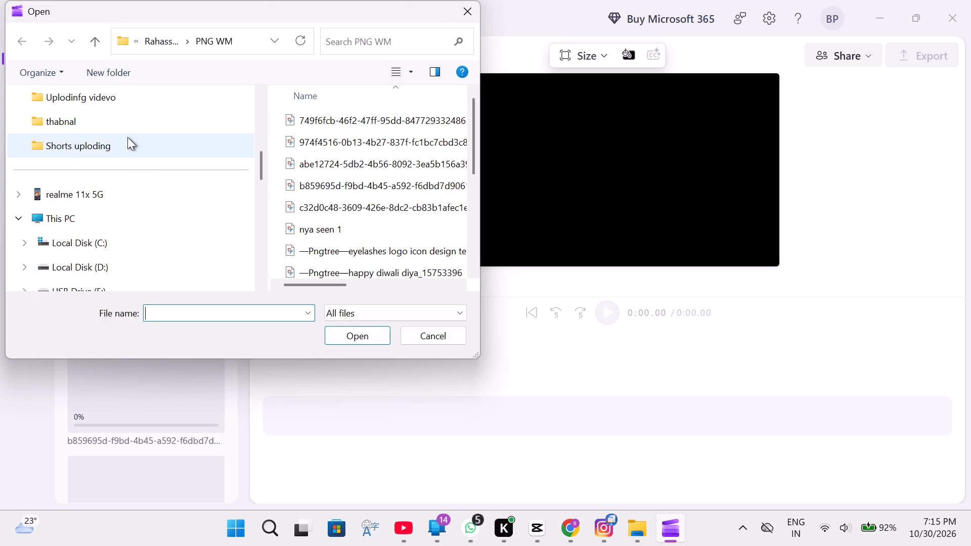
click(122, 128)
click(124, 142)
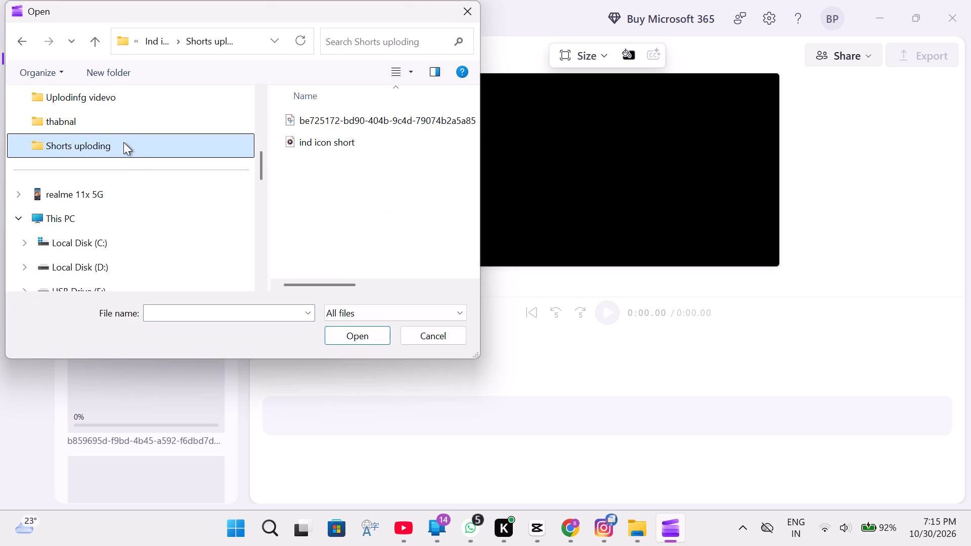
click(124, 191)
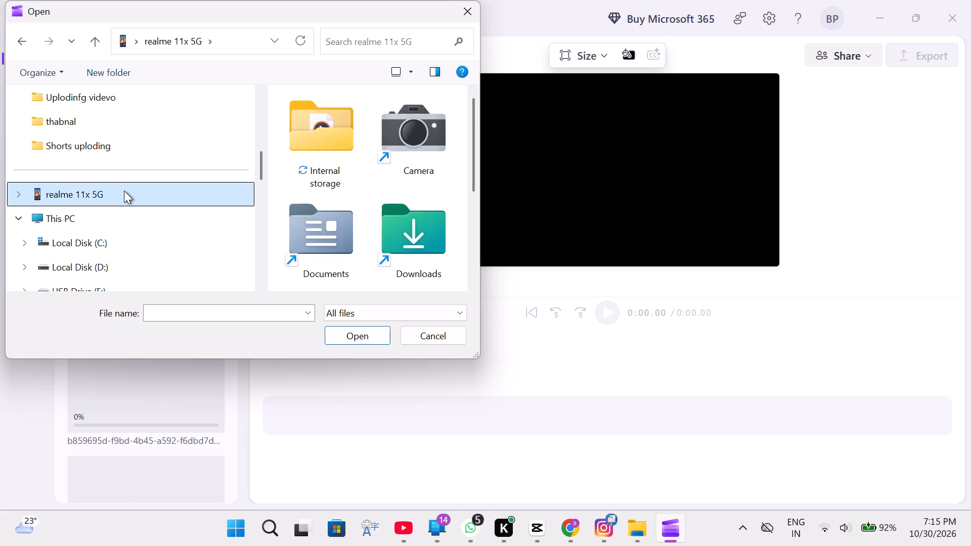
click(118, 150)
click(117, 131)
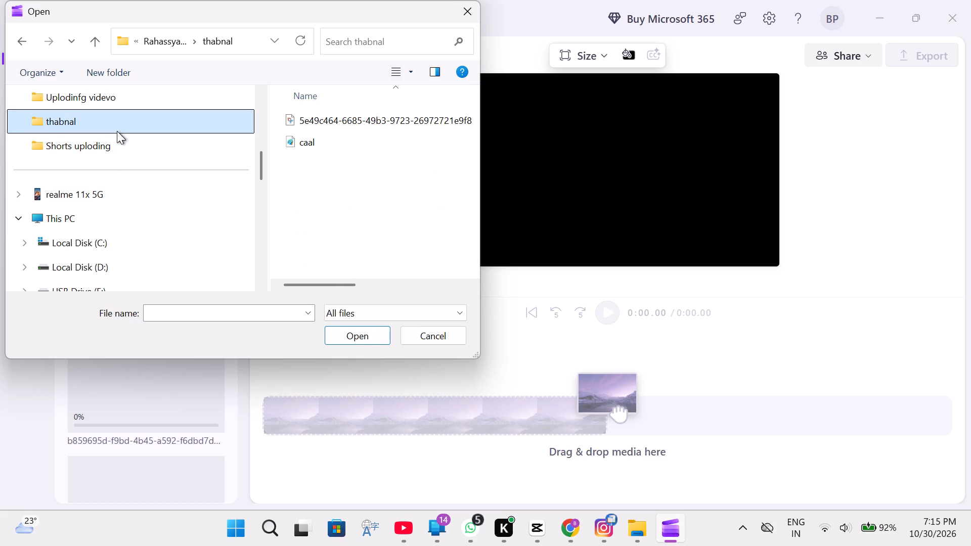
Import the video gemini_generated_video_f09783f9 from Downloads into the project's media.
scroll(117, 131, up, 1)
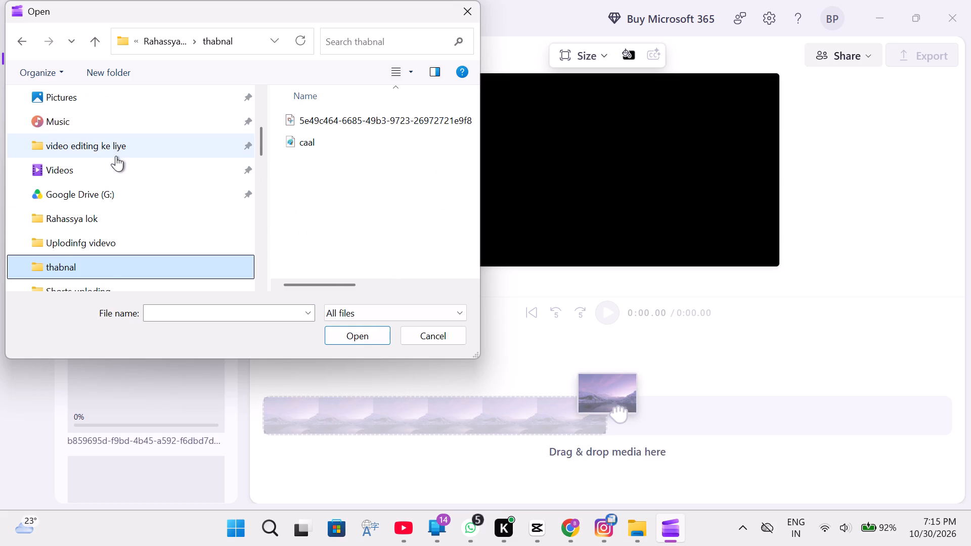
scroll(116, 156, up, 1)
click(114, 188)
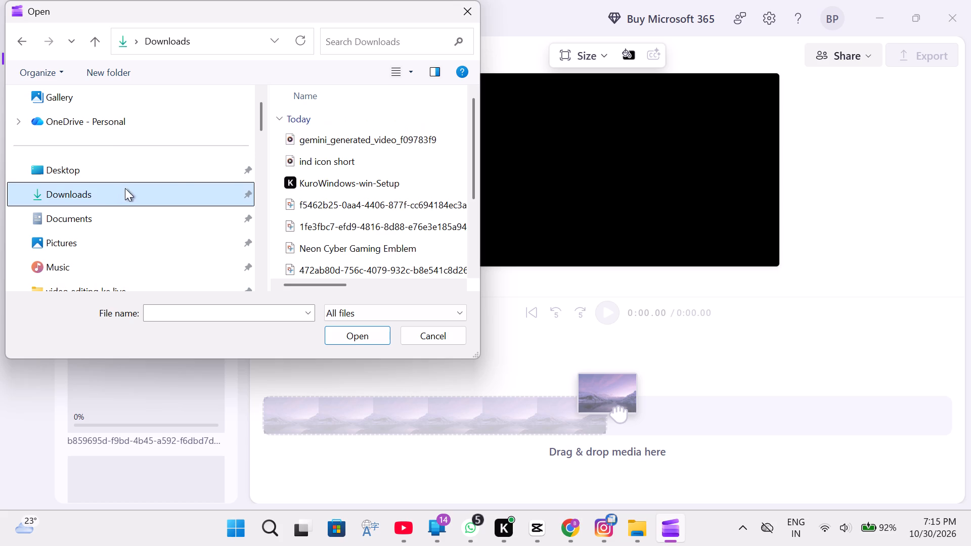
click(351, 148)
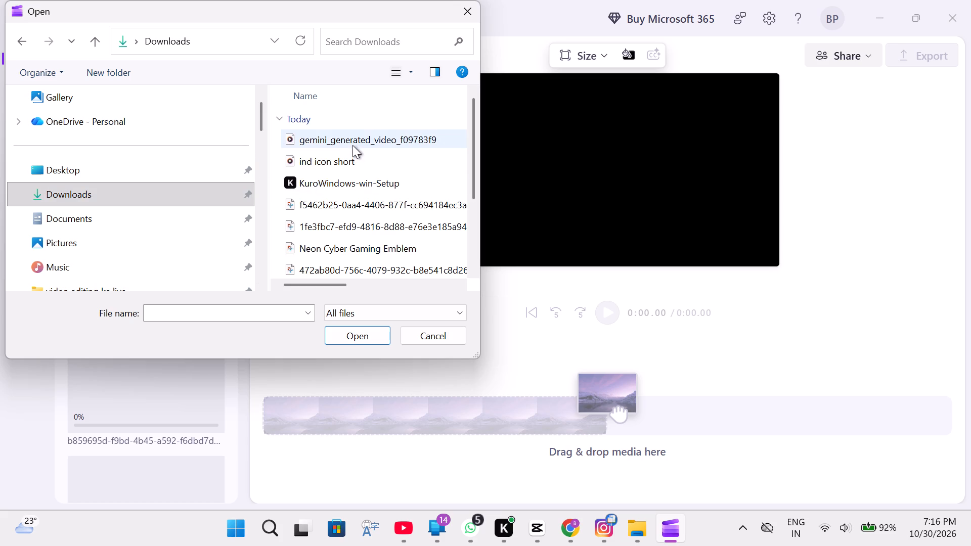
click(353, 145)
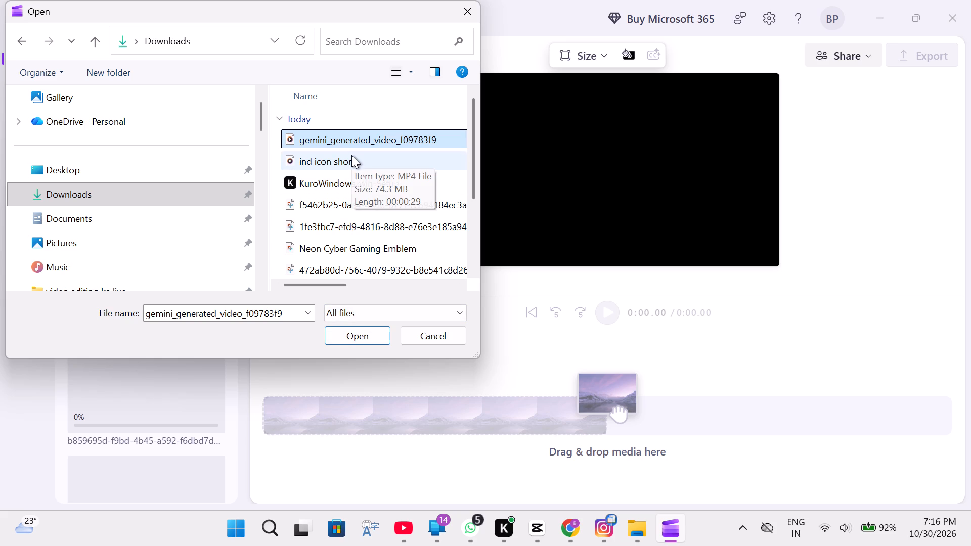
click(359, 331)
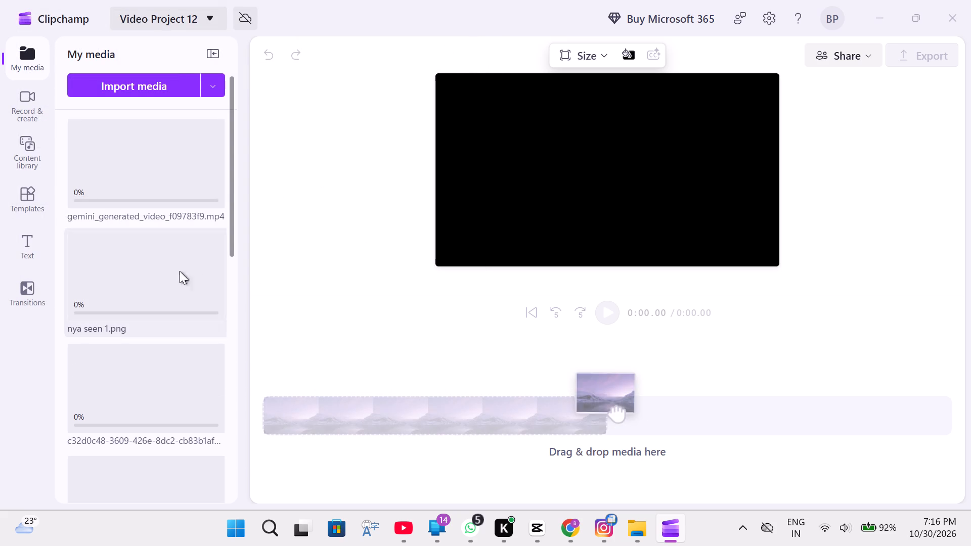
scroll(171, 270, down, 6)
scroll(174, 290, up, 7)
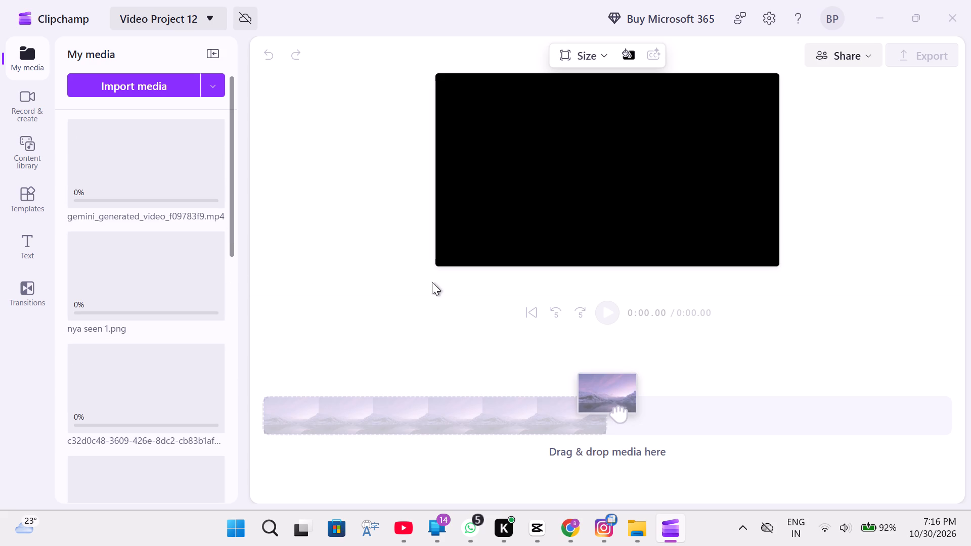
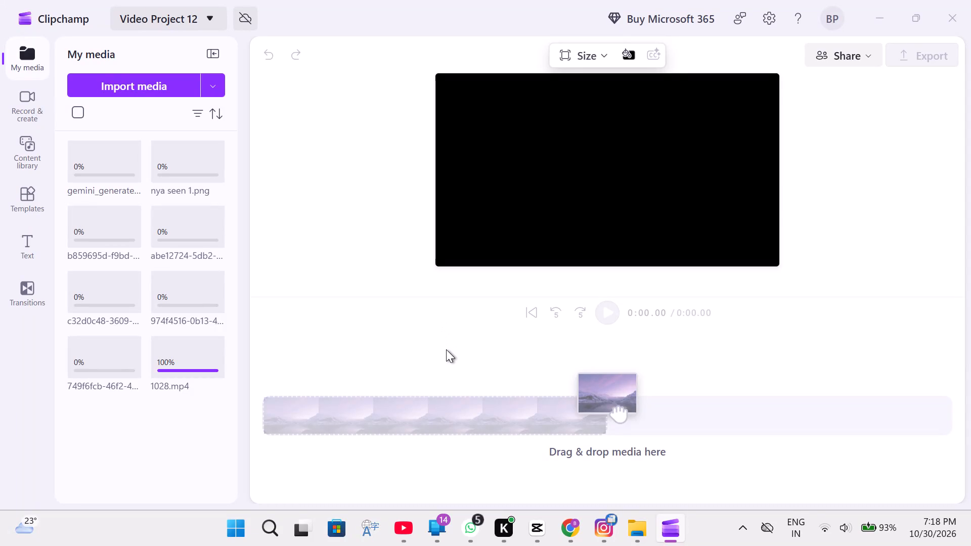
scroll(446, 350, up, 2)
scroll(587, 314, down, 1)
Switch to the YouTube window playing the song, set the system volume to 30, and return to Clipchamp.
click(406, 529)
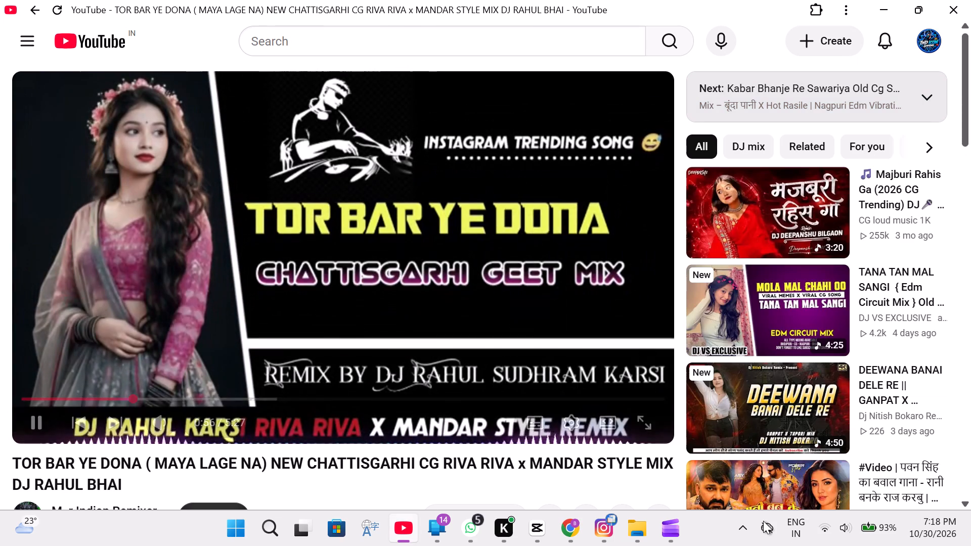
click(846, 532)
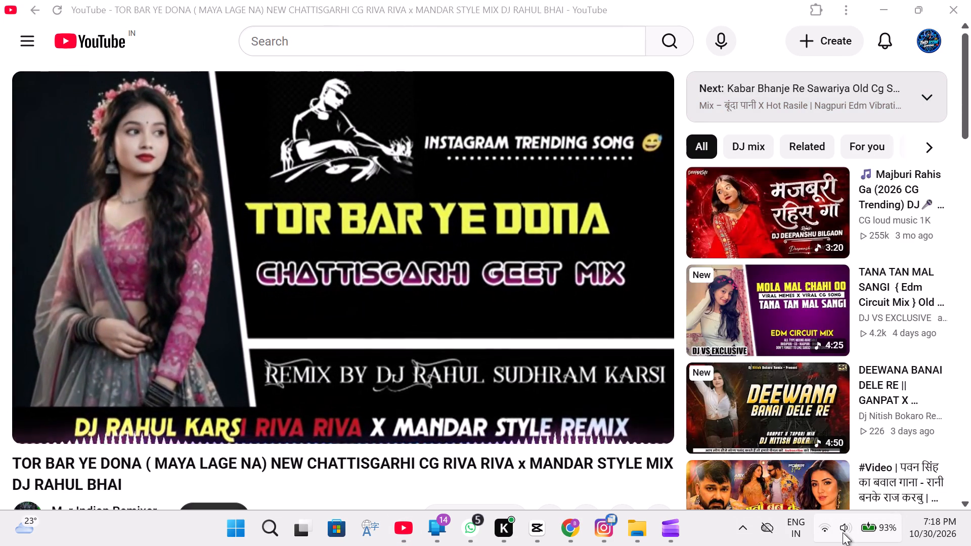
click(843, 532)
click(864, 537)
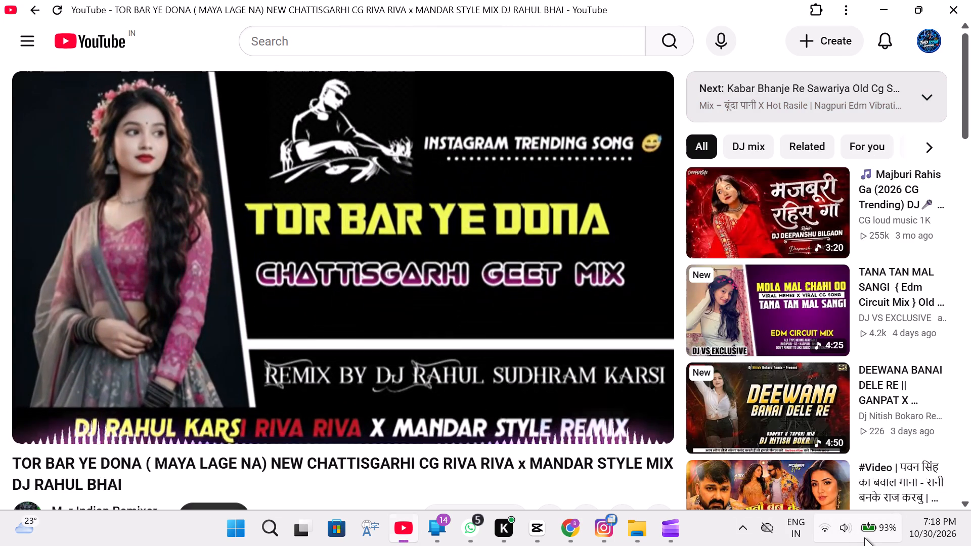
scroll(791, 440, up, 1)
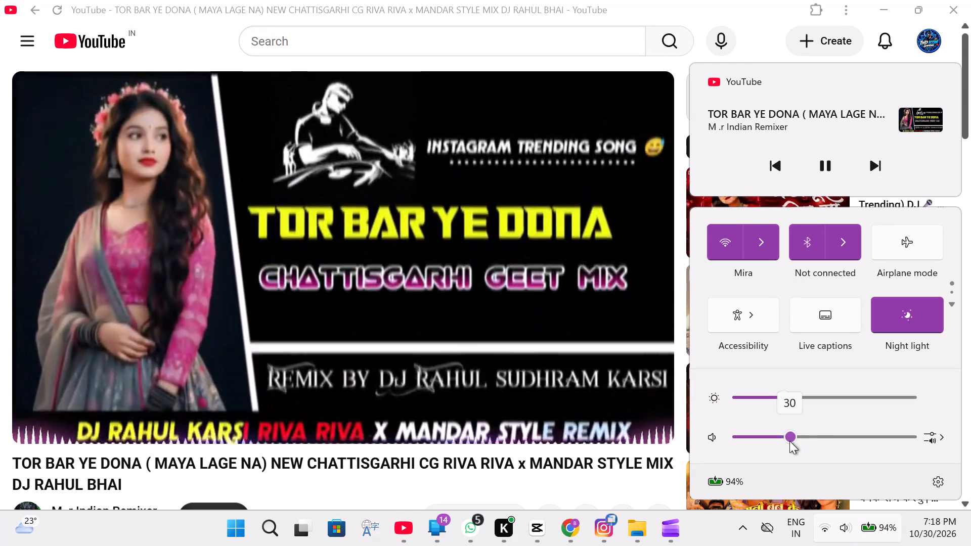
click(876, 8)
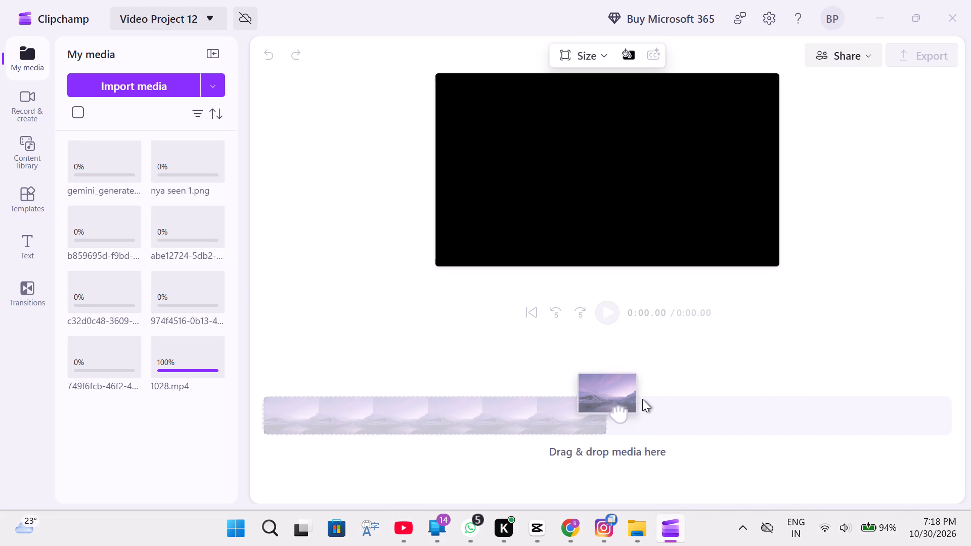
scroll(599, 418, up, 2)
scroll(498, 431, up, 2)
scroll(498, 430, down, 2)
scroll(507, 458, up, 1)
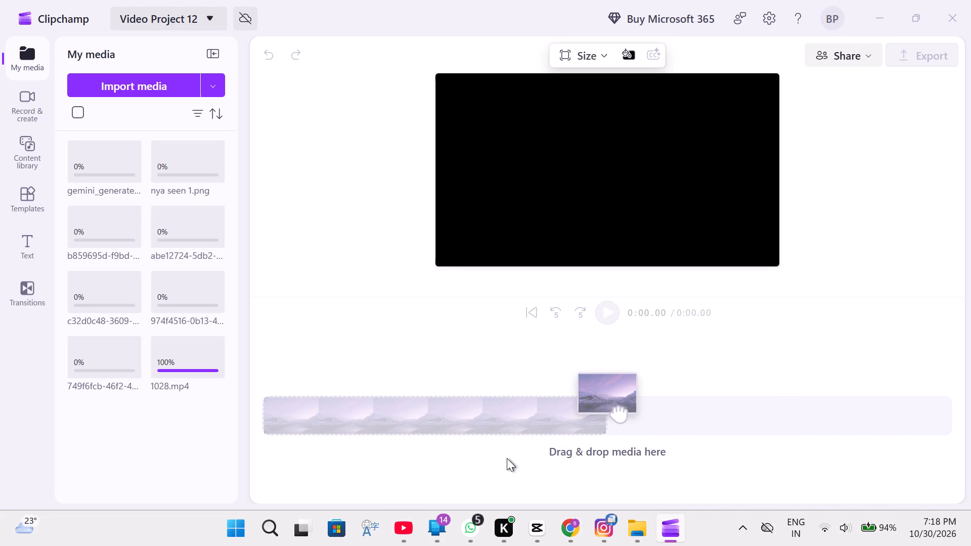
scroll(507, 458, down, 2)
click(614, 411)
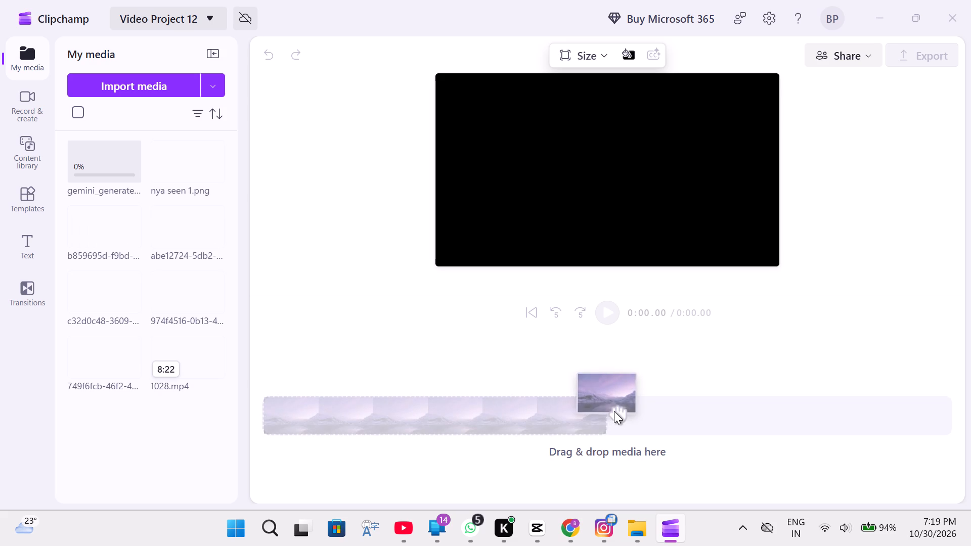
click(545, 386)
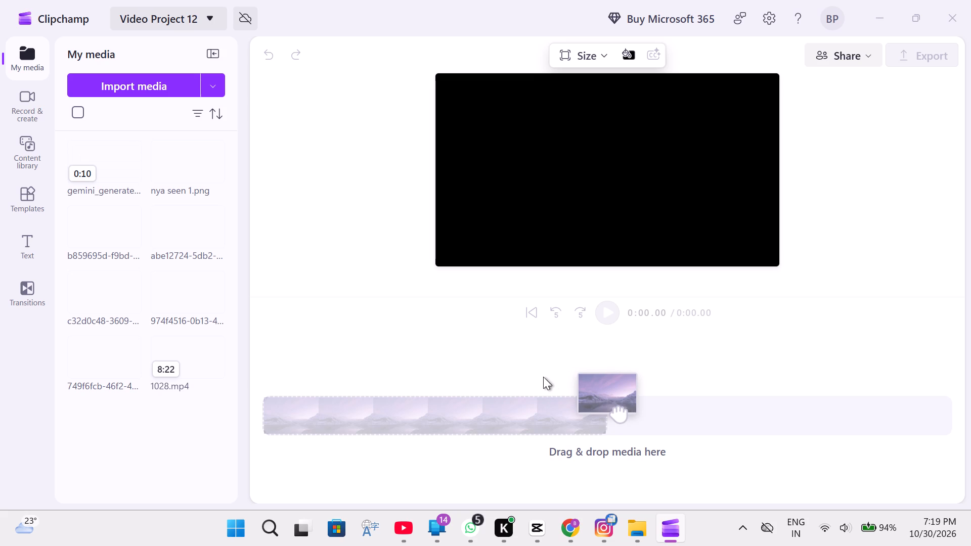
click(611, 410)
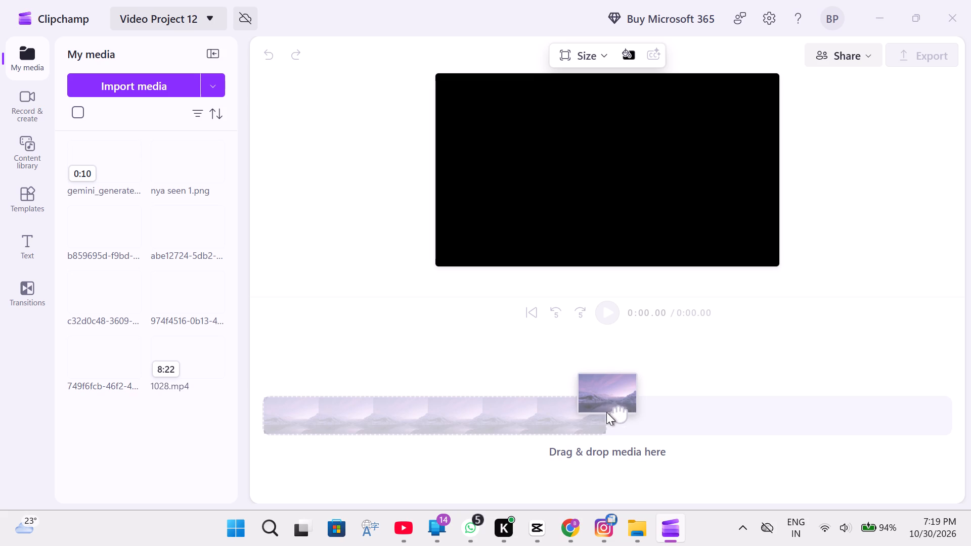
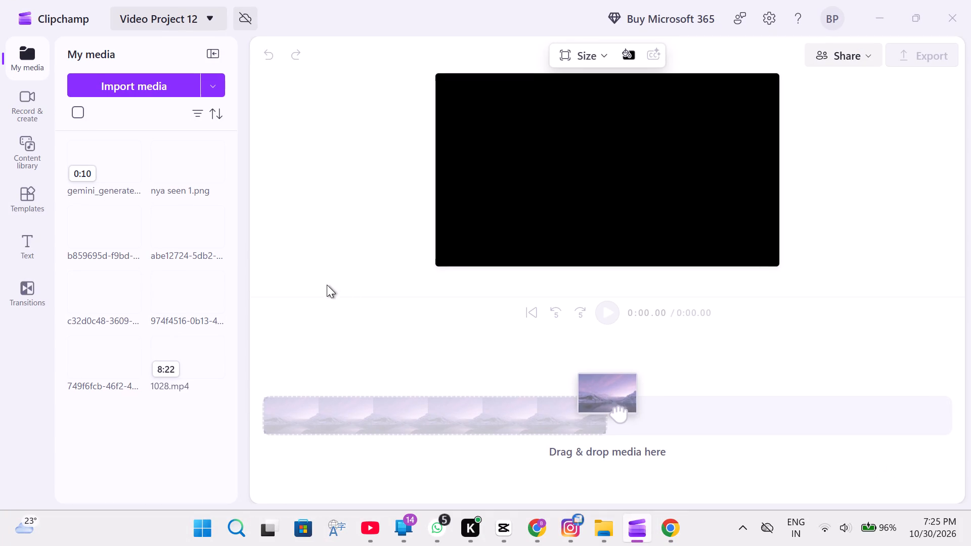
scroll(230, 303, up, 3)
click(176, 355)
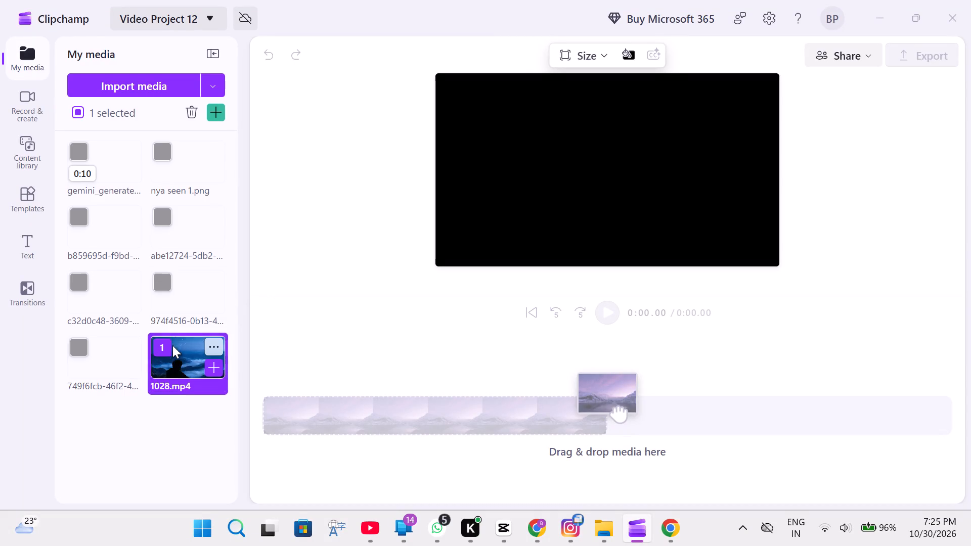
double_click(184, 309)
click(181, 244)
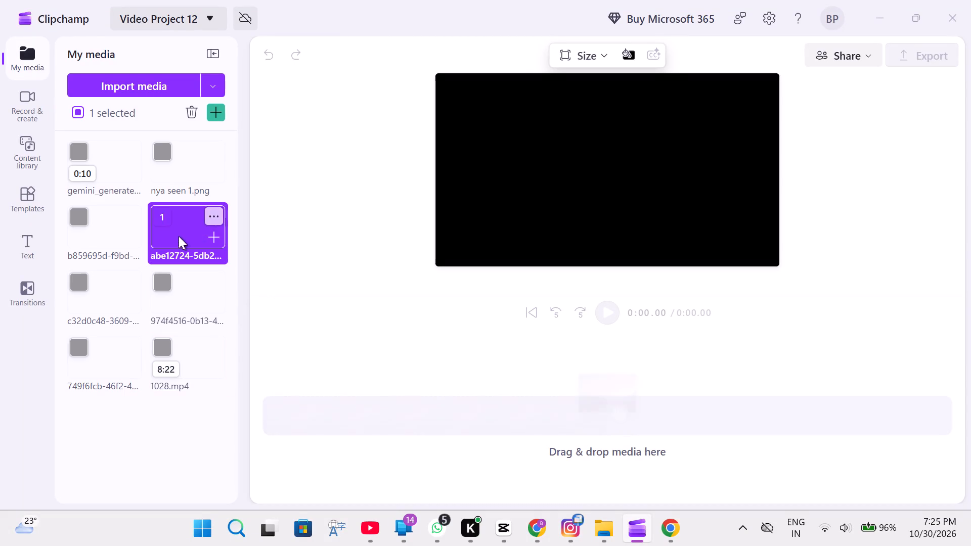
click(180, 171)
click(169, 354)
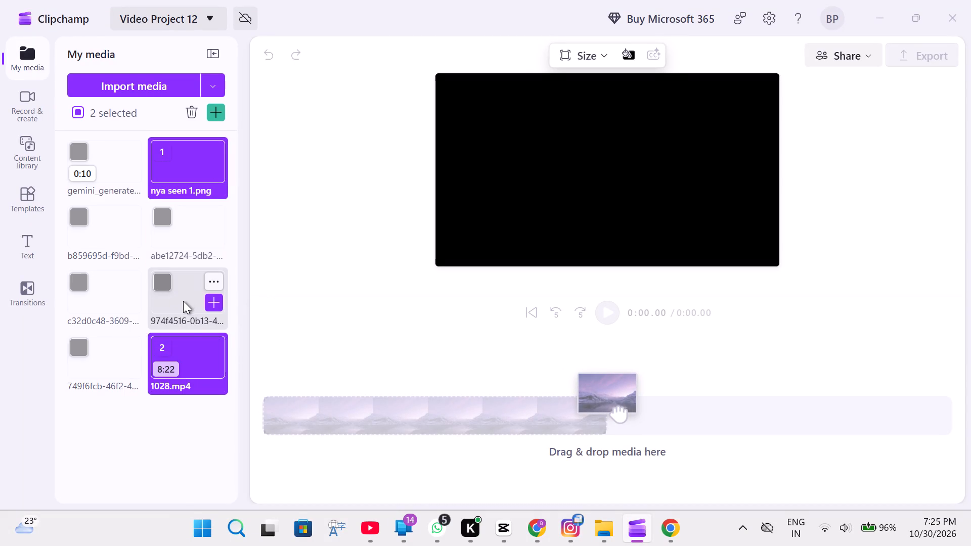
click(213, 368)
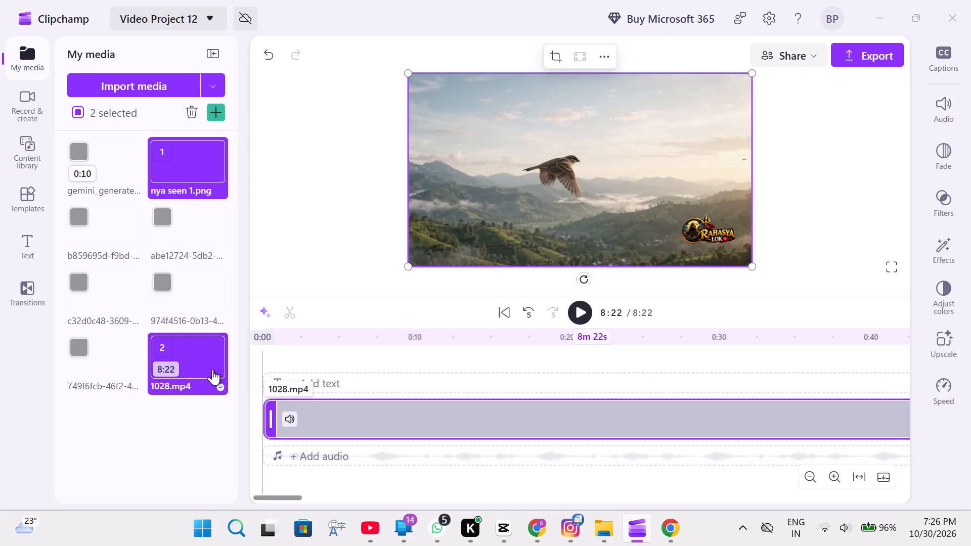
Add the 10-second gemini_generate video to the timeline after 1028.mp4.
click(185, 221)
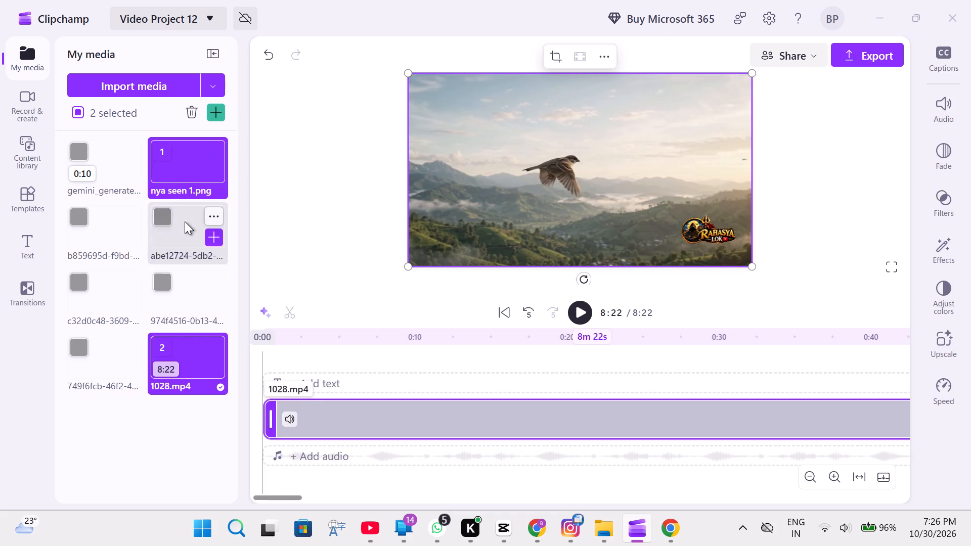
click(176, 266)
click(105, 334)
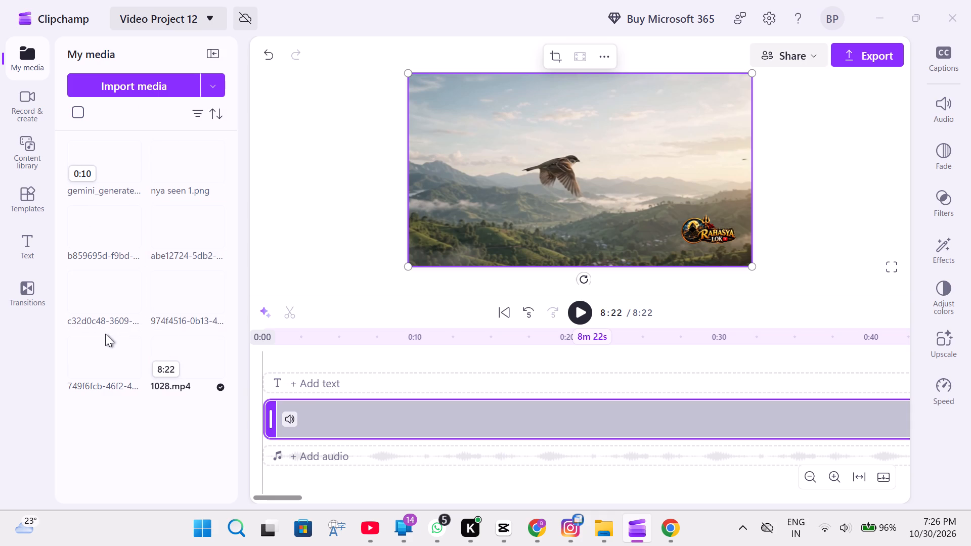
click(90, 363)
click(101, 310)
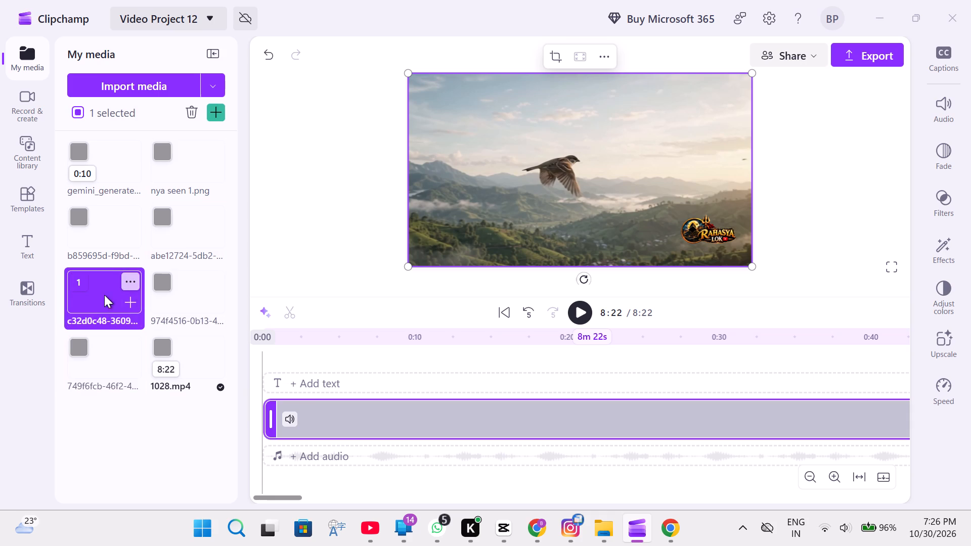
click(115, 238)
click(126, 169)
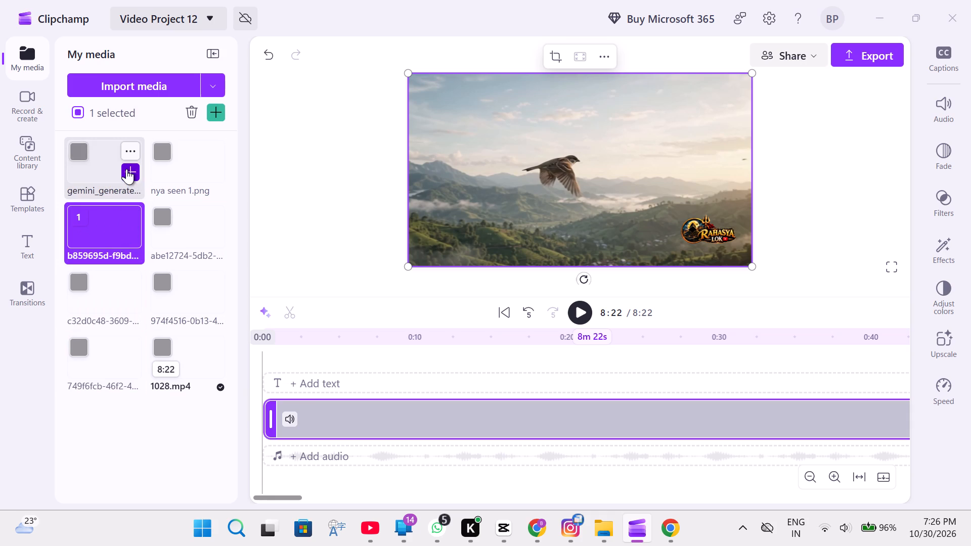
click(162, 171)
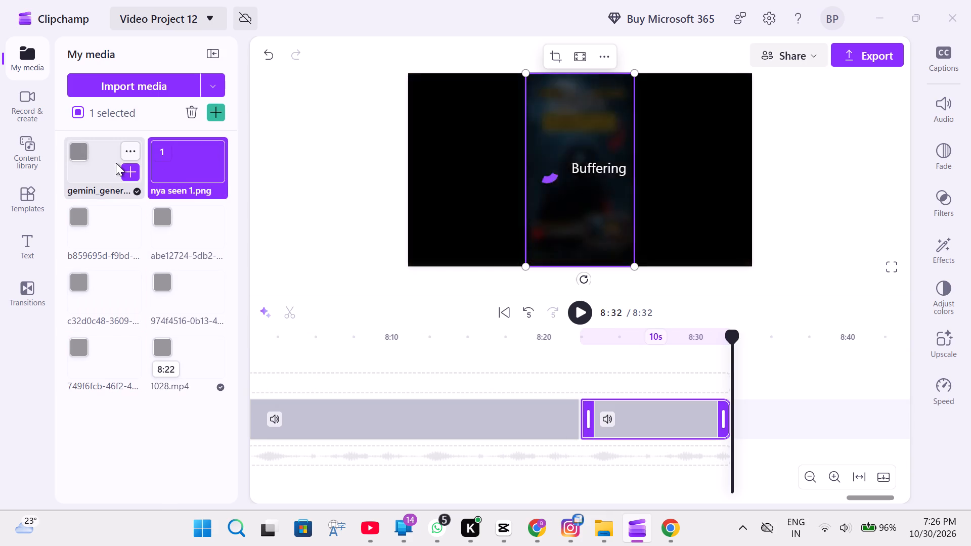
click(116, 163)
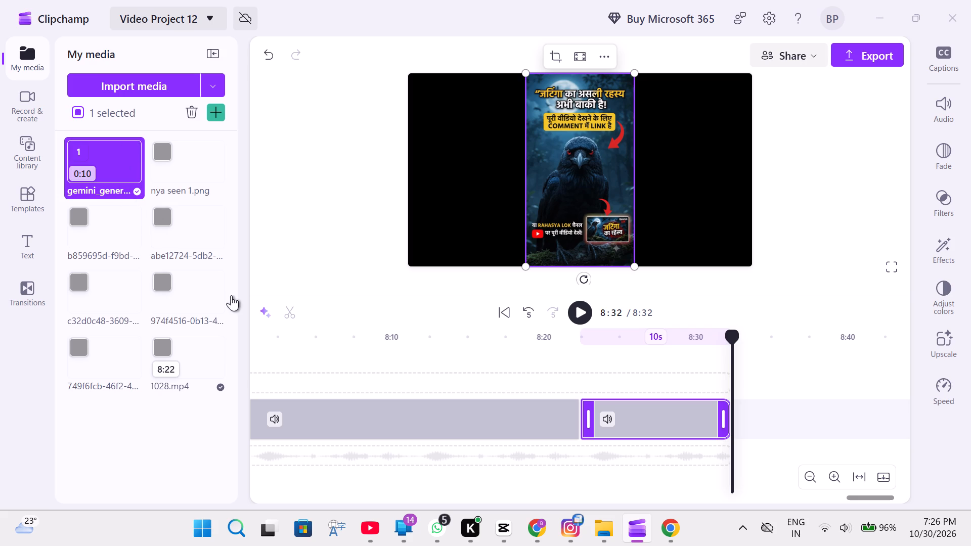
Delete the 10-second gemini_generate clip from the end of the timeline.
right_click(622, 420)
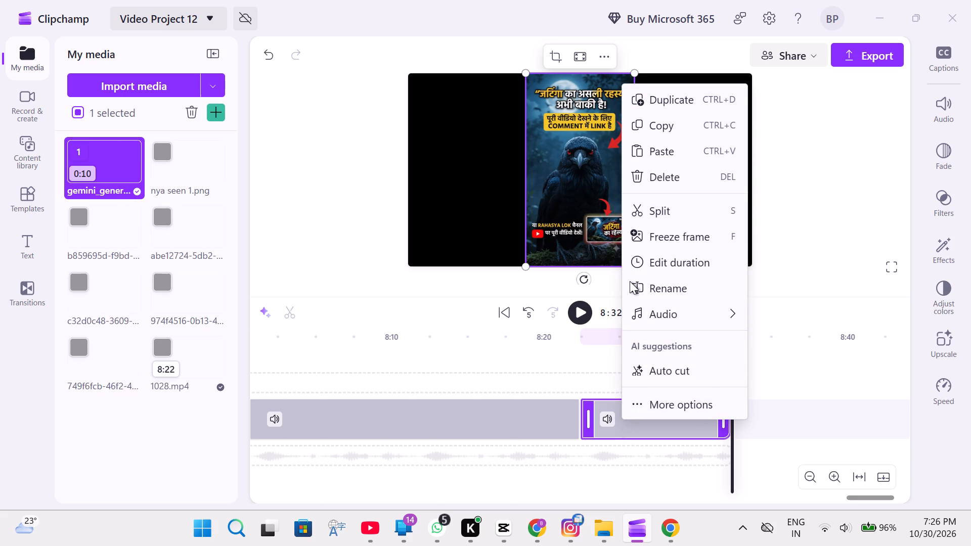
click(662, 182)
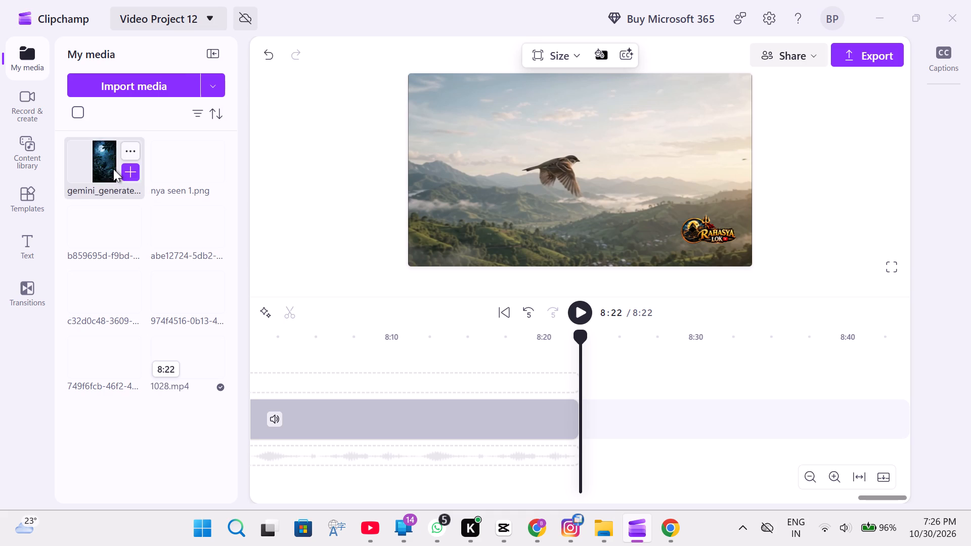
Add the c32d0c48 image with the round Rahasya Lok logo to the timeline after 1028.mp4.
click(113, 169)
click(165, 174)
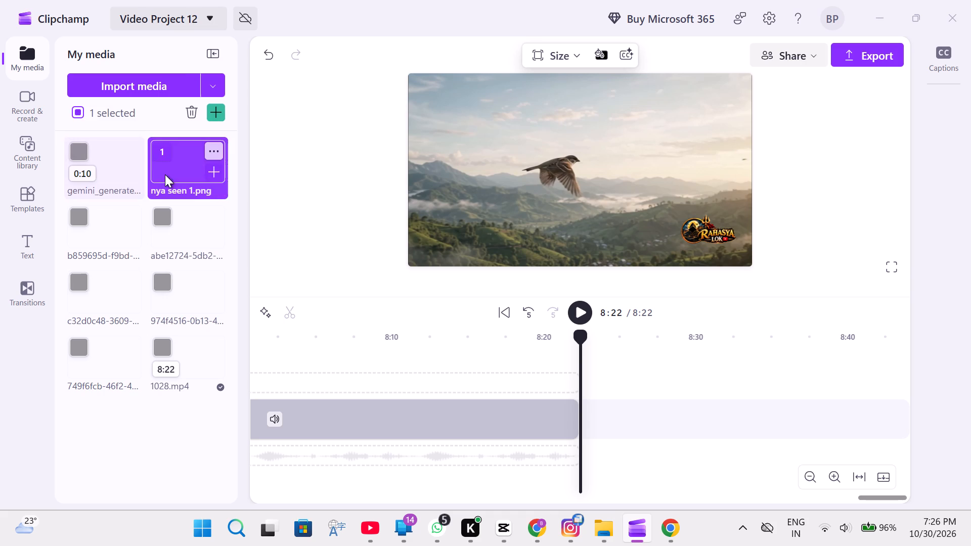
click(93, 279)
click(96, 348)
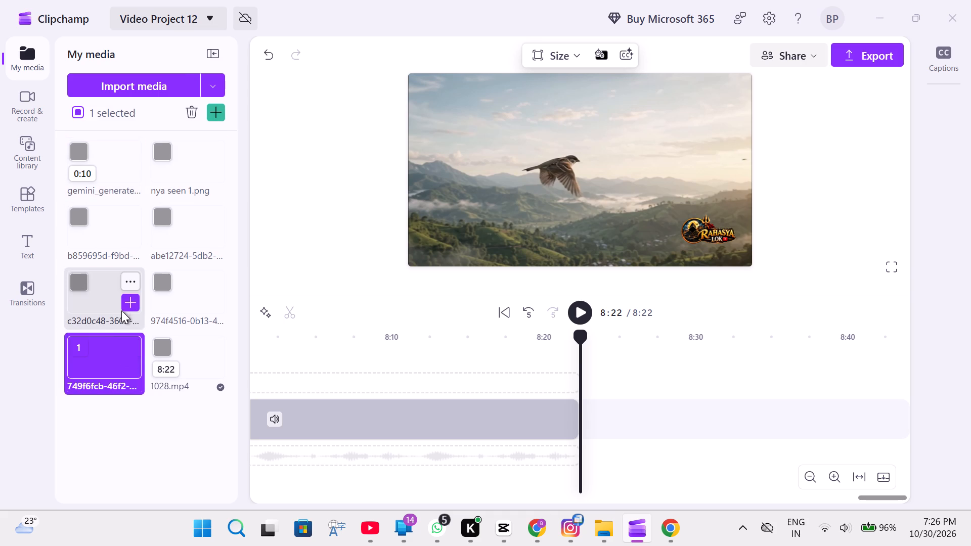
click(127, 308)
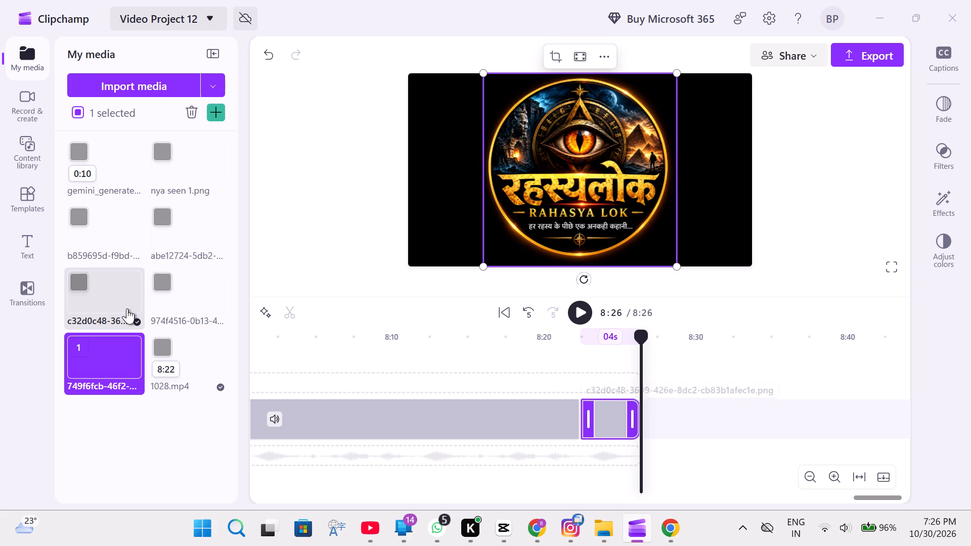
Add the 749f6fcb image with the trident Rahasya Lok logo to the end of the timeline.
click(127, 366)
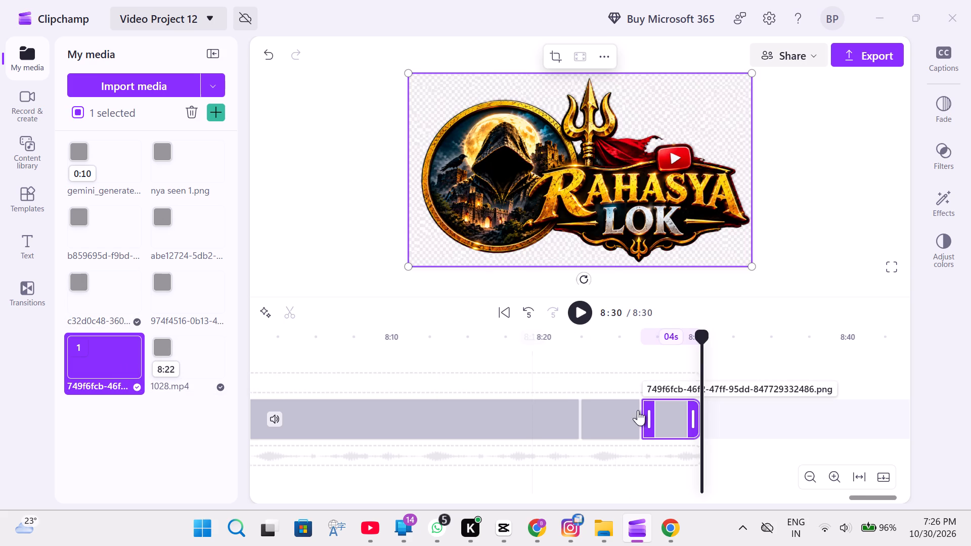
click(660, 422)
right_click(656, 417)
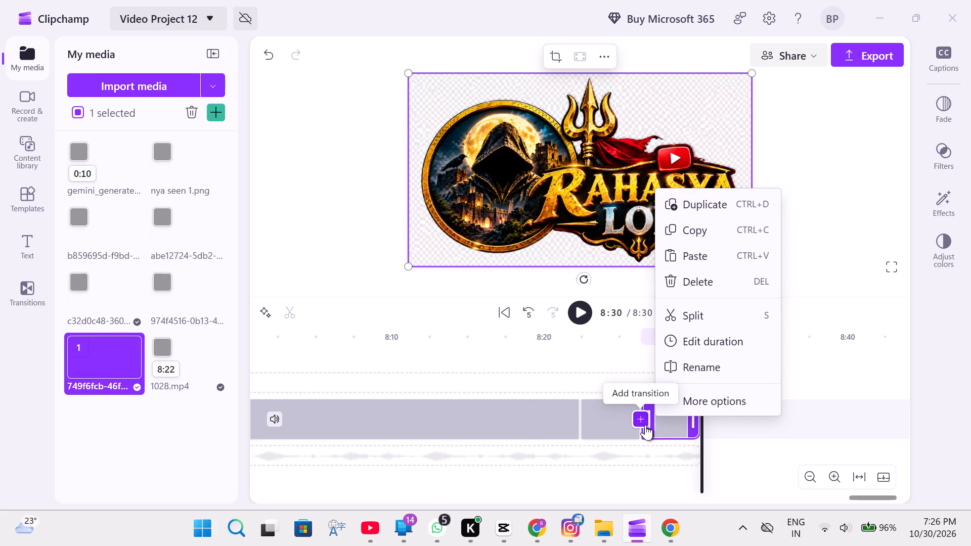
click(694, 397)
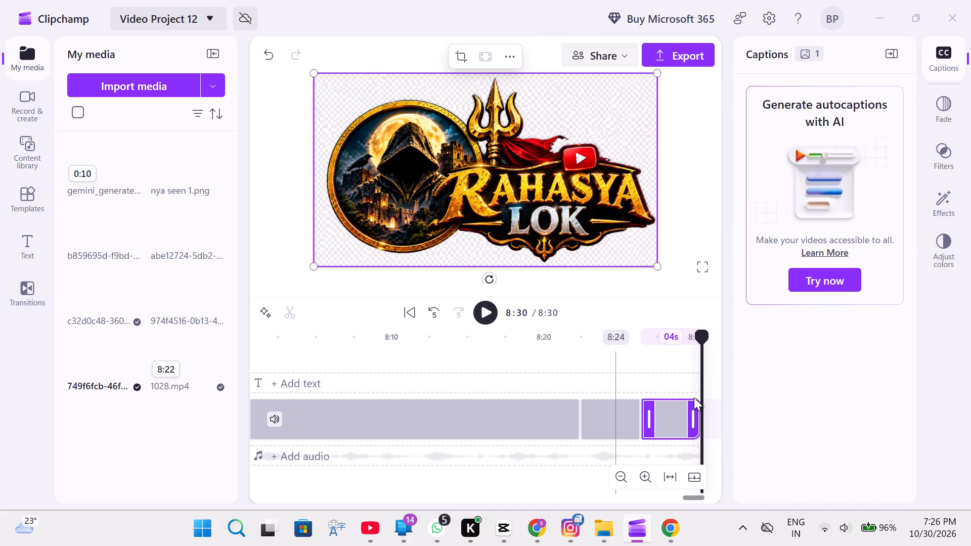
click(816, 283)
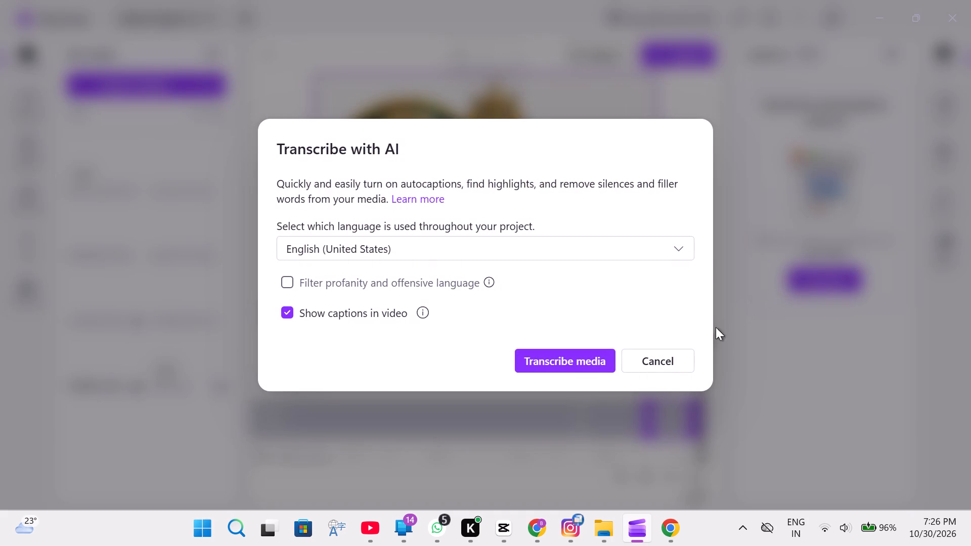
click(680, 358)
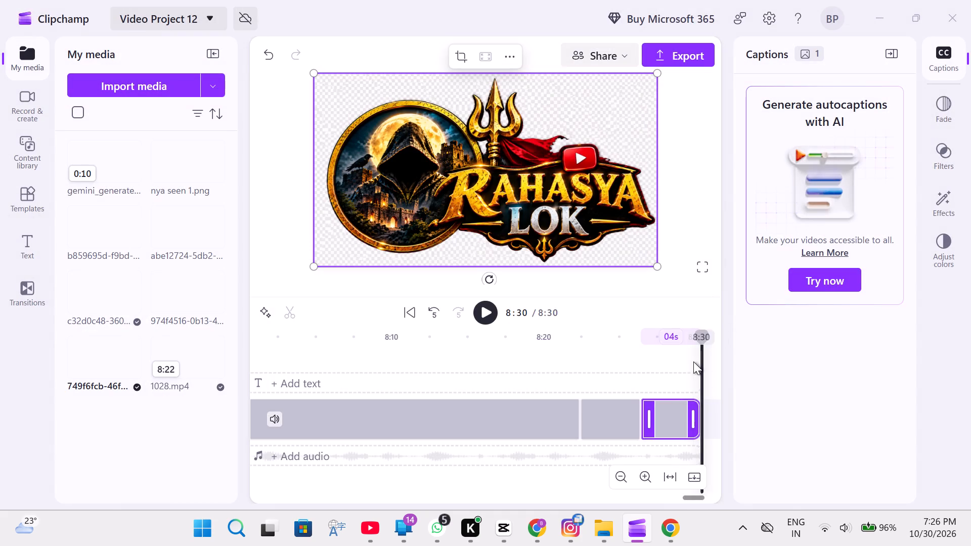
Remove the background from the 749f6fcb trident Rahasya Lok logo image.
right_click(668, 414)
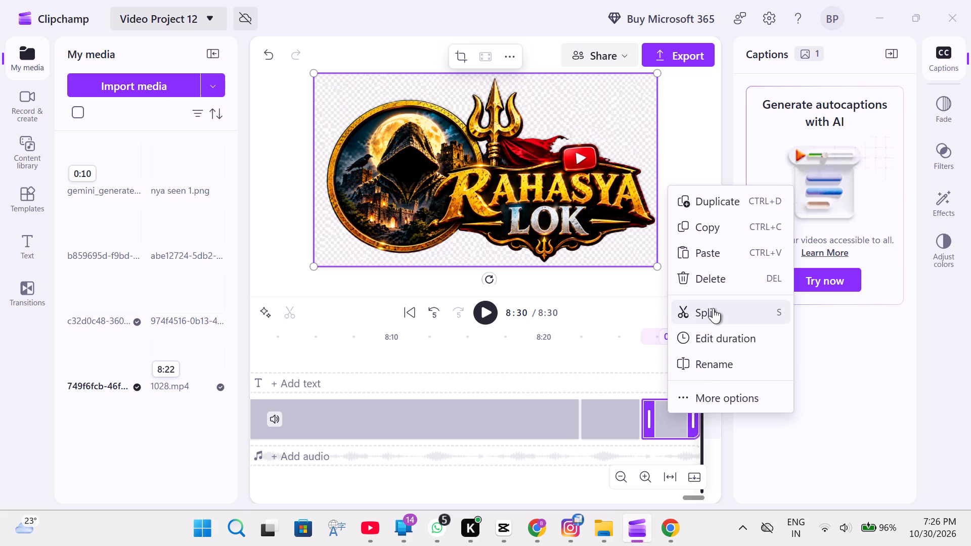
click(543, 204)
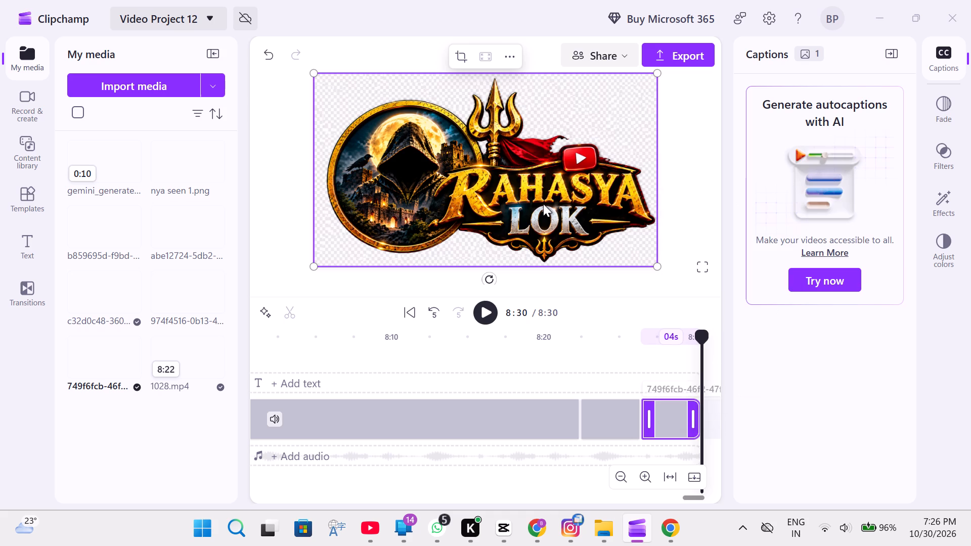
click(543, 204)
right_click(543, 204)
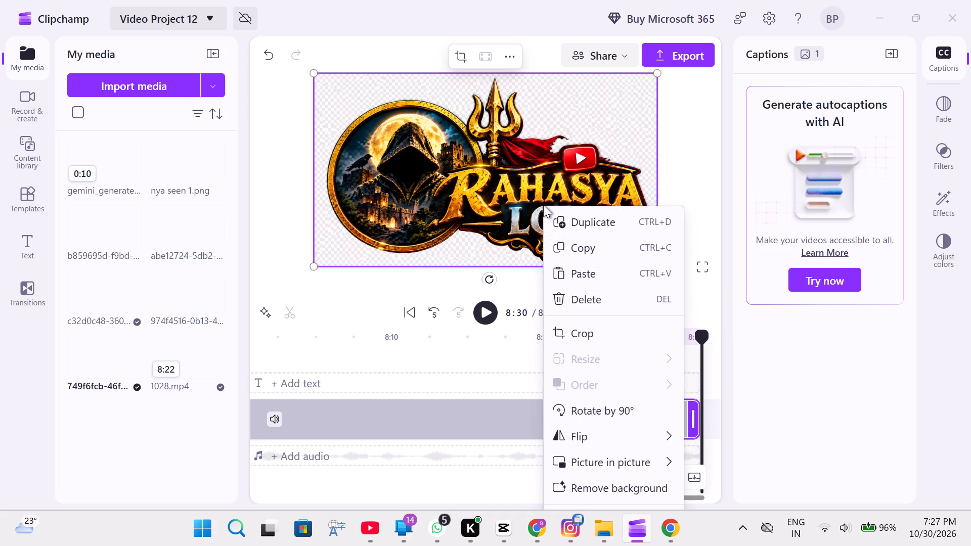
click(613, 484)
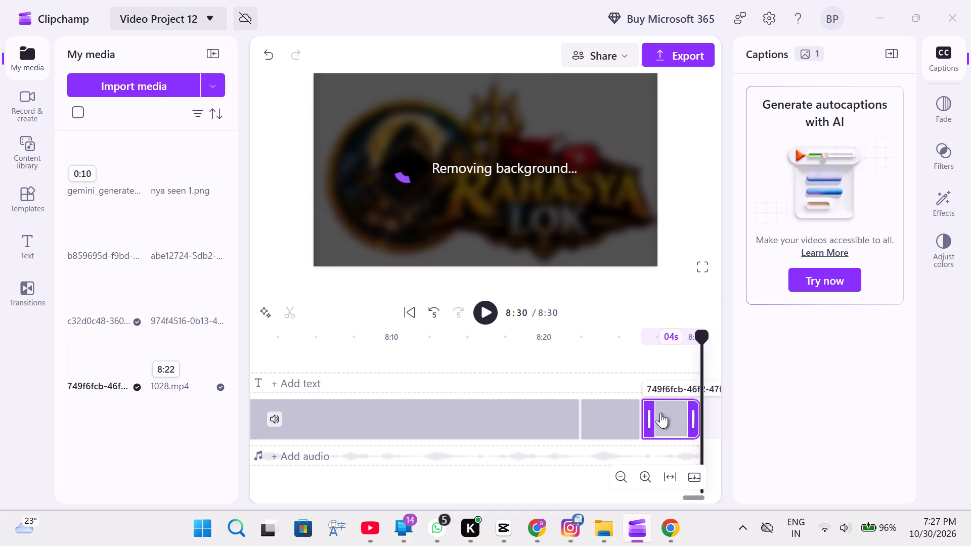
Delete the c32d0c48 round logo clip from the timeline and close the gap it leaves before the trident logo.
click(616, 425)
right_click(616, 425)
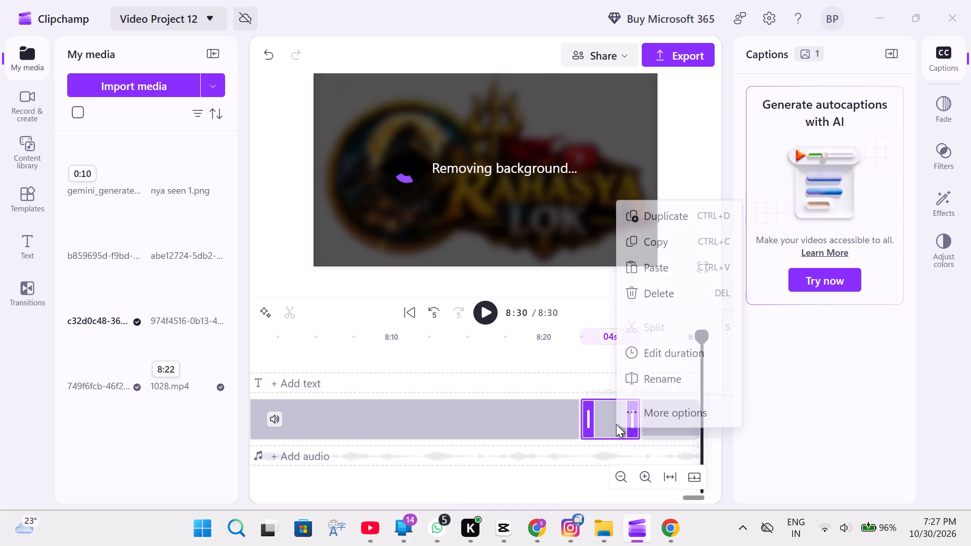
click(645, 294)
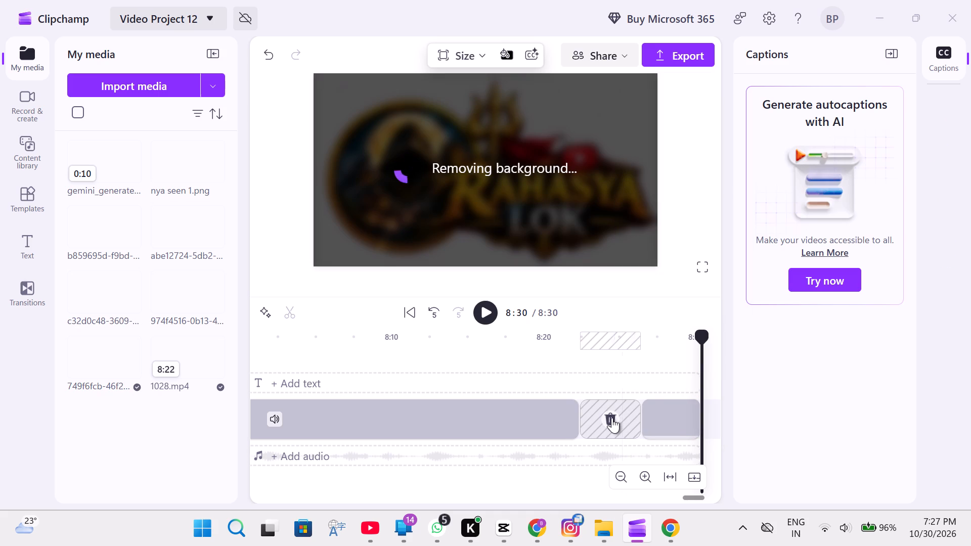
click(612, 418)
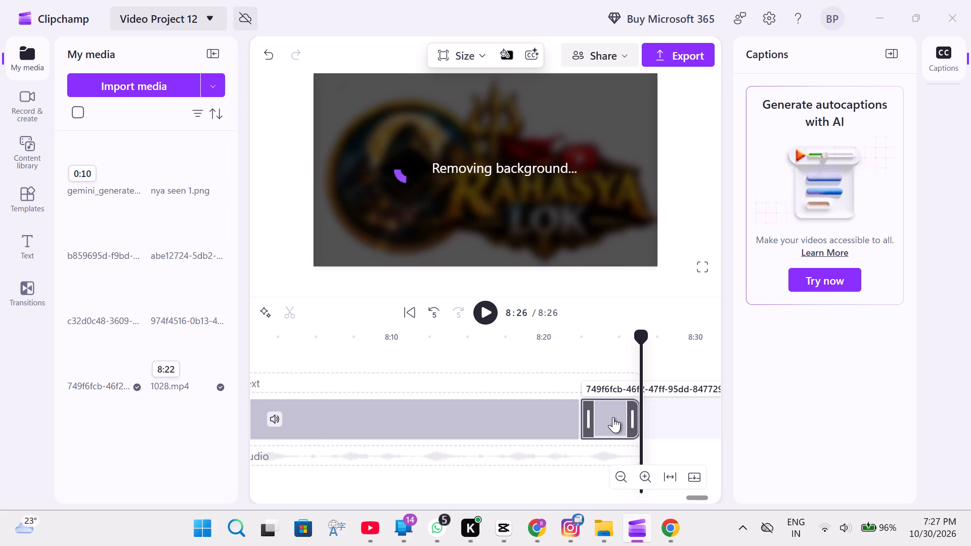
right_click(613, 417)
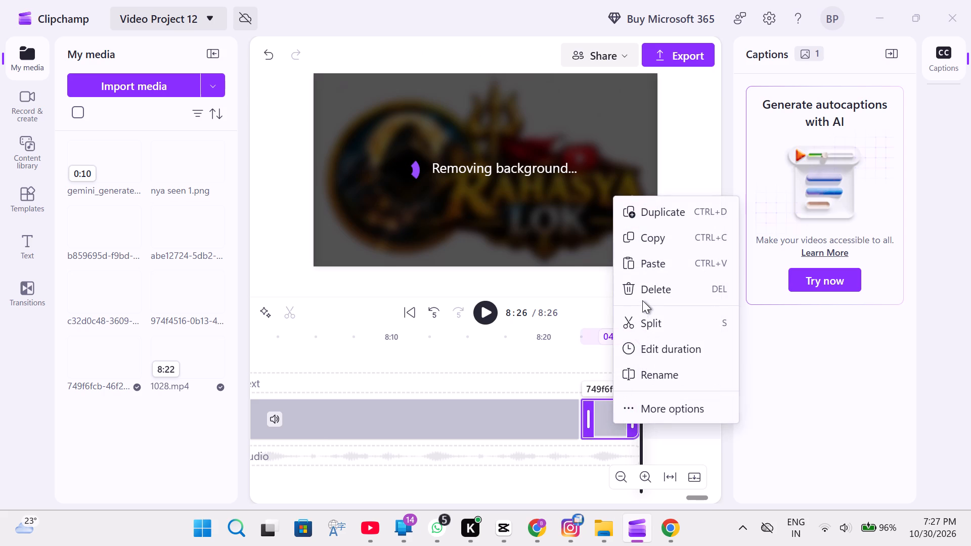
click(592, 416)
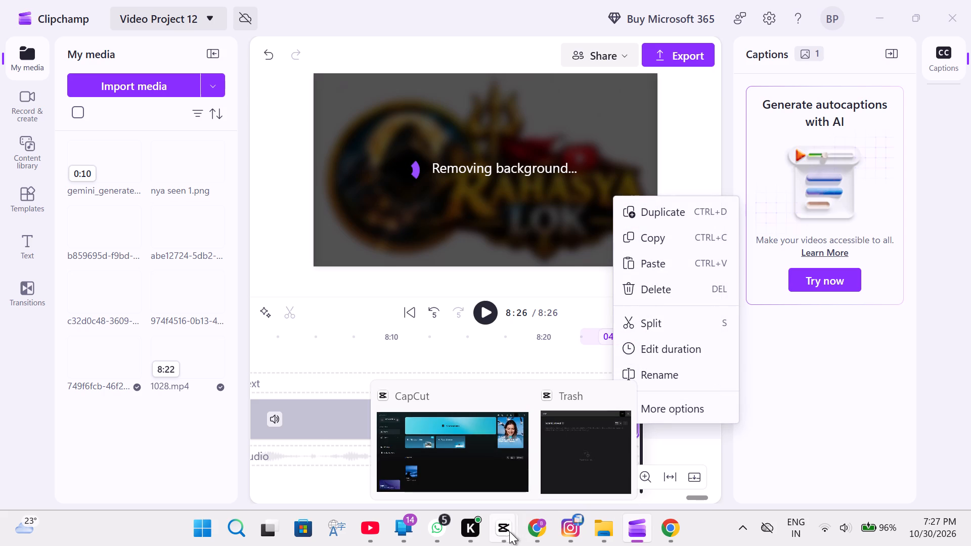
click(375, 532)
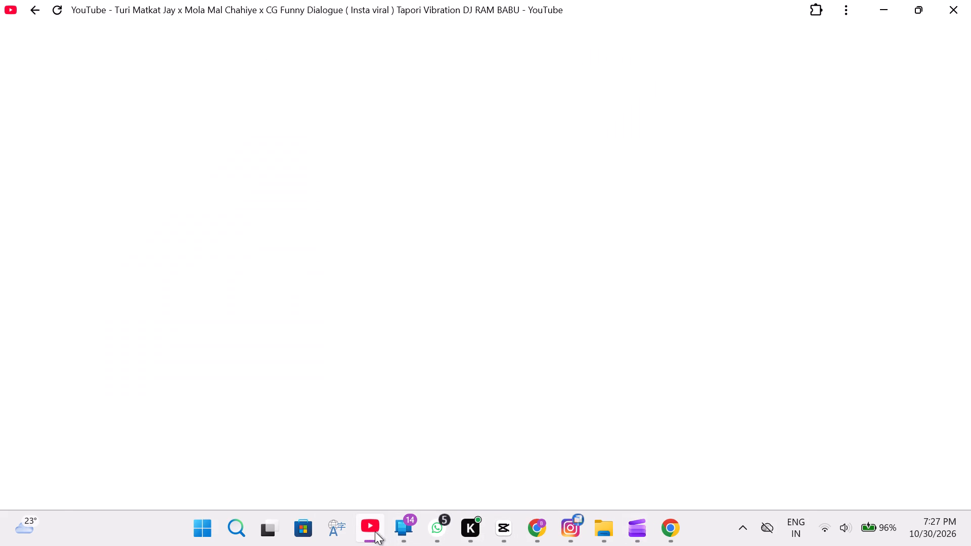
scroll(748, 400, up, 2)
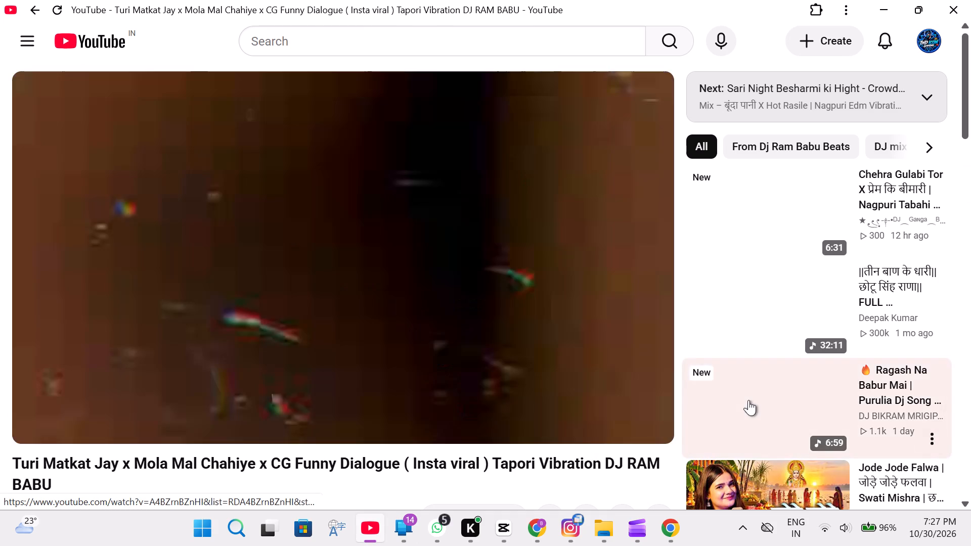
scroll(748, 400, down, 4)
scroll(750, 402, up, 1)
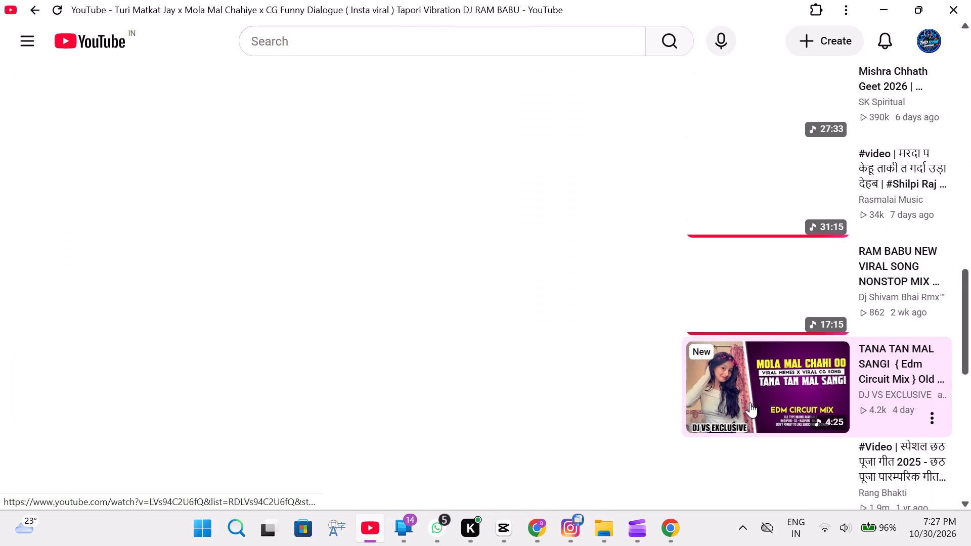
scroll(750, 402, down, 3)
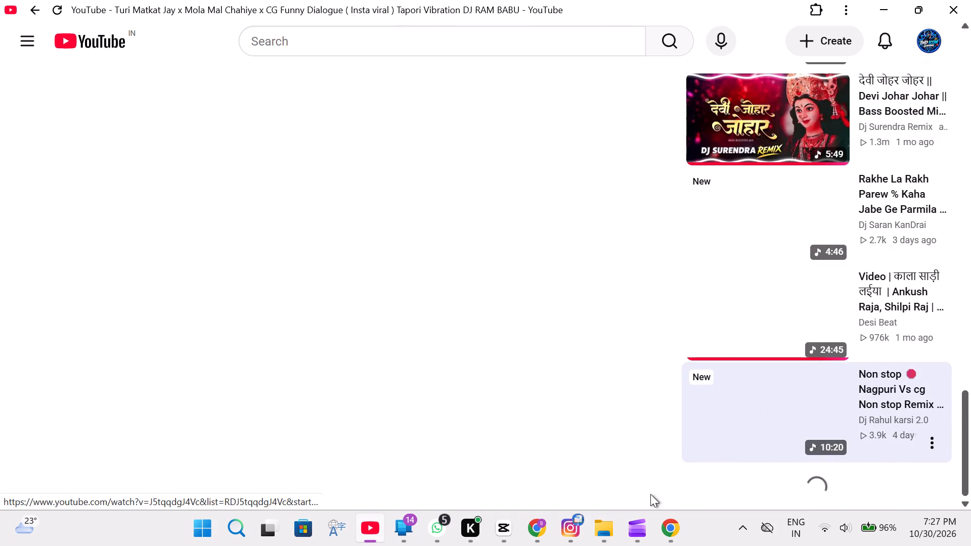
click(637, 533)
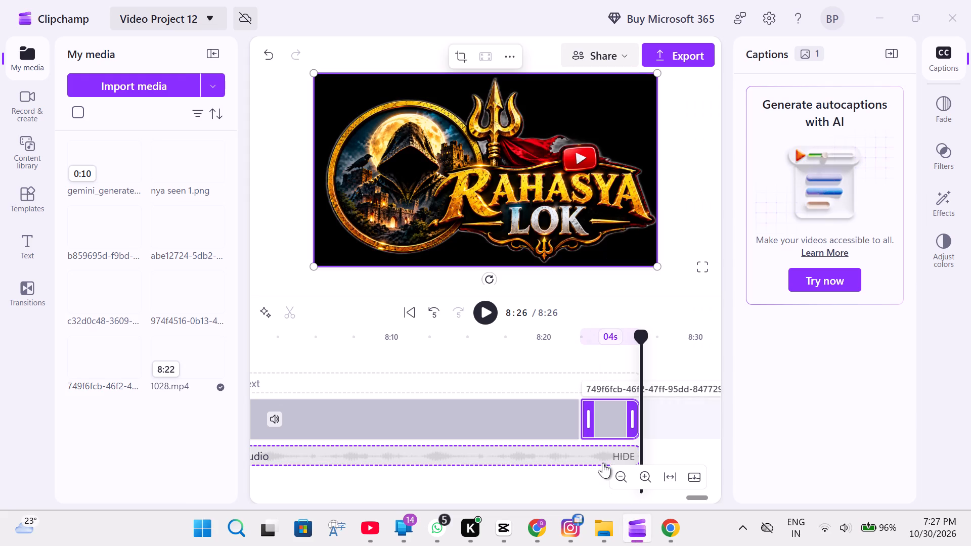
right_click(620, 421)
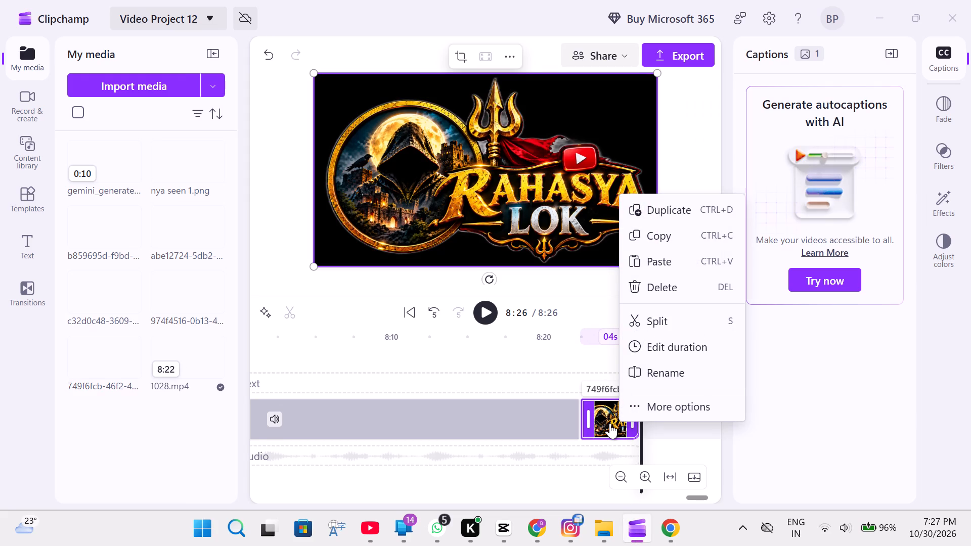
Return the playhead to 0:00 and play the project from the beginning.
click(525, 370)
drag(524, 372, 520, 372)
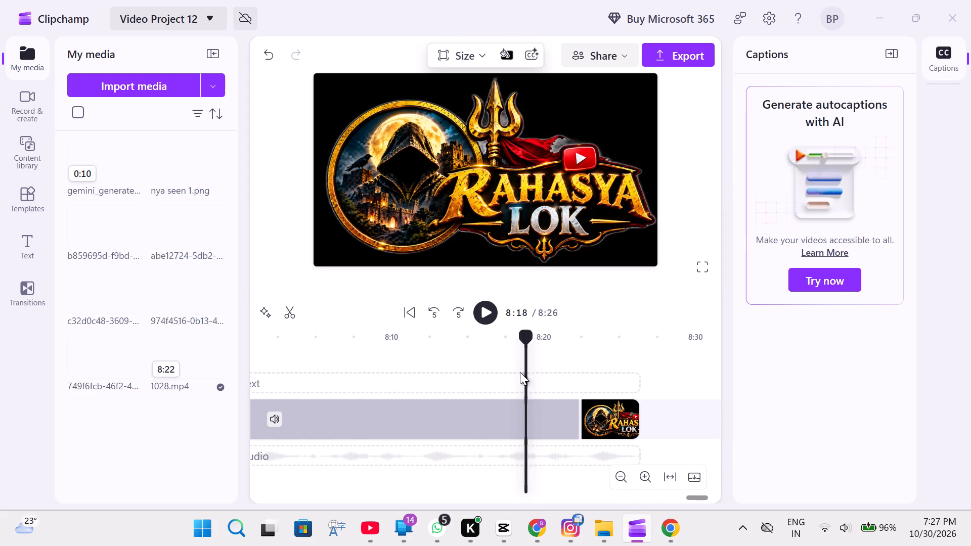
drag(520, 372, 200, 422)
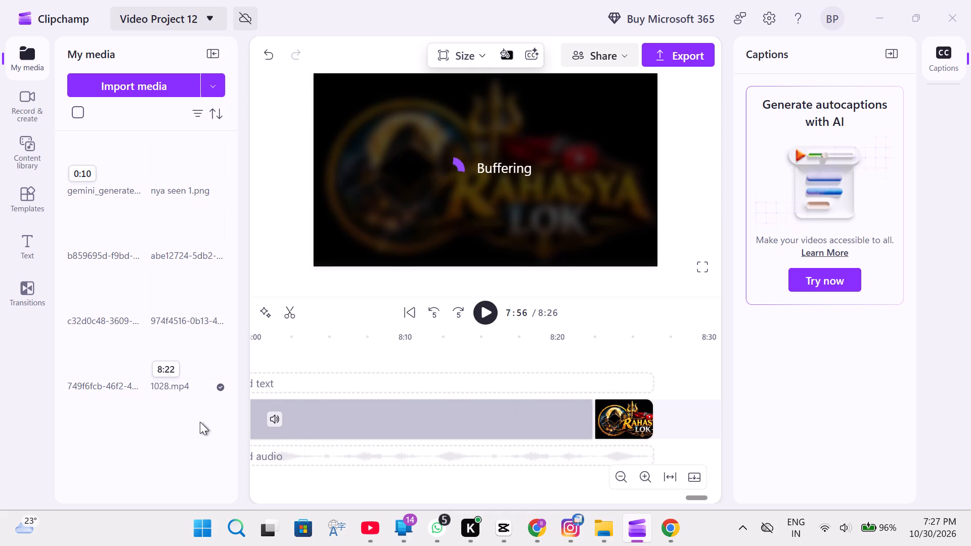
drag(200, 422, 198, 423)
click(620, 478)
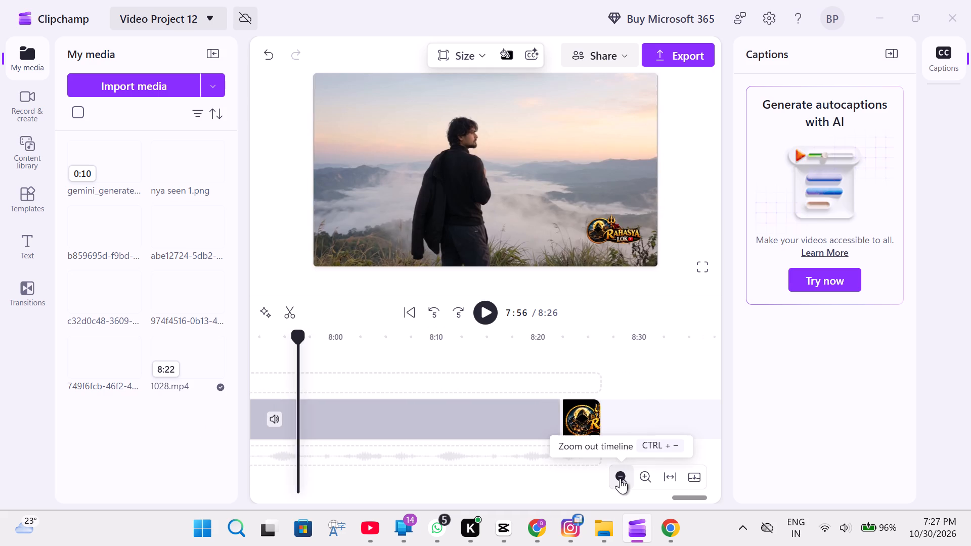
click(620, 478)
double_click(620, 478)
double_click(618, 478)
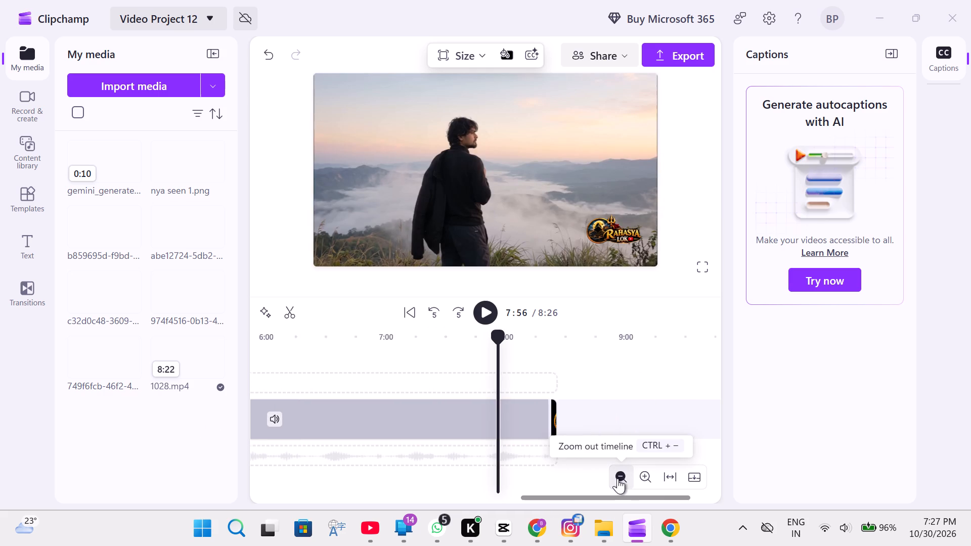
triple_click(616, 478)
click(615, 478)
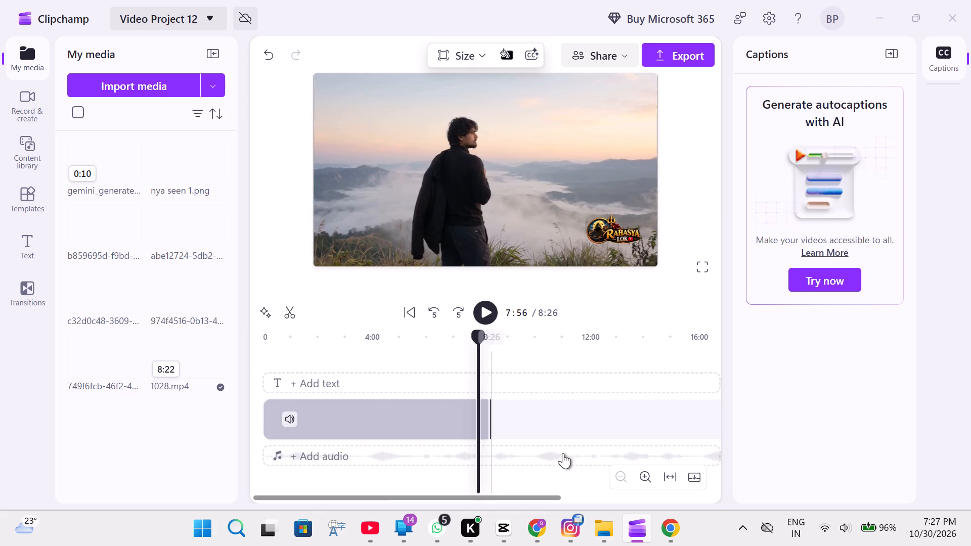
drag(476, 339, 260, 382)
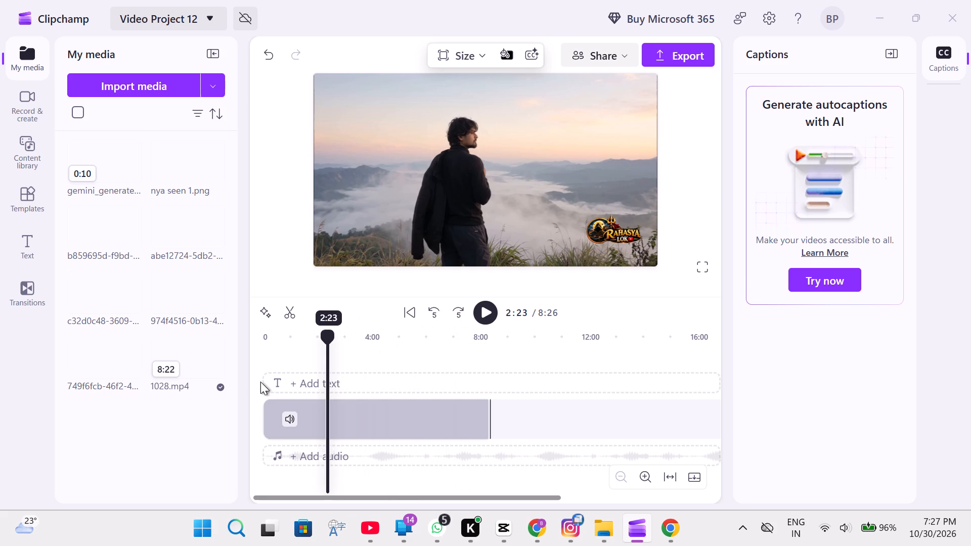
drag(260, 382, 227, 391)
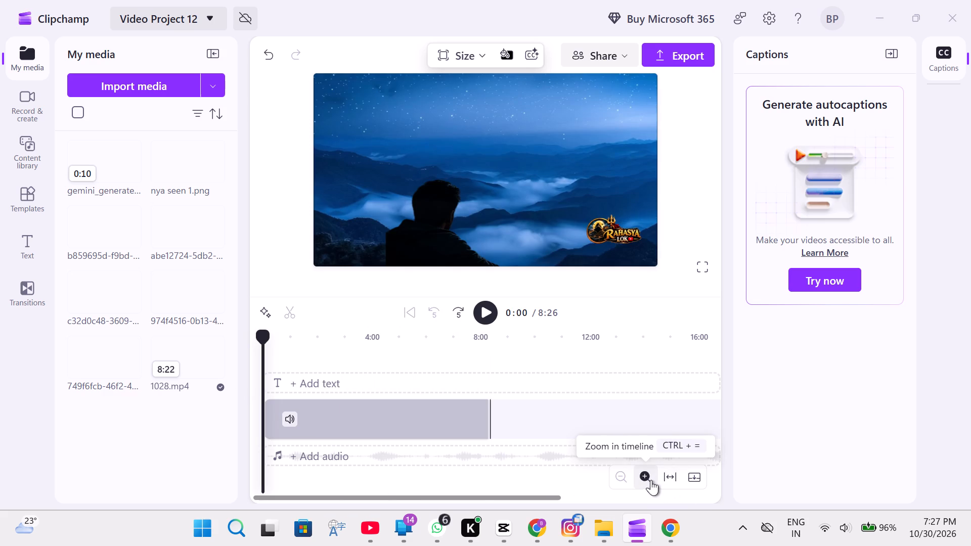
click(650, 479)
triple_click(649, 478)
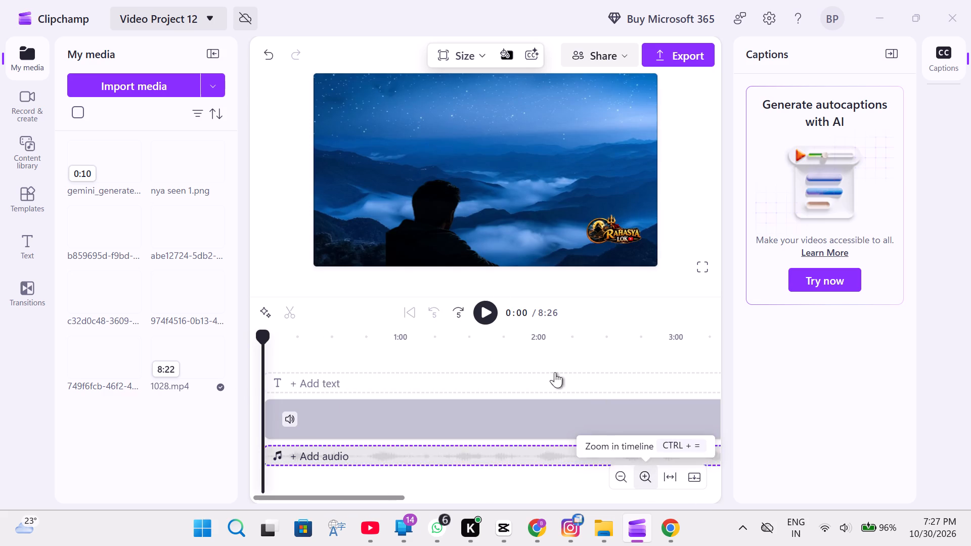
click(484, 312)
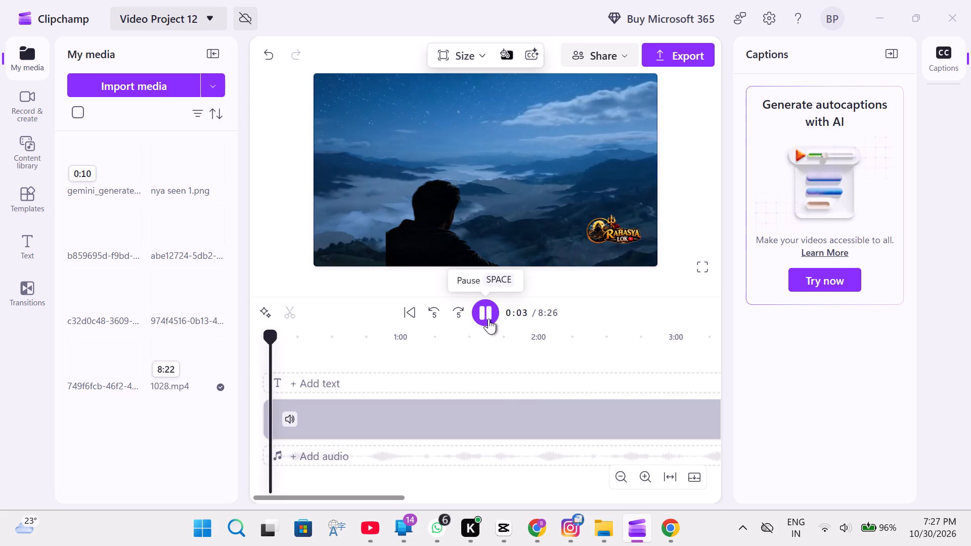
Switch to YouTube, pause the Turi Matkat Jay video and minimize its window.
click(375, 532)
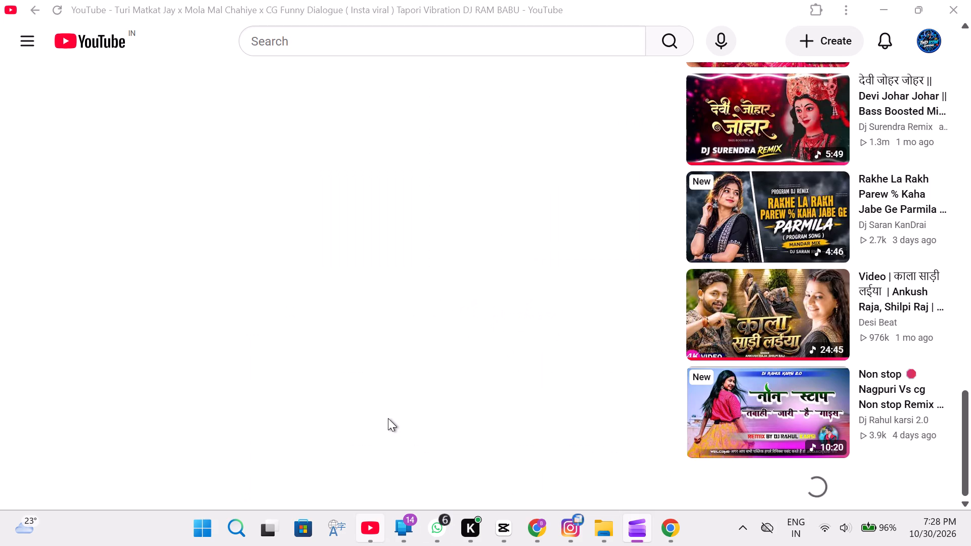
scroll(423, 306, up, 13)
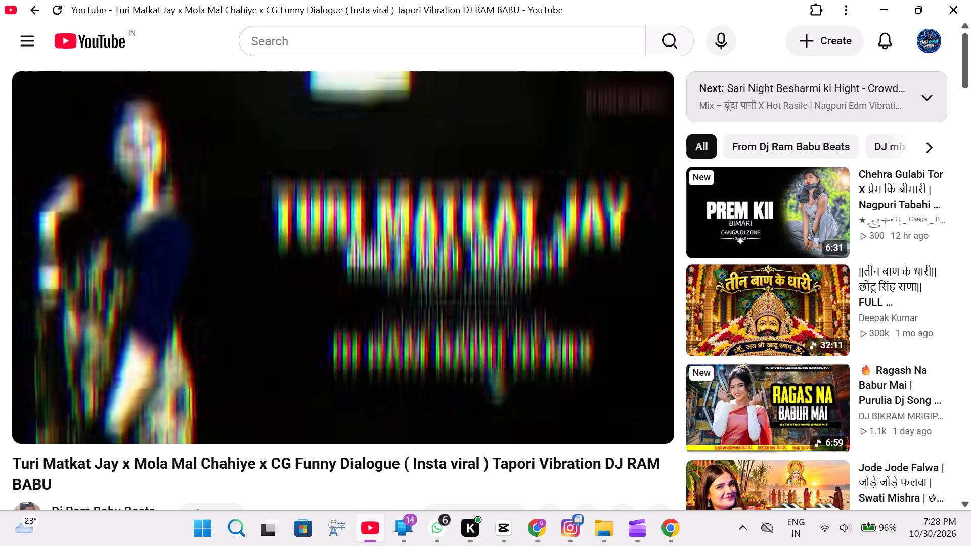
click(408, 307)
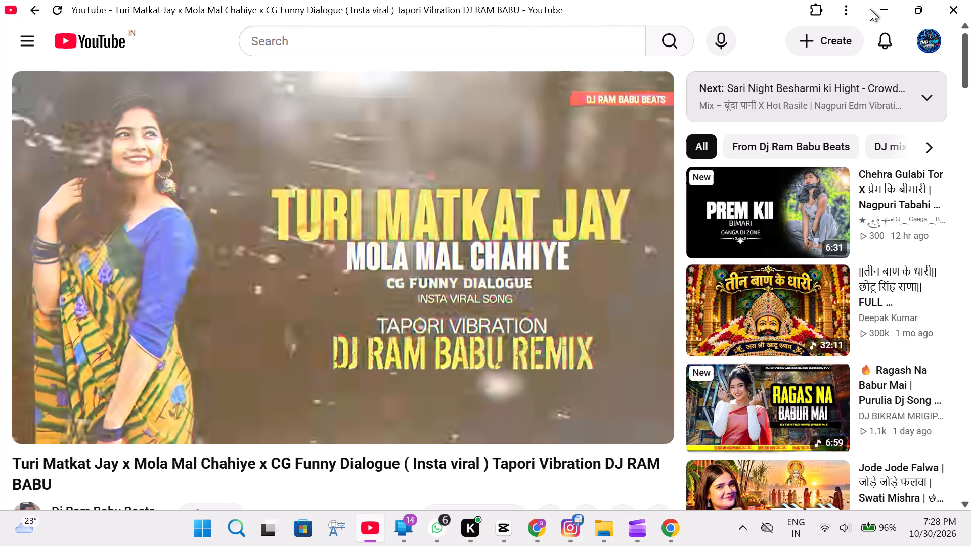
click(884, 5)
Raise the system volume while the project preview plays.
click(855, 522)
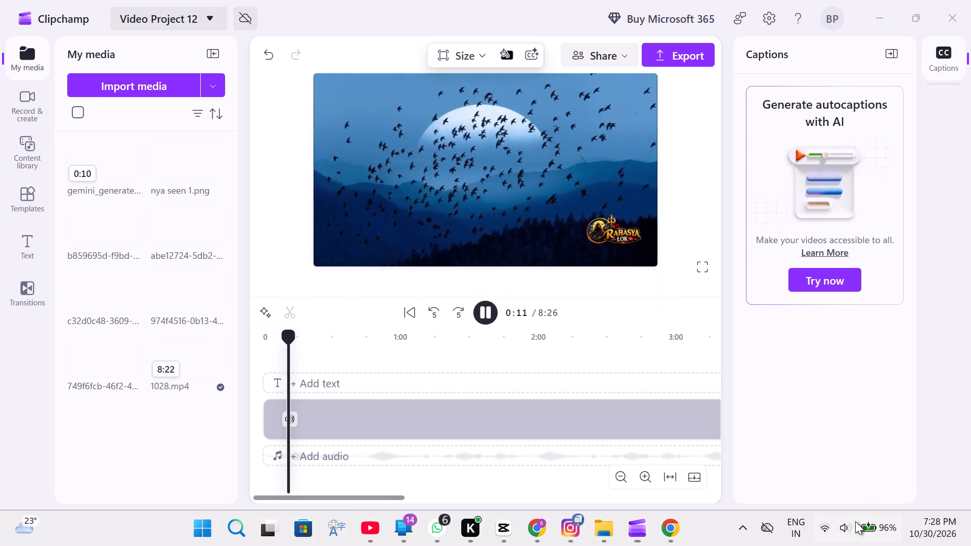
scroll(800, 433, up, 6)
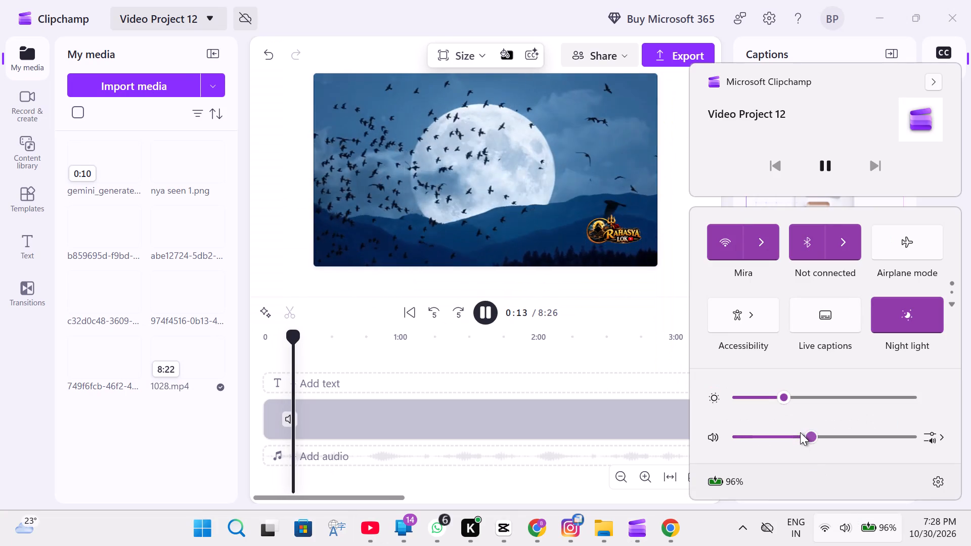
scroll(800, 432, up, 6)
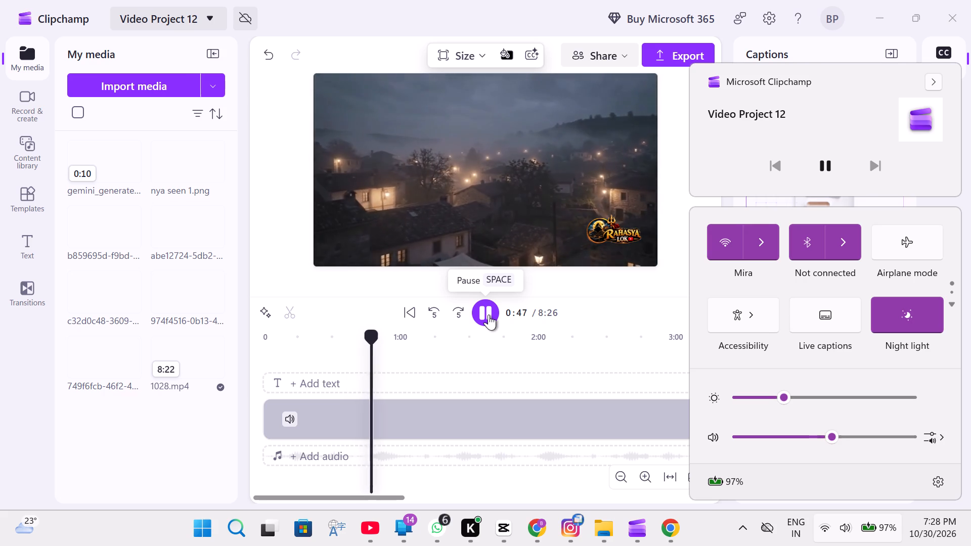
Pause the preview and position the playhead at 0:47, where the night village shot changes to the round Rahasya Lok logo scene.
click(489, 314)
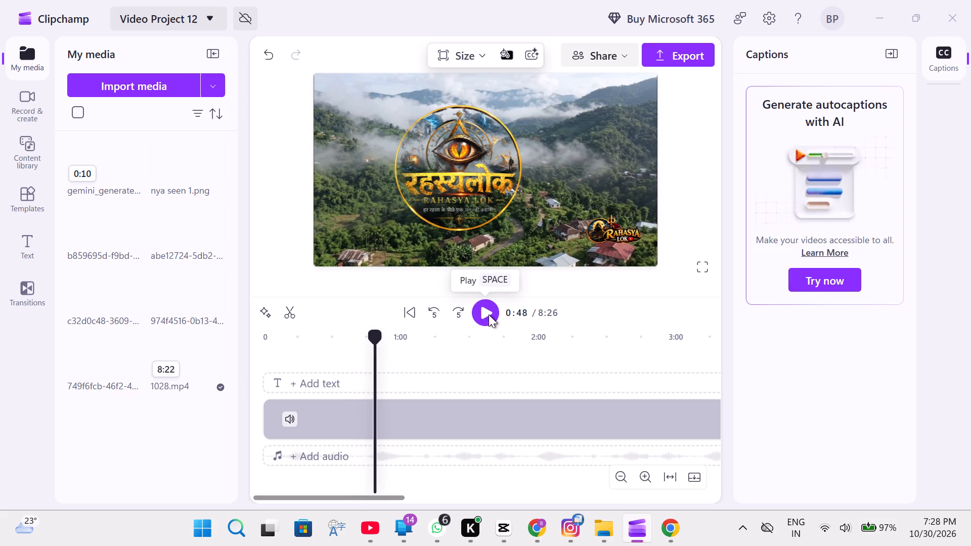
click(373, 356)
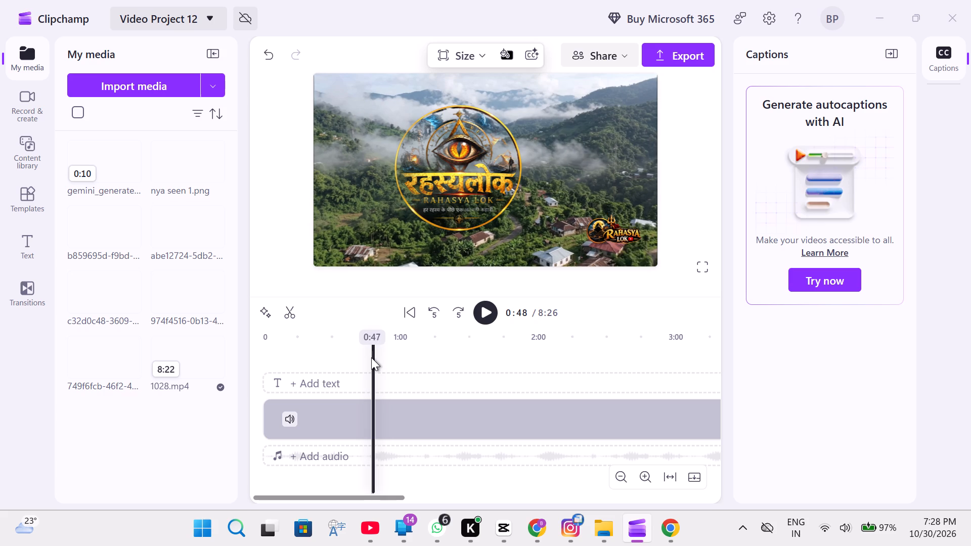
click(371, 357)
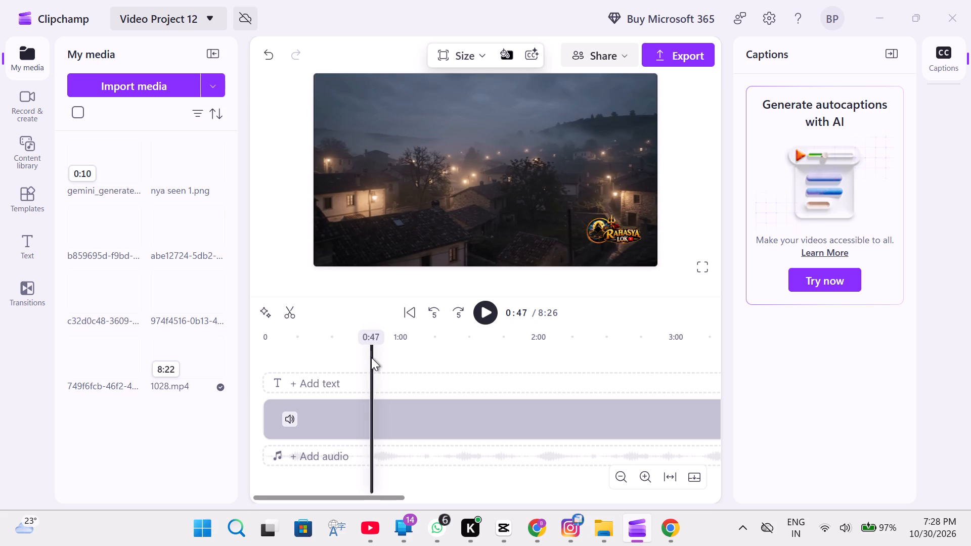
right_click(371, 357)
right_click(371, 357)
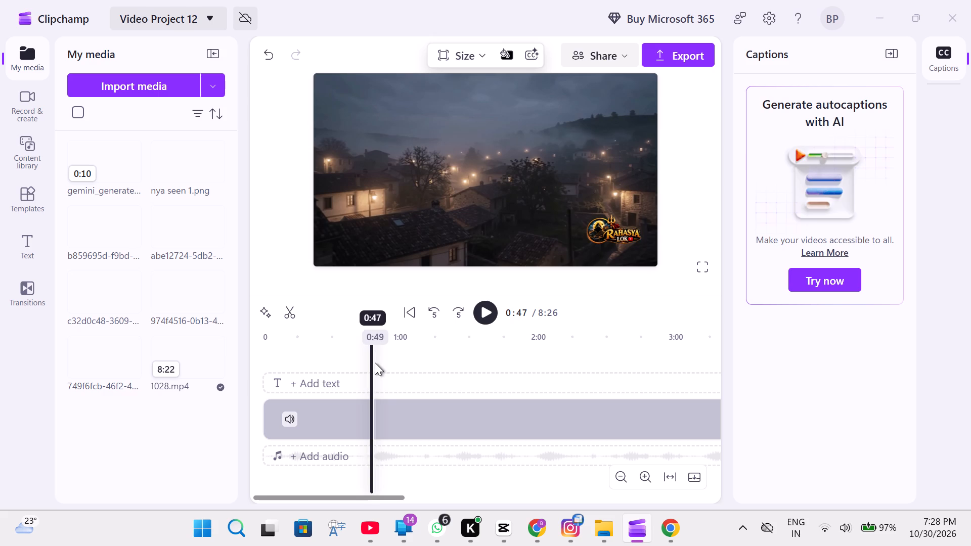
right_click(374, 362)
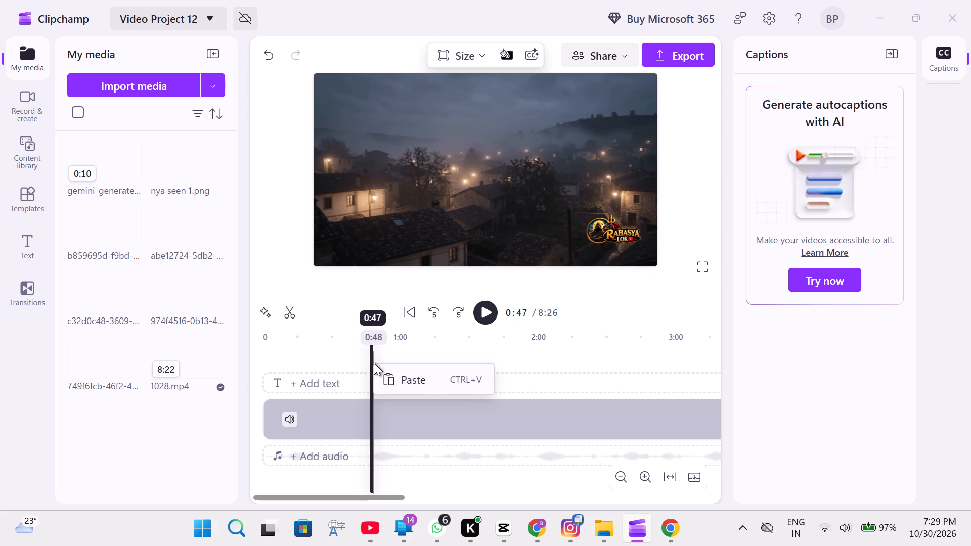
right_click(375, 363)
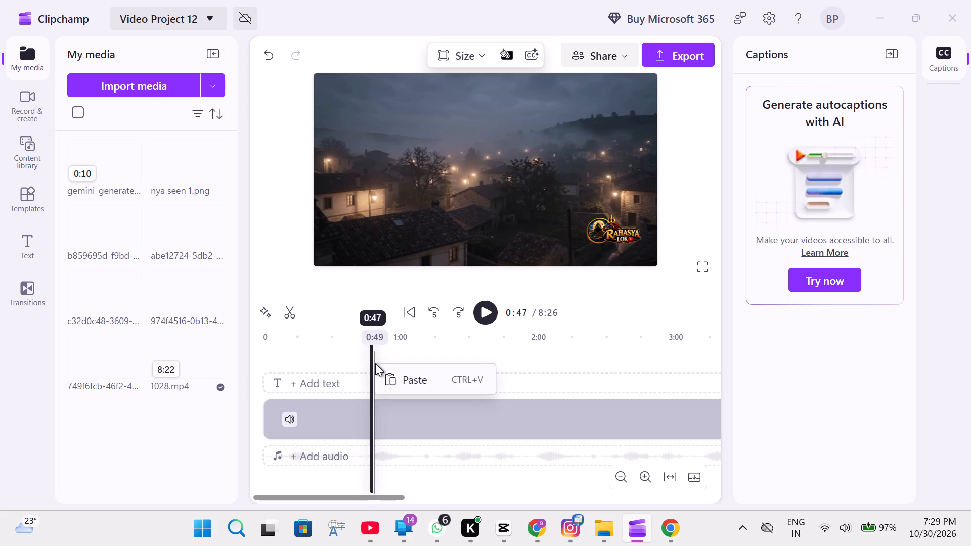
right_click(375, 363)
right_click(376, 362)
right_click(376, 362)
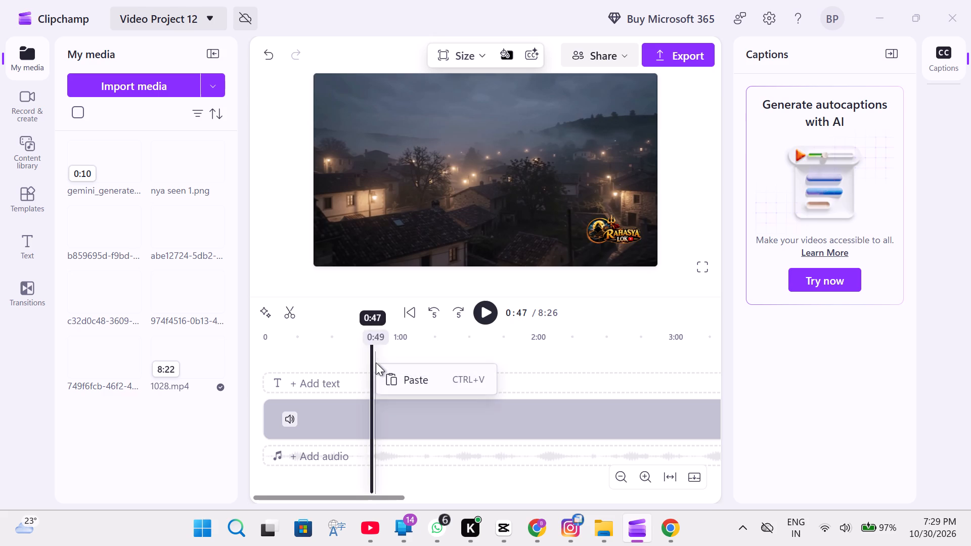
click(376, 362)
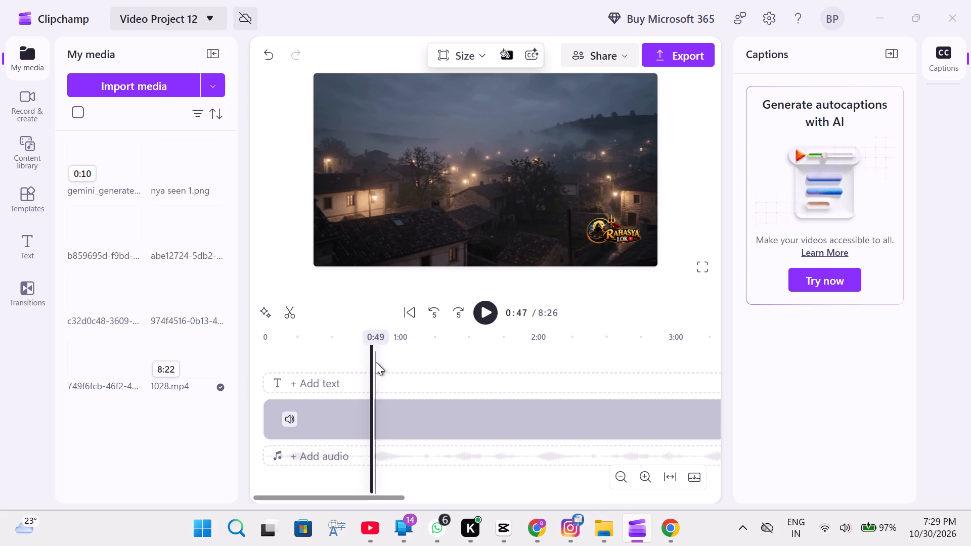
click(376, 362)
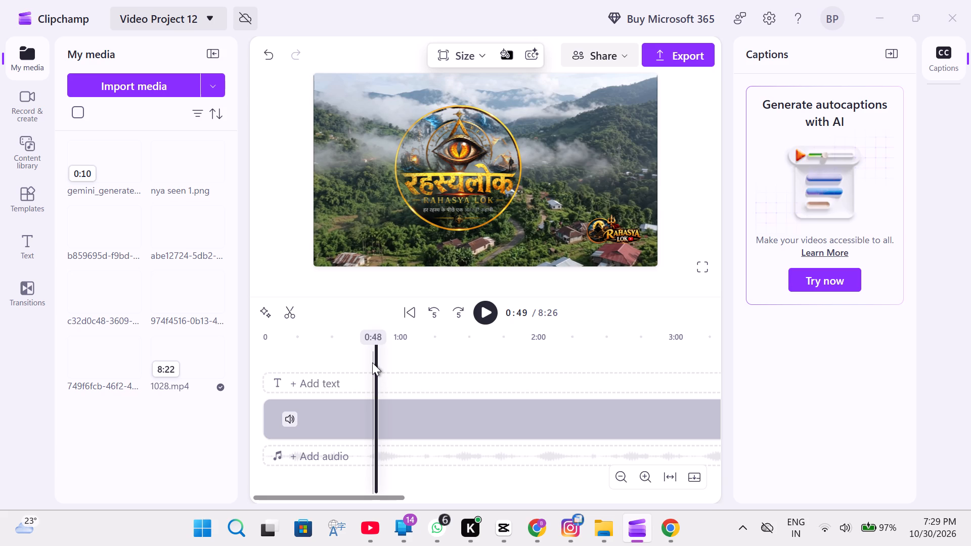
click(372, 362)
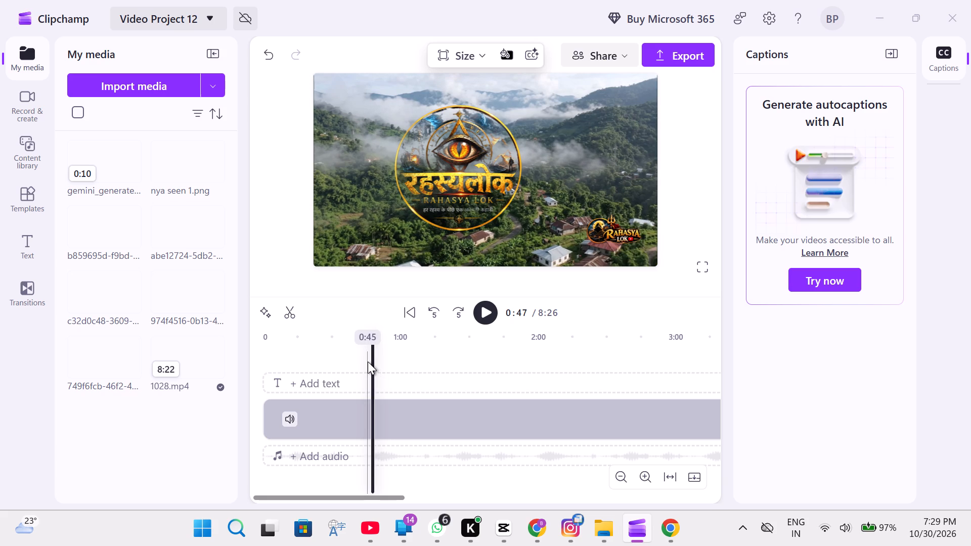
click(369, 362)
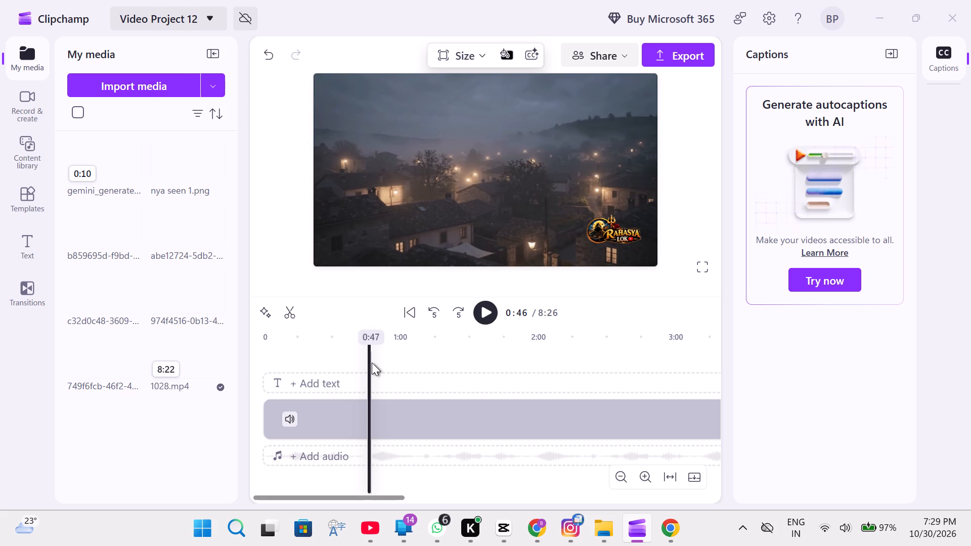
click(372, 363)
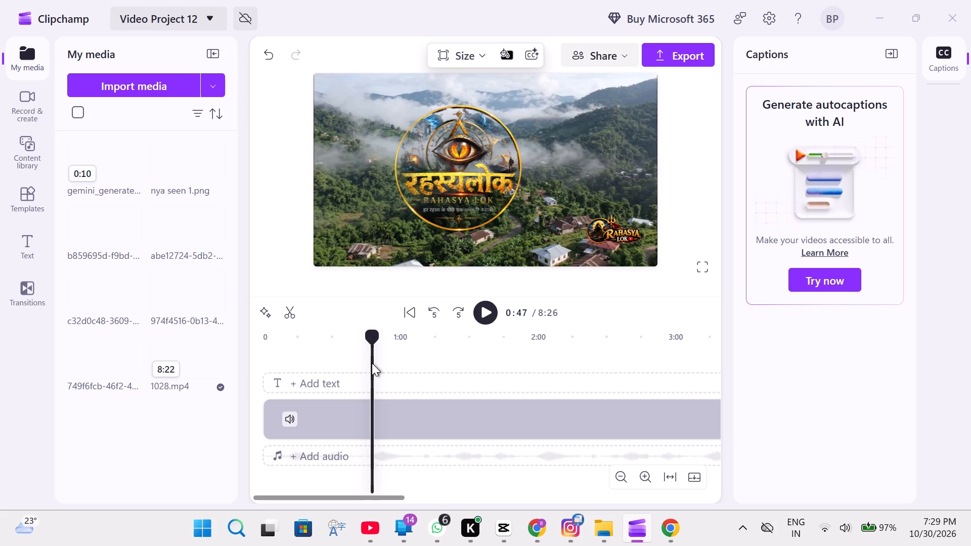
Split the 1028 video at 0:46, delete everything after the cut and close the gap before the logo clip.
click(370, 362)
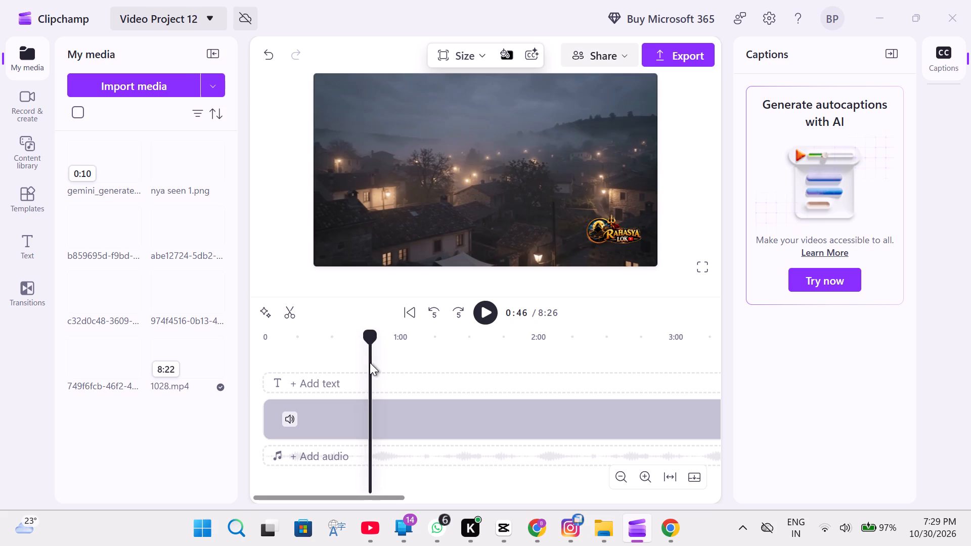
right_click(375, 416)
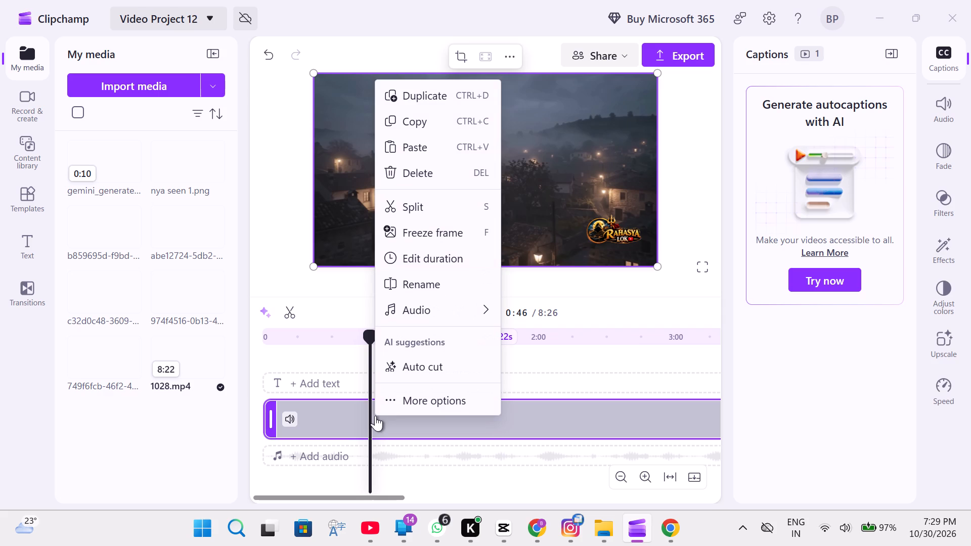
click(445, 212)
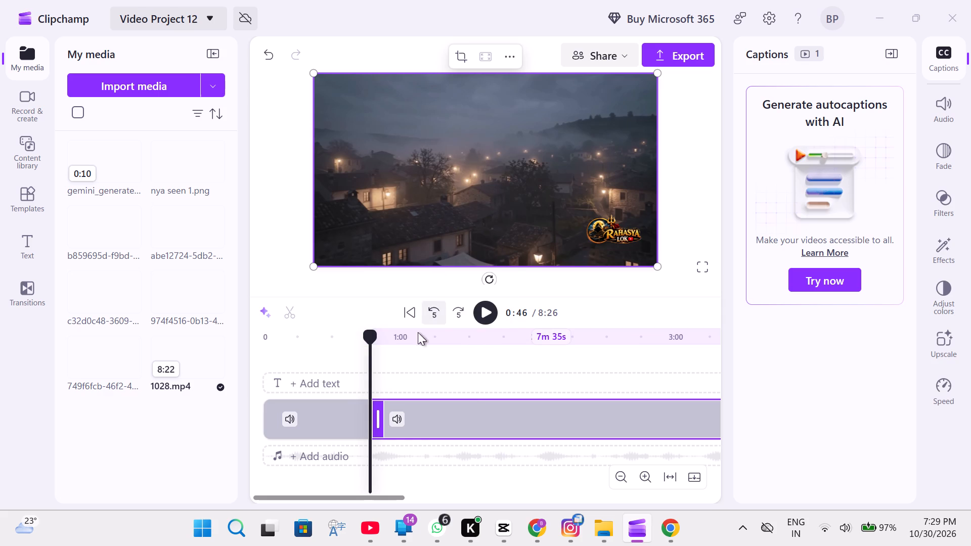
click(431, 414)
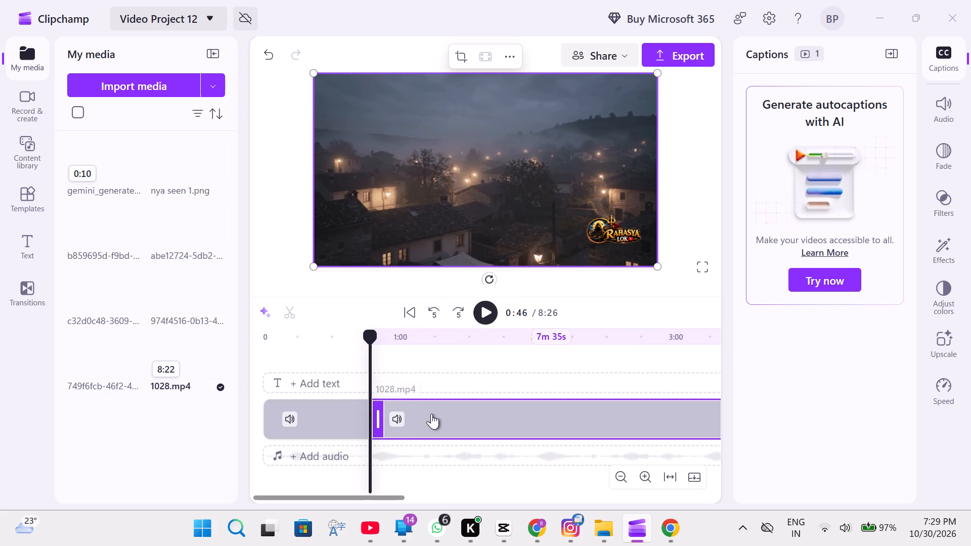
right_click(431, 414)
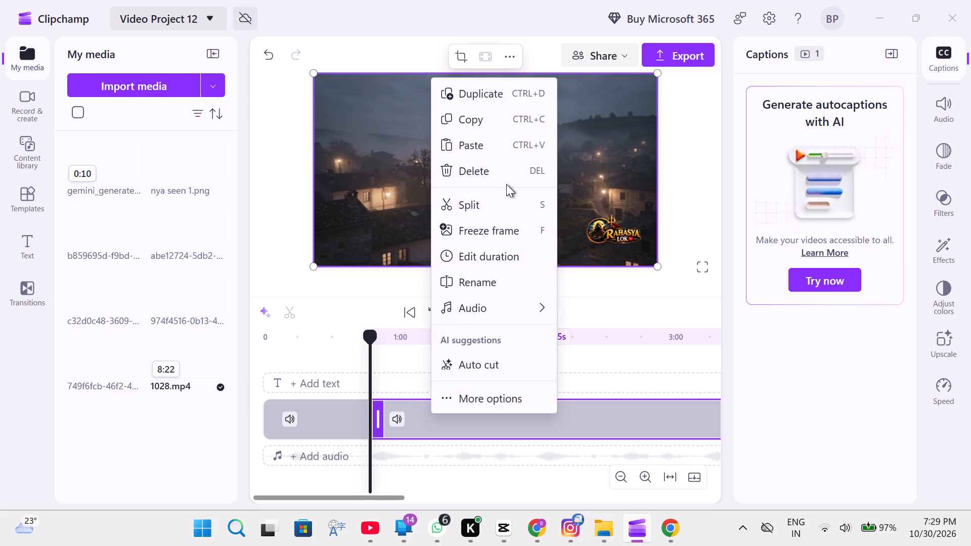
click(507, 176)
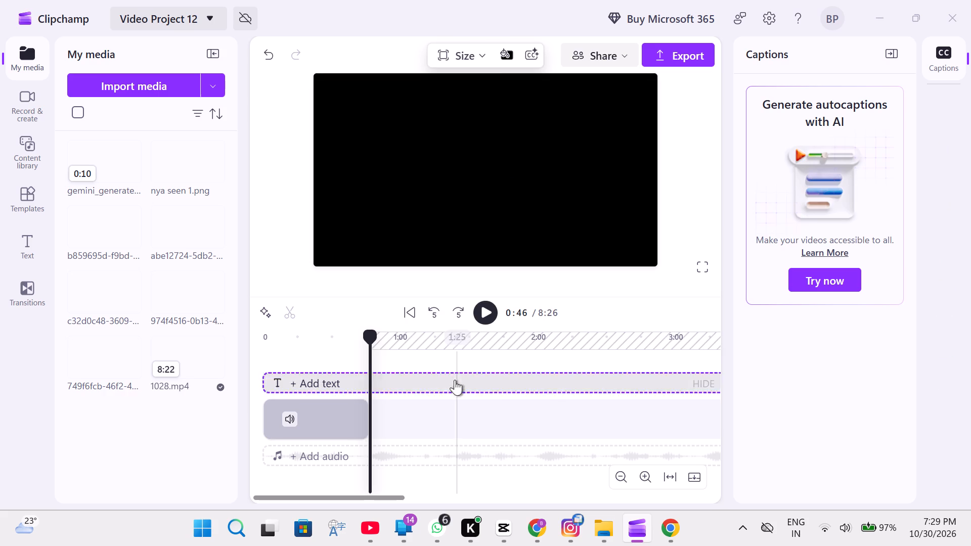
click(455, 344)
click(548, 338)
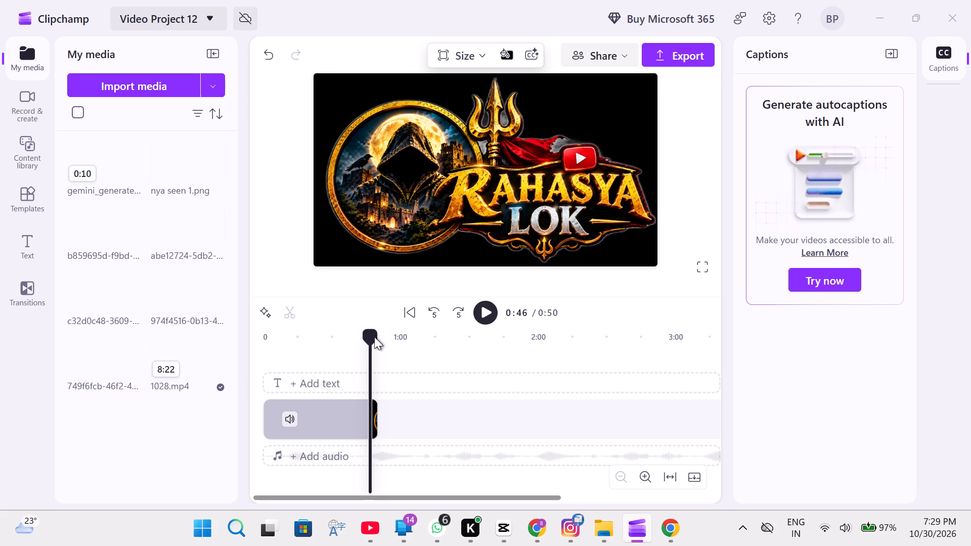
Move the trident logo clip to about 0:53, clear of the video's end, and return the playhead to 0:00.
drag(374, 418, 377, 418)
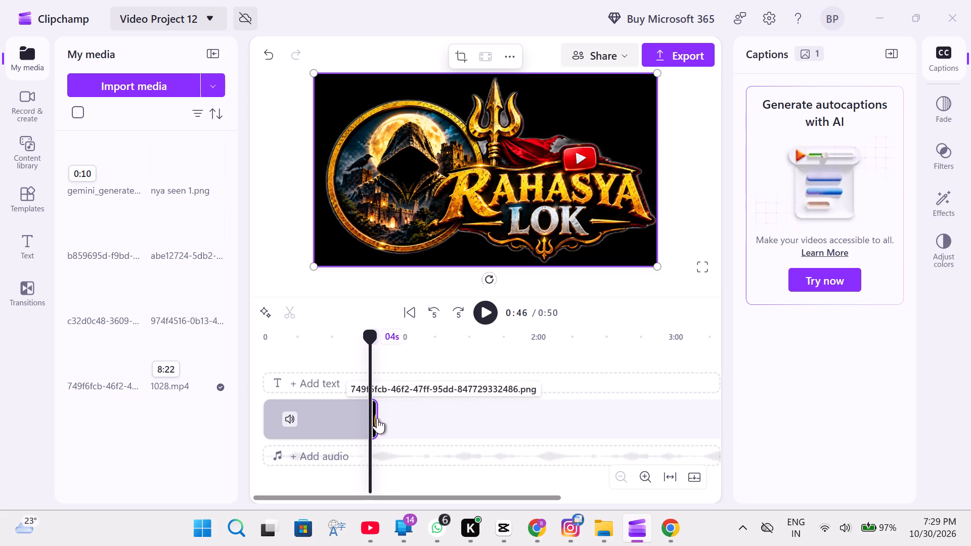
drag(377, 418, 386, 421)
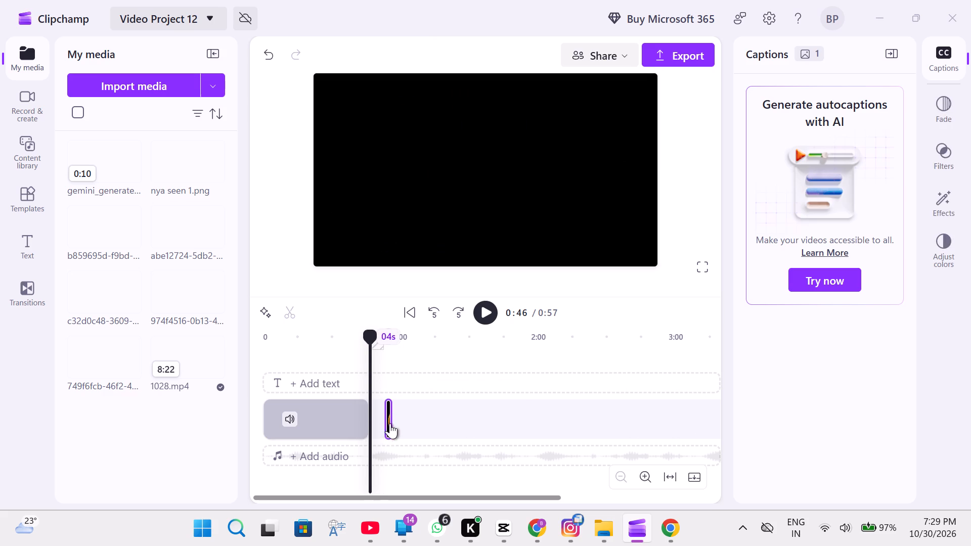
click(322, 423)
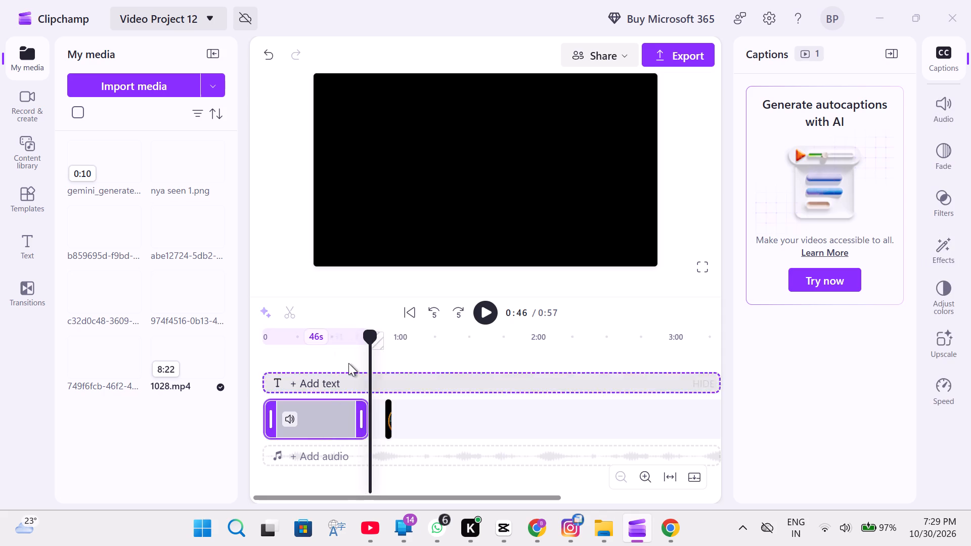
drag(364, 338, 287, 358)
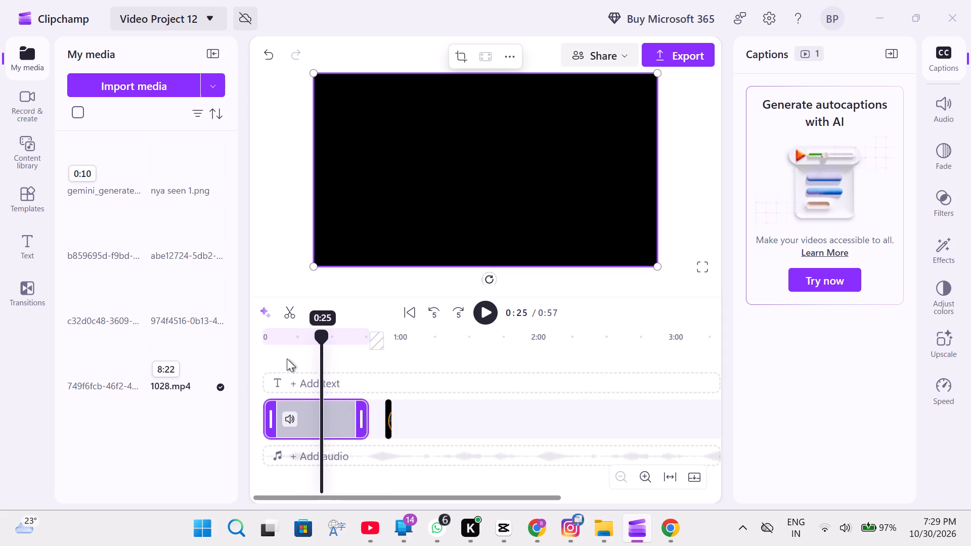
drag(287, 358, 262, 365)
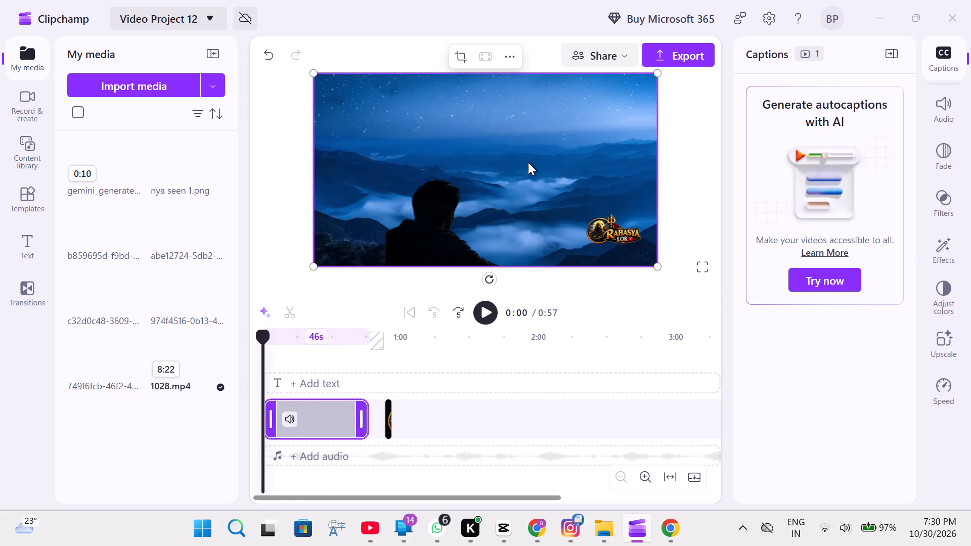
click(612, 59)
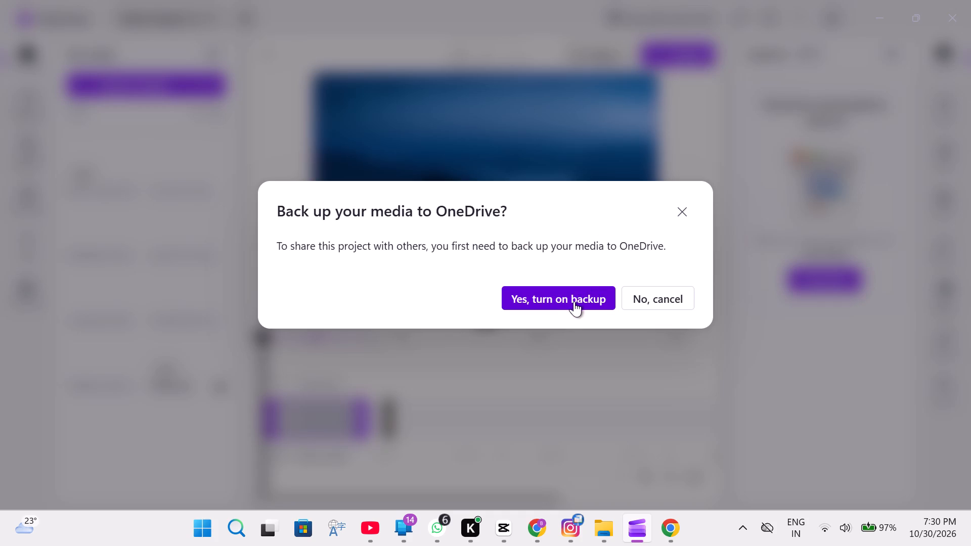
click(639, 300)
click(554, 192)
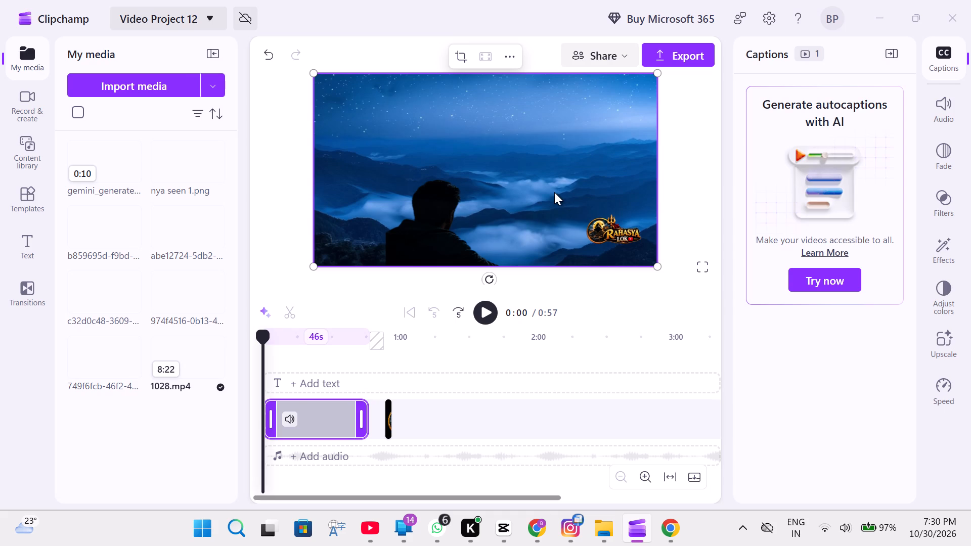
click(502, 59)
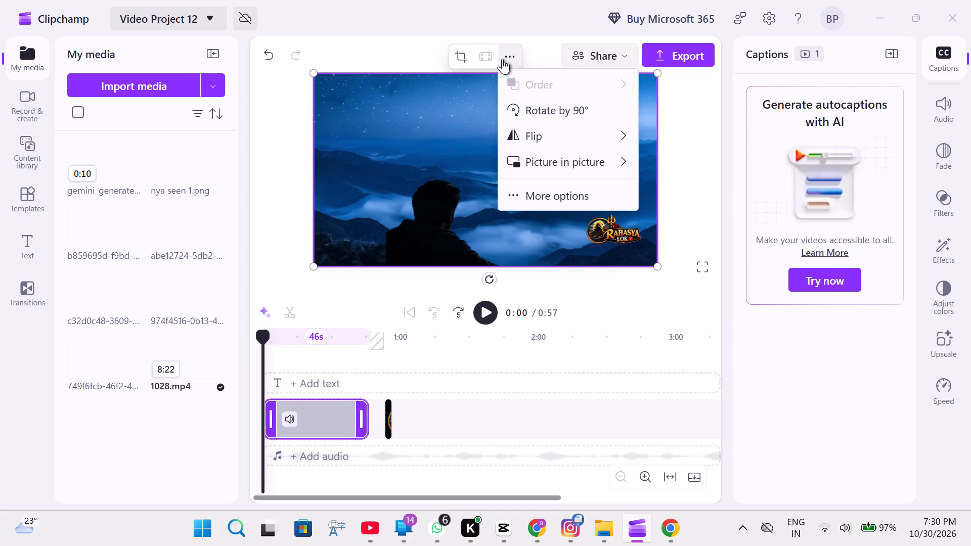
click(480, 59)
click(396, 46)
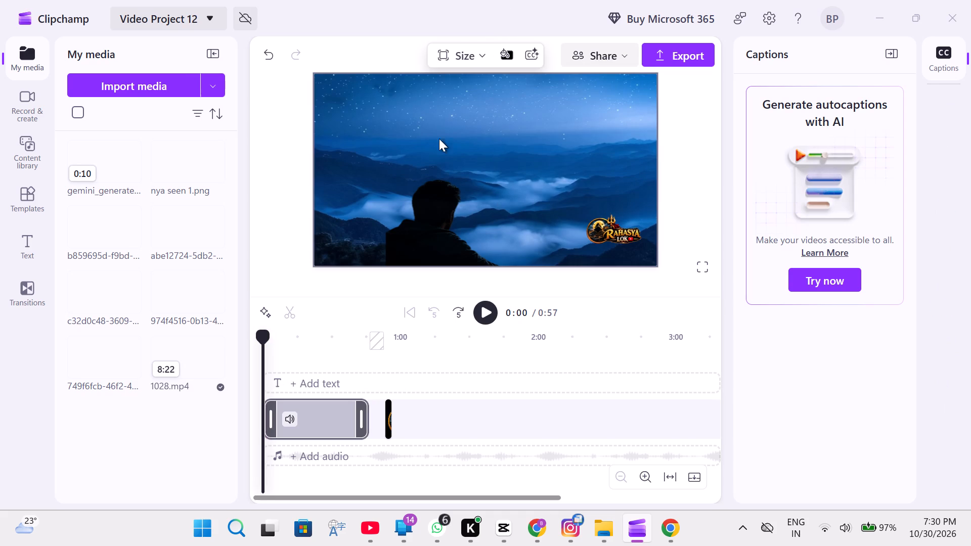
Change the project's aspect ratio to Vertical 9:16.
click(470, 56)
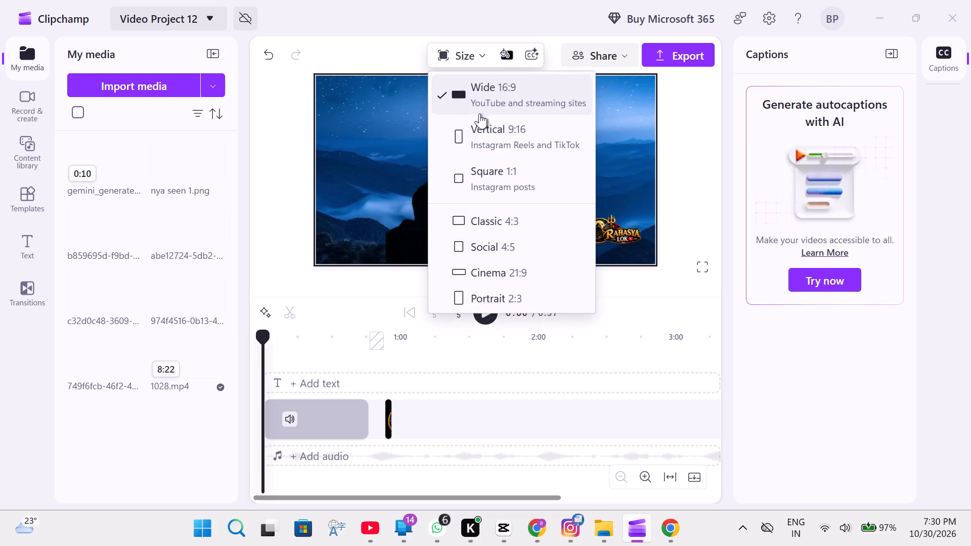
click(483, 133)
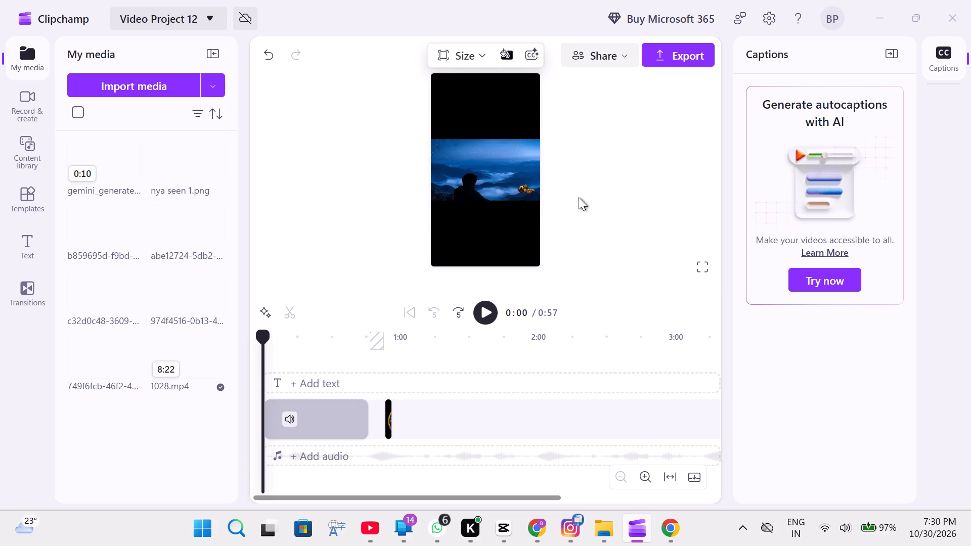
click(482, 53)
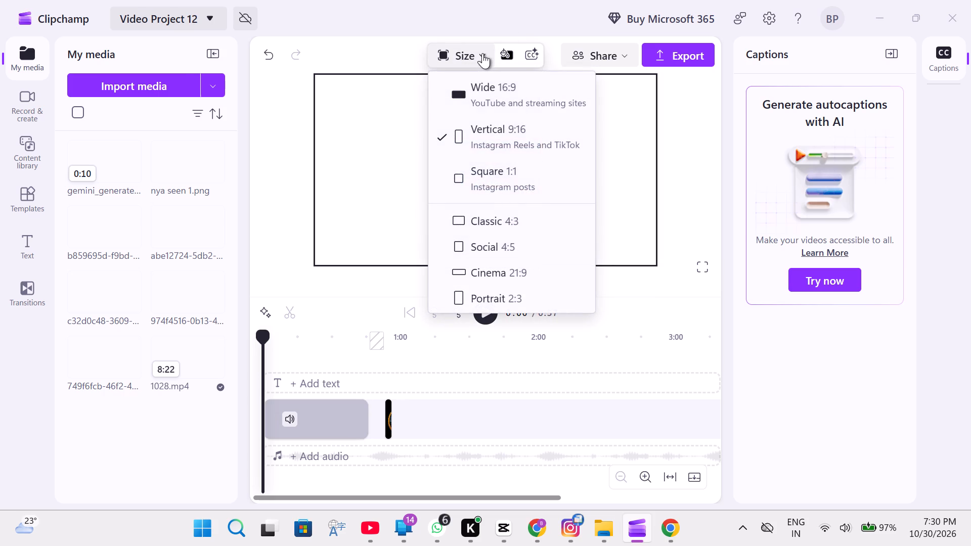
click(482, 53)
Make the 1028 video clip fill the whole vertical frame.
click(485, 155)
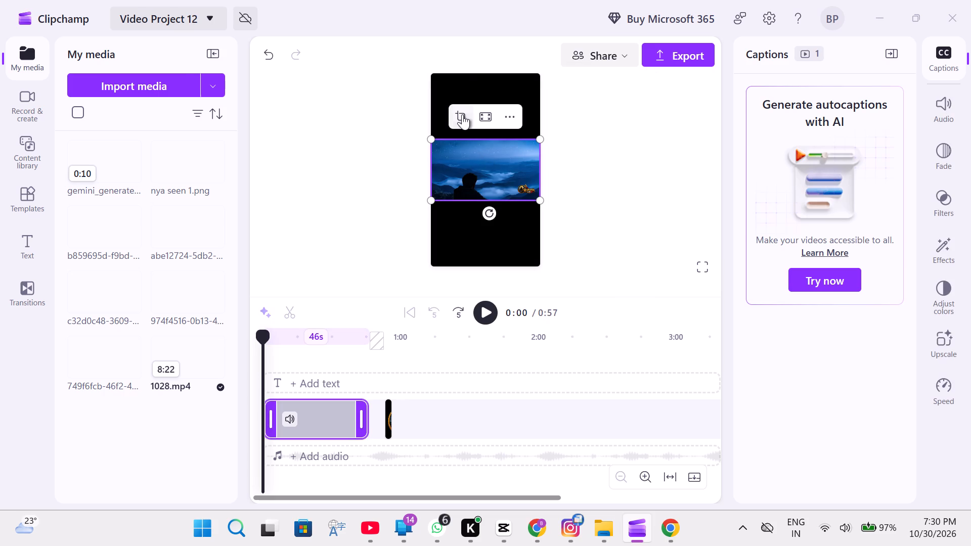
click(476, 114)
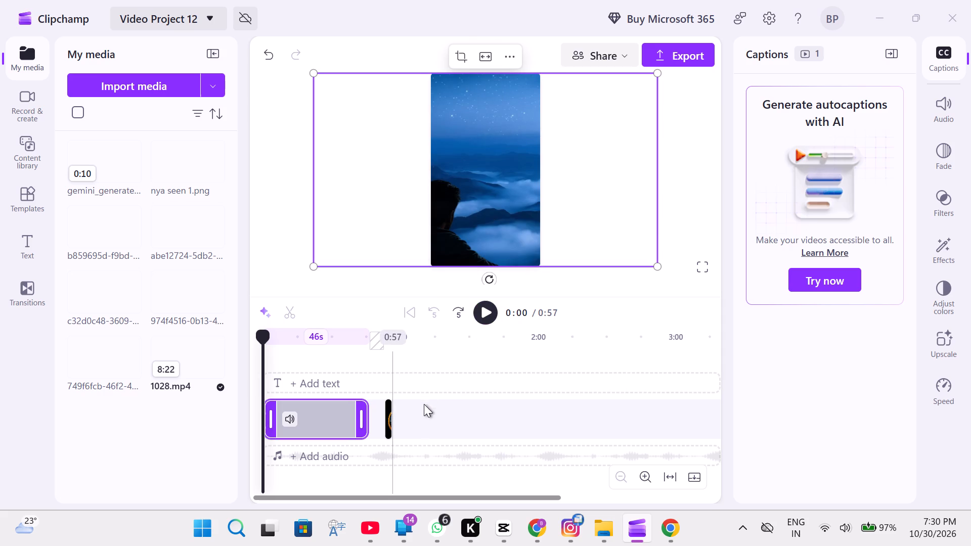
Move the trident logo clip to a separate track above the 1028 video, starting at 0:00.
click(640, 477)
click(640, 477)
click(639, 477)
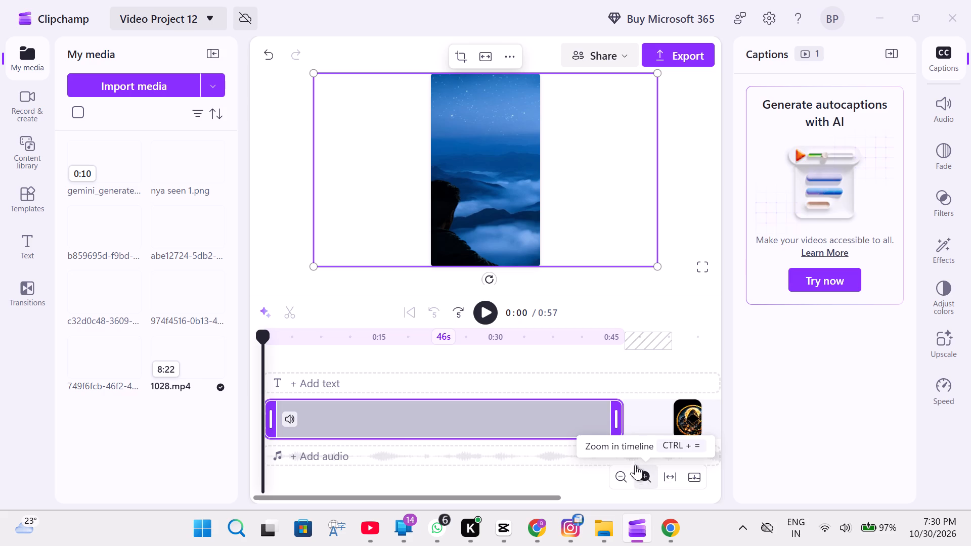
drag(681, 423, 427, 361)
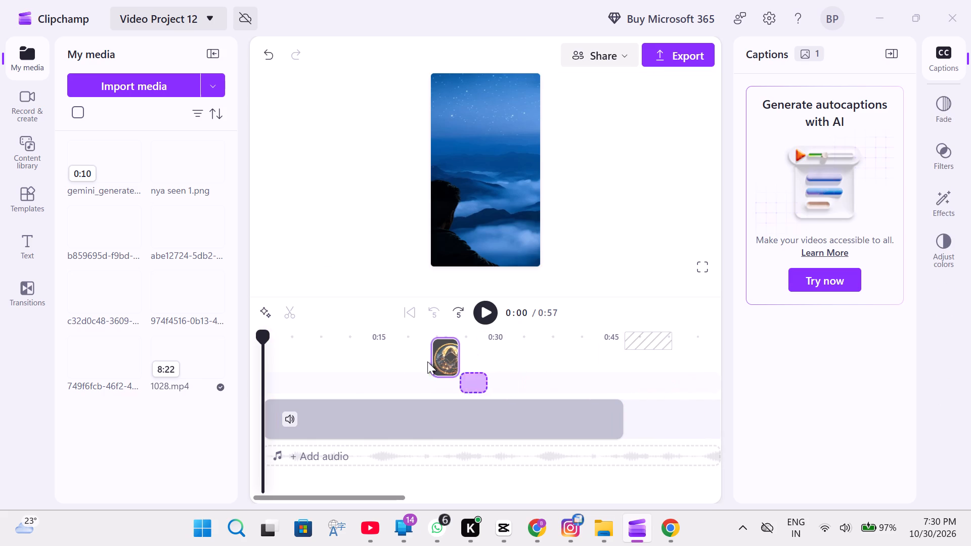
drag(427, 361, 275, 375)
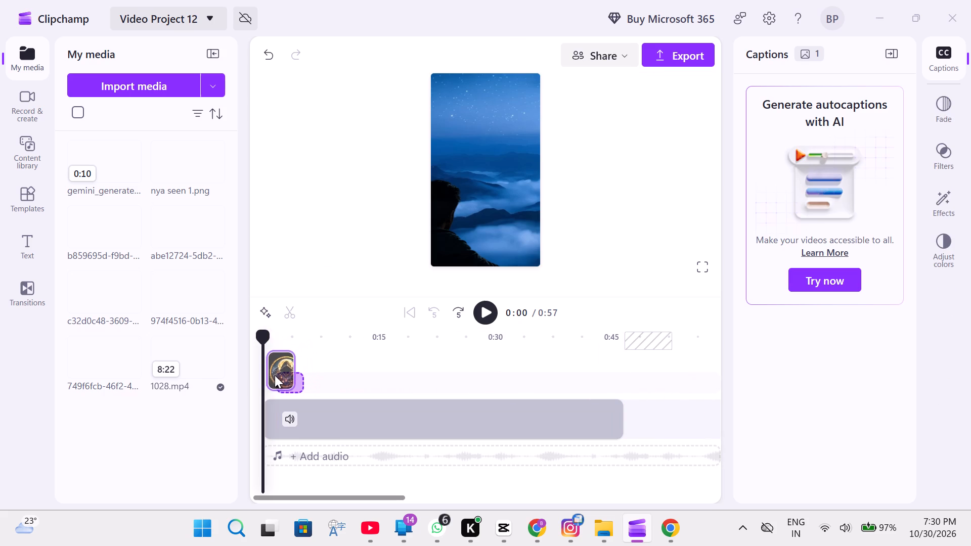
drag(275, 375, 273, 377)
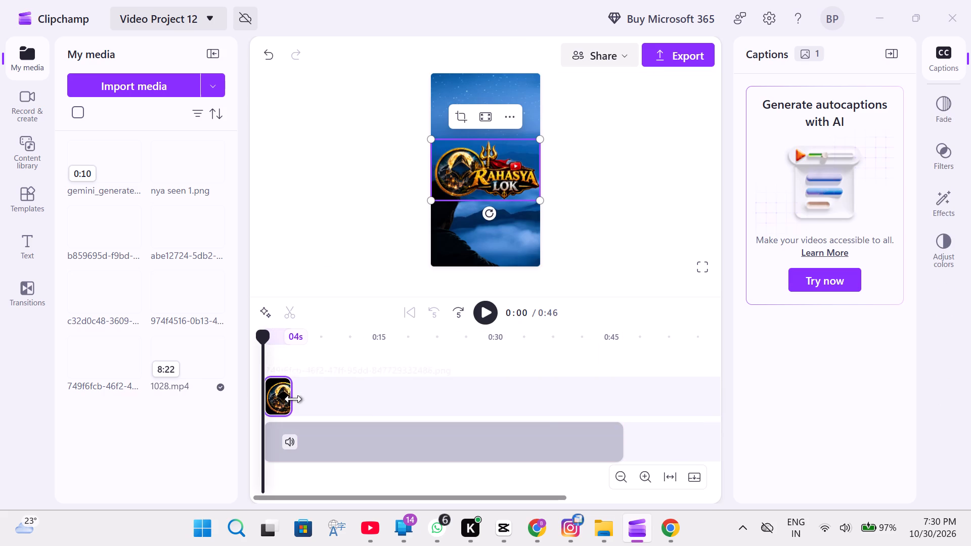
Extend the logo clip to 46 seconds so it ends together with the 1028 video.
drag(294, 398, 450, 449)
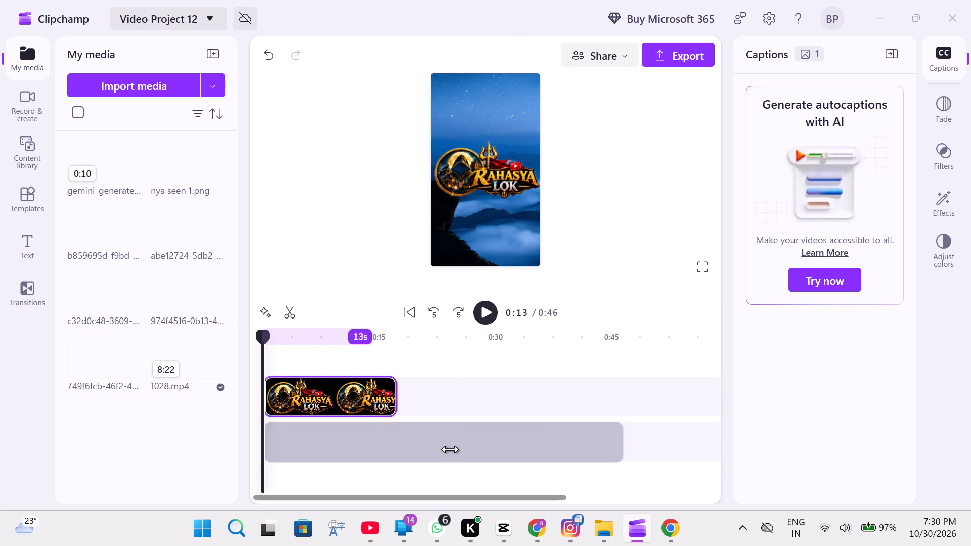
drag(450, 449, 573, 503)
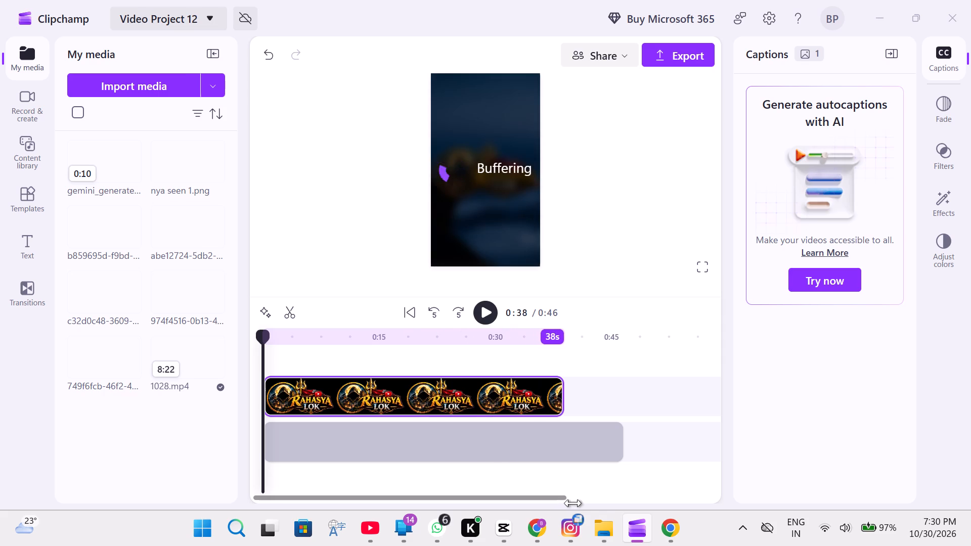
drag(573, 503, 611, 521)
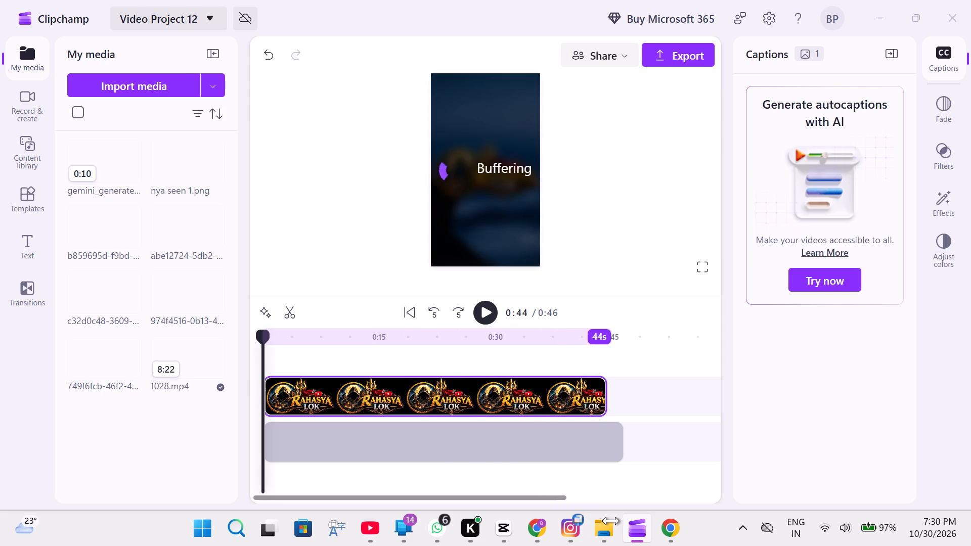
drag(611, 521, 622, 526)
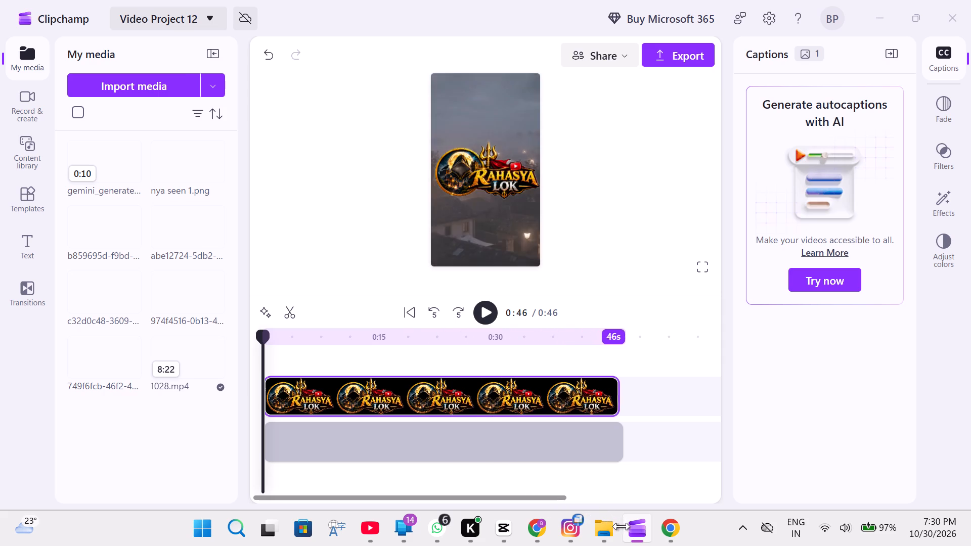
drag(622, 526, 619, 526)
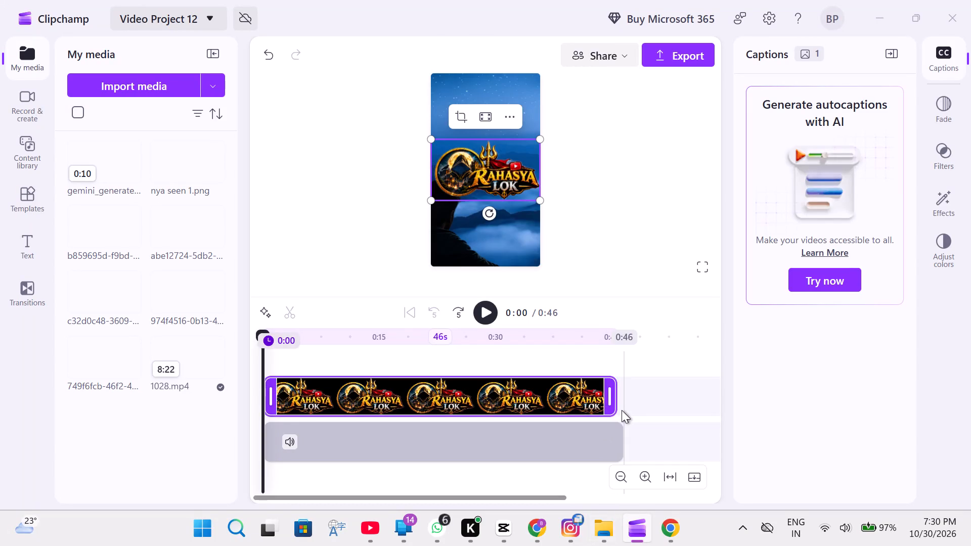
click(623, 410)
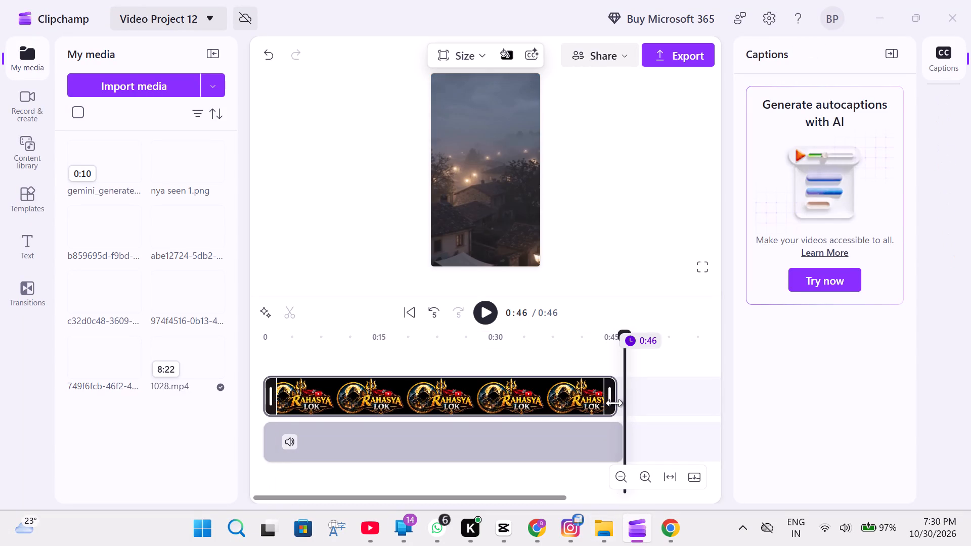
drag(614, 403, 621, 403)
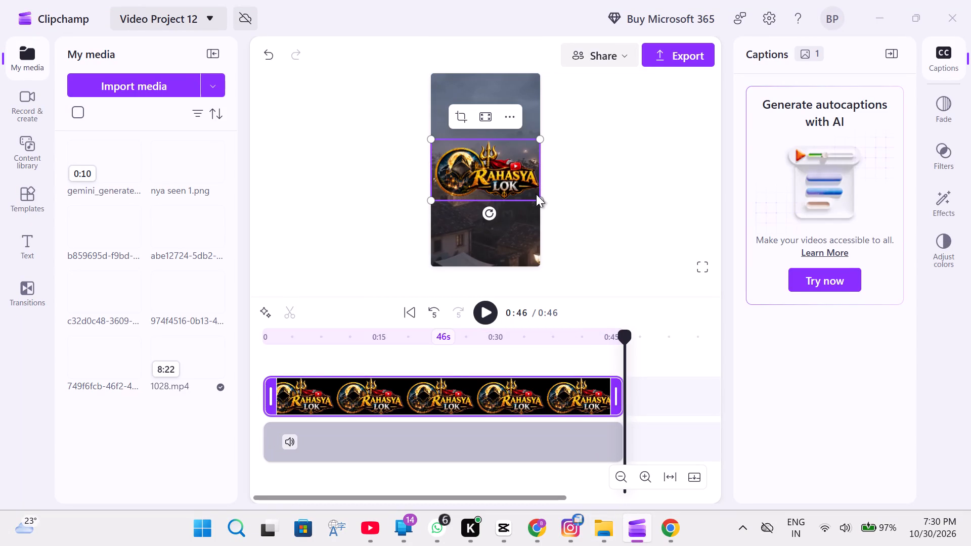
Shrink the RAHASYA LOK logo overlay proportionally to a little under half the width of the vertical frame.
drag(537, 195, 526, 193)
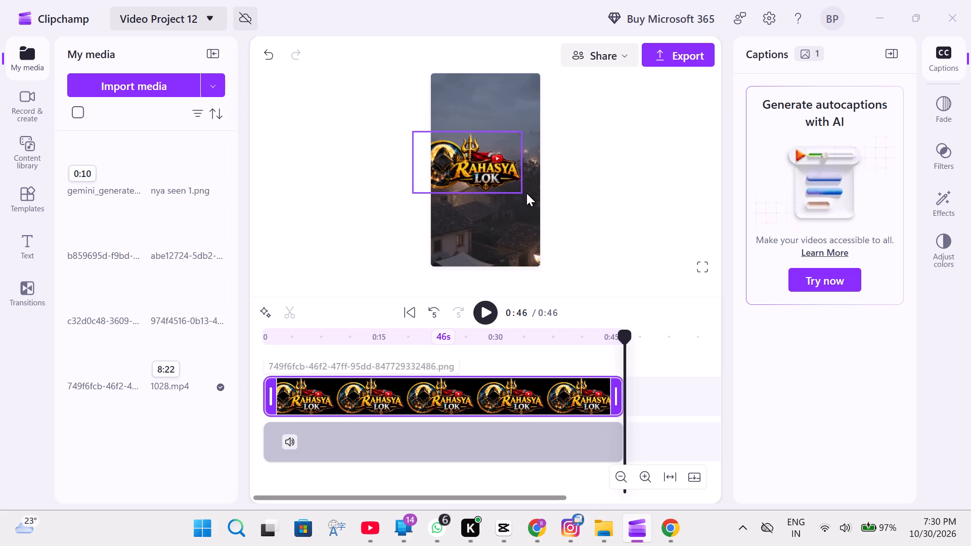
drag(526, 193, 534, 201)
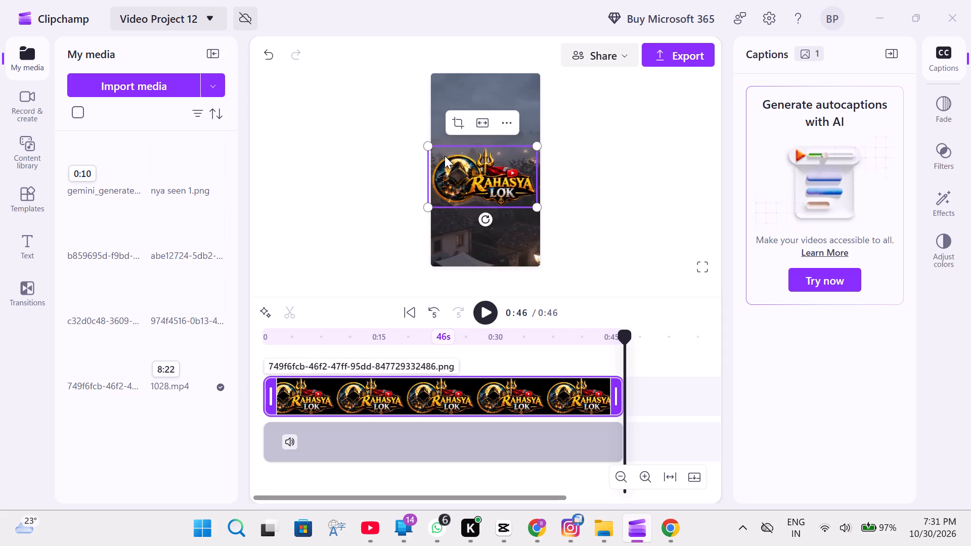
drag(428, 147, 439, 154)
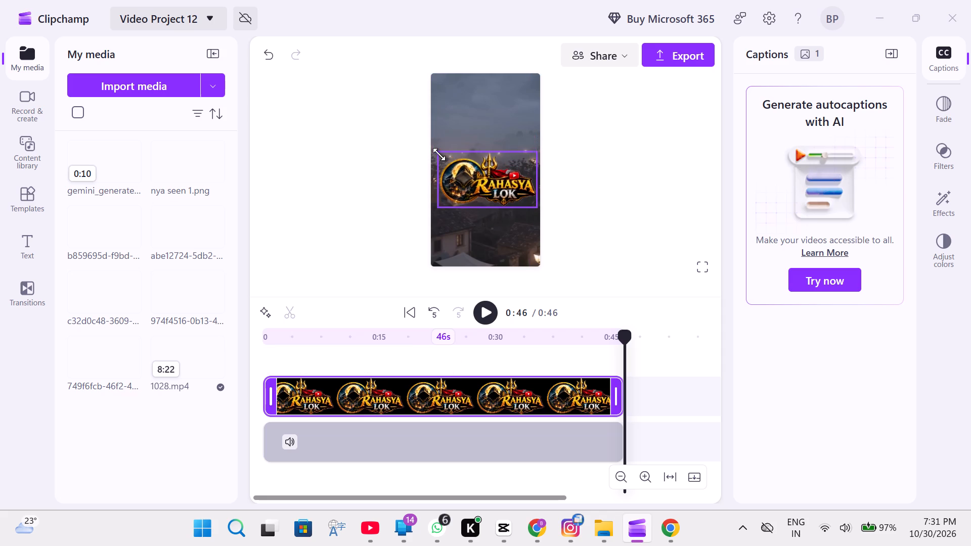
drag(439, 154, 456, 175)
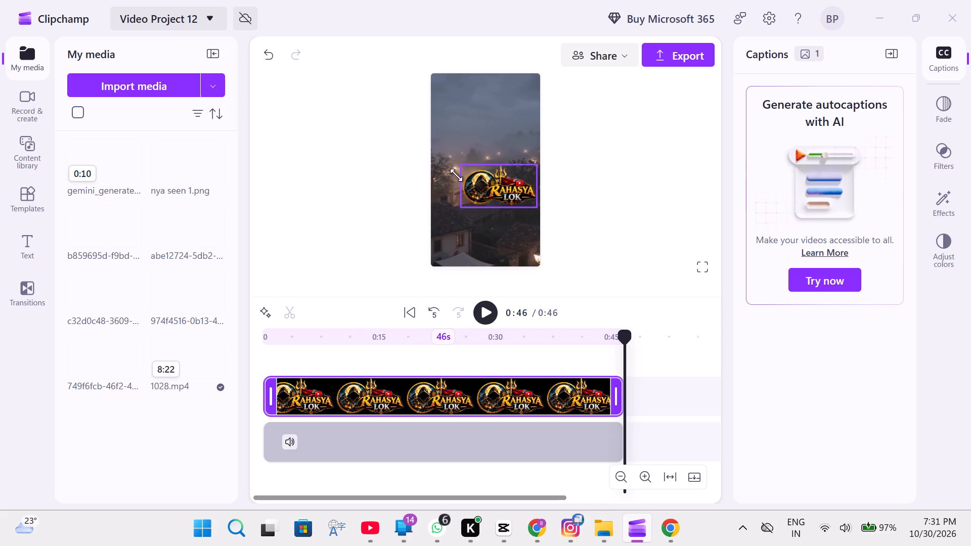
drag(456, 175, 470, 190)
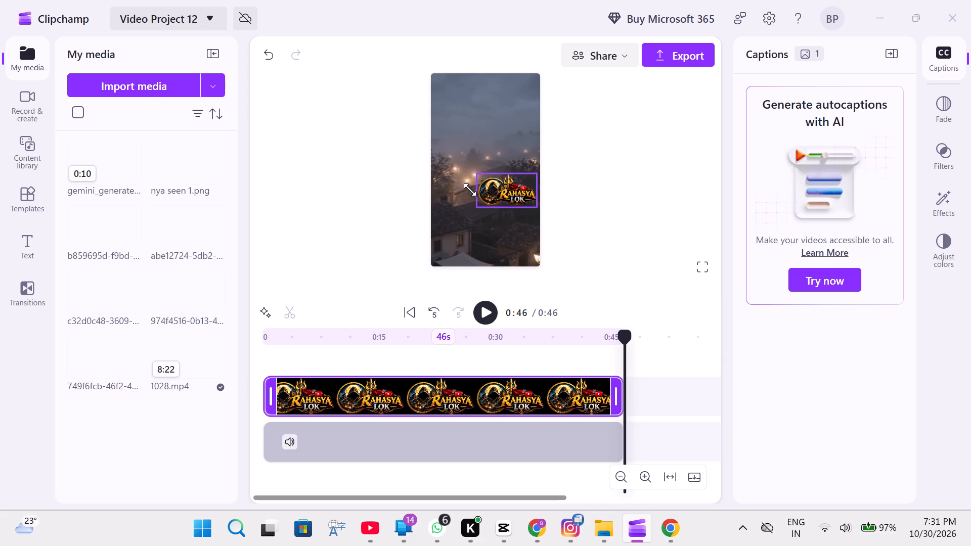
drag(470, 190, 479, 197)
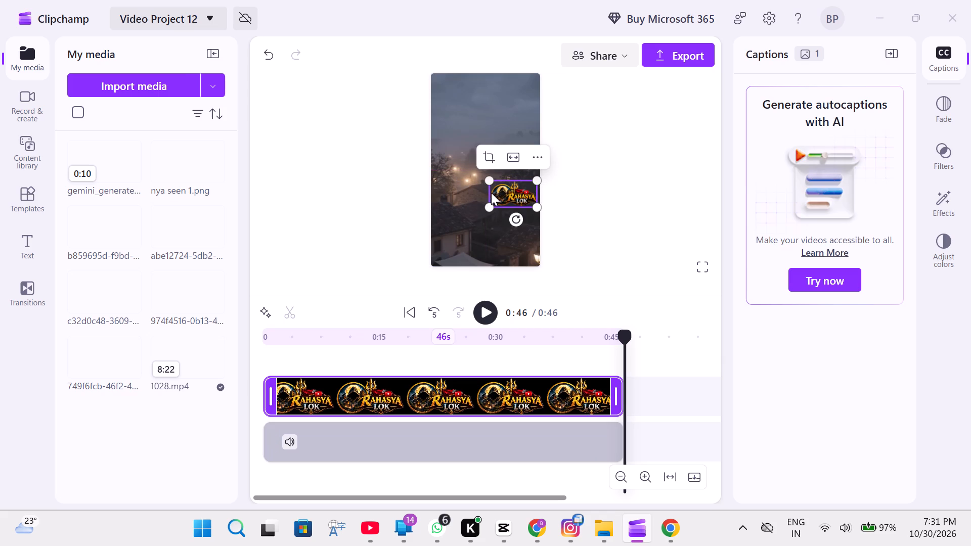
Move the logo overlay to the lower-right corner of the video frame and reduce its size slightly.
drag(506, 193, 508, 201)
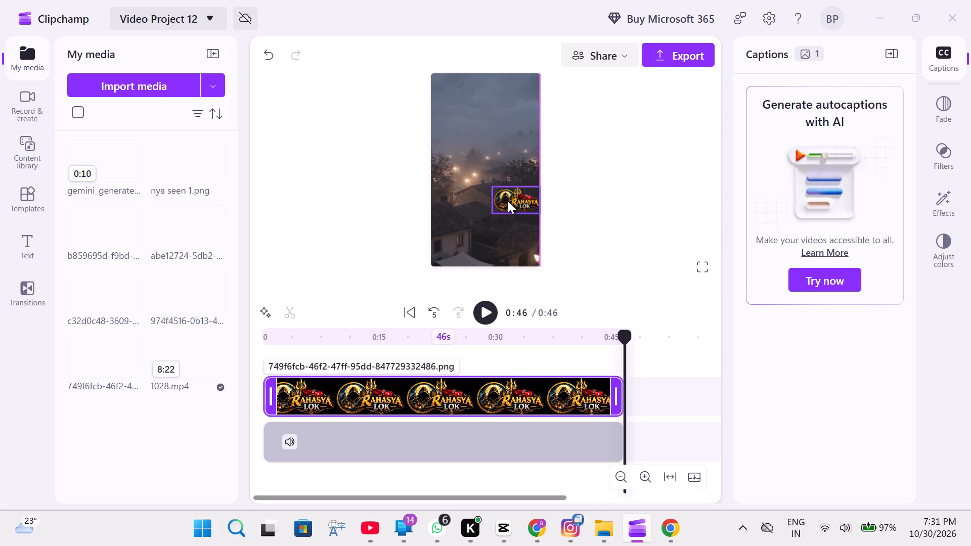
drag(508, 201, 504, 227)
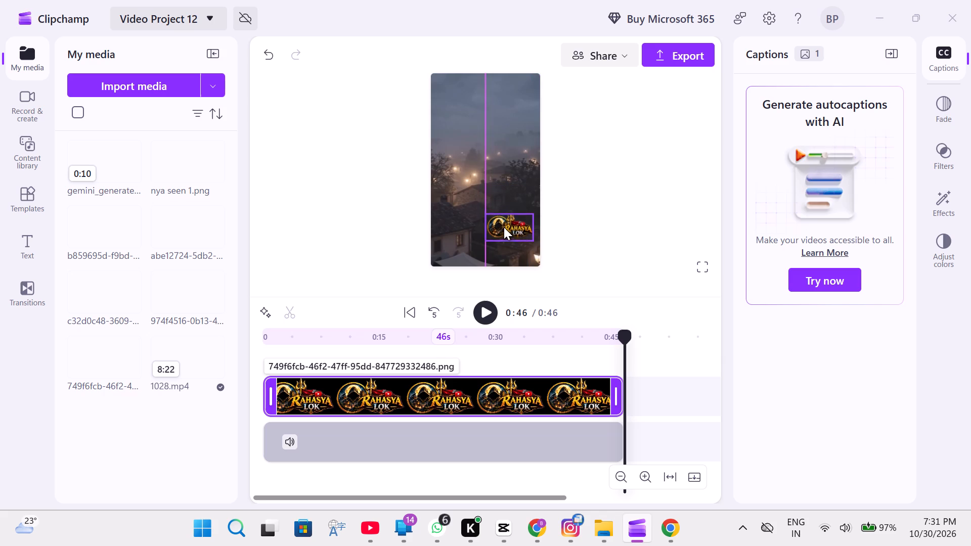
drag(504, 227, 504, 238)
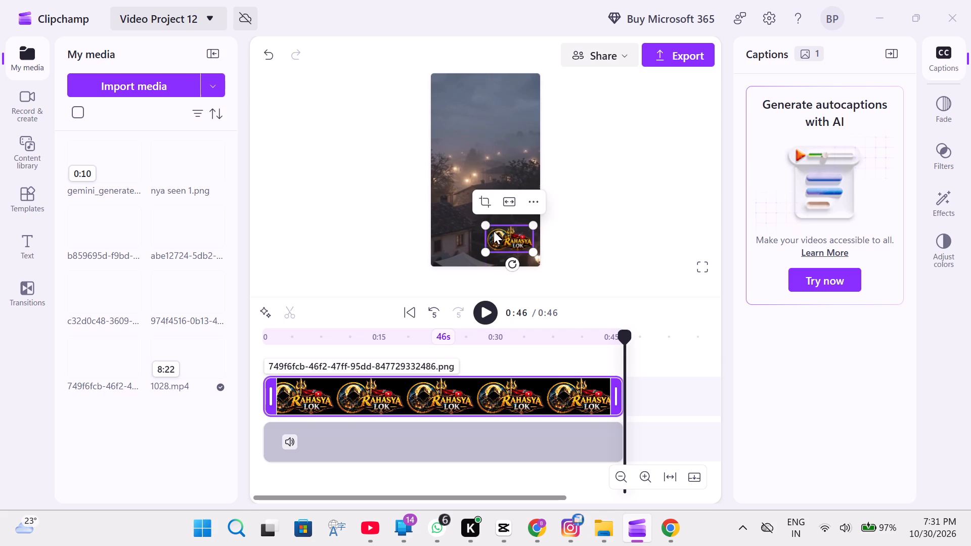
click(474, 166)
click(501, 230)
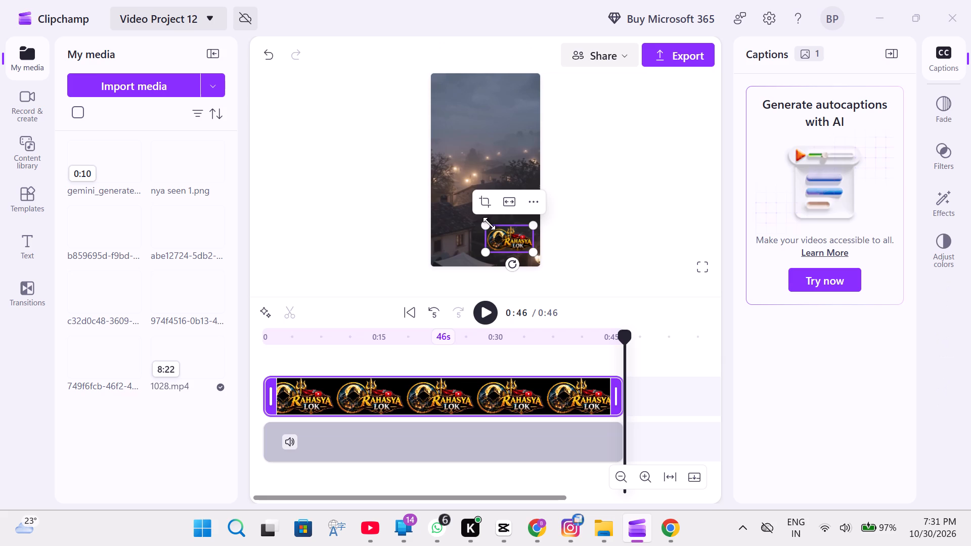
drag(488, 225, 489, 226)
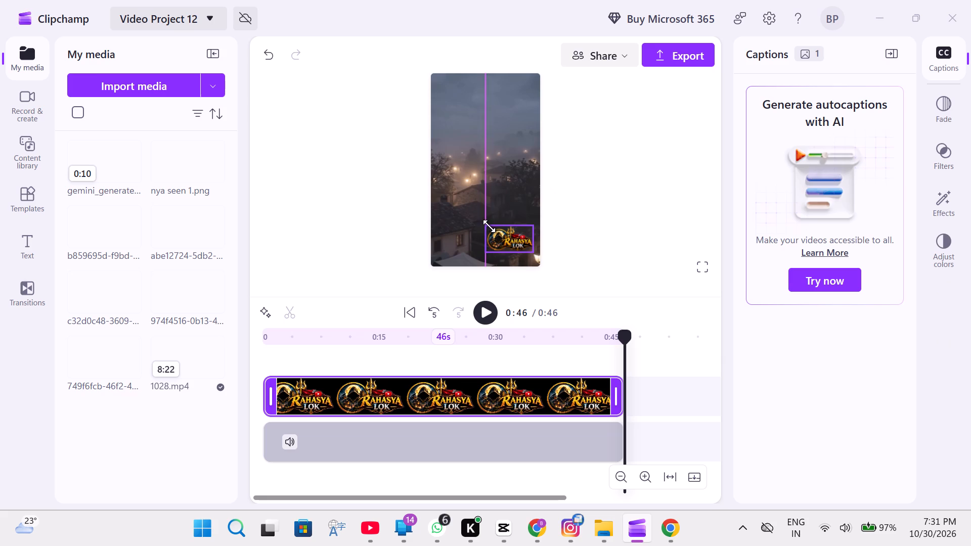
drag(489, 226, 492, 226)
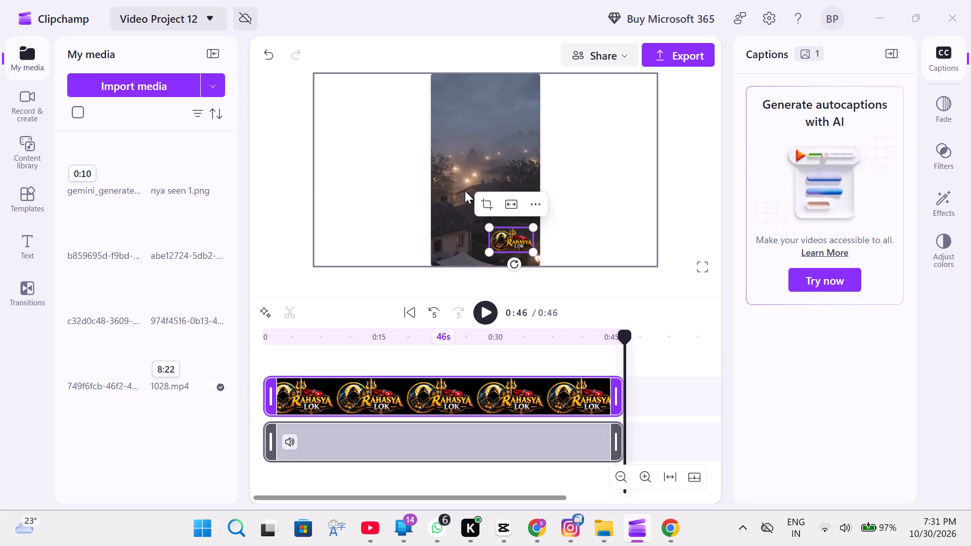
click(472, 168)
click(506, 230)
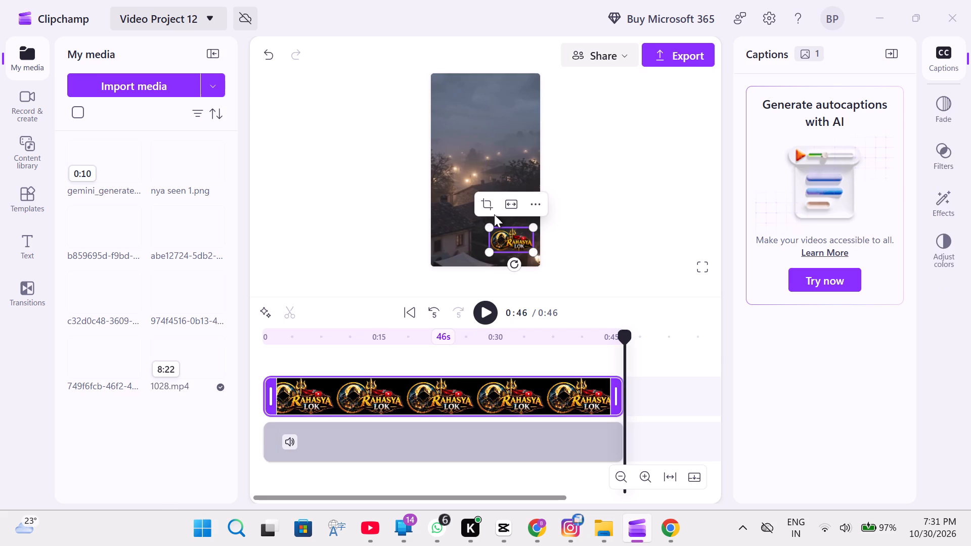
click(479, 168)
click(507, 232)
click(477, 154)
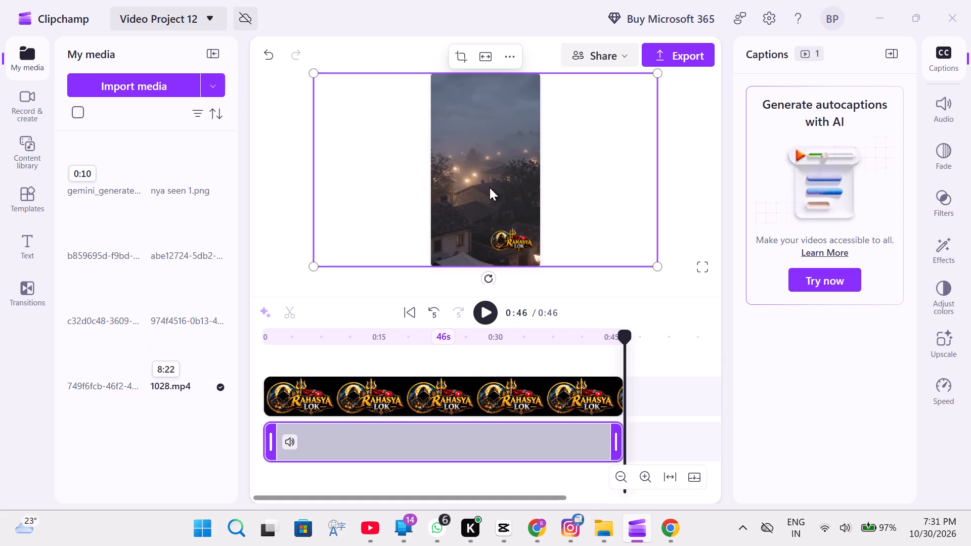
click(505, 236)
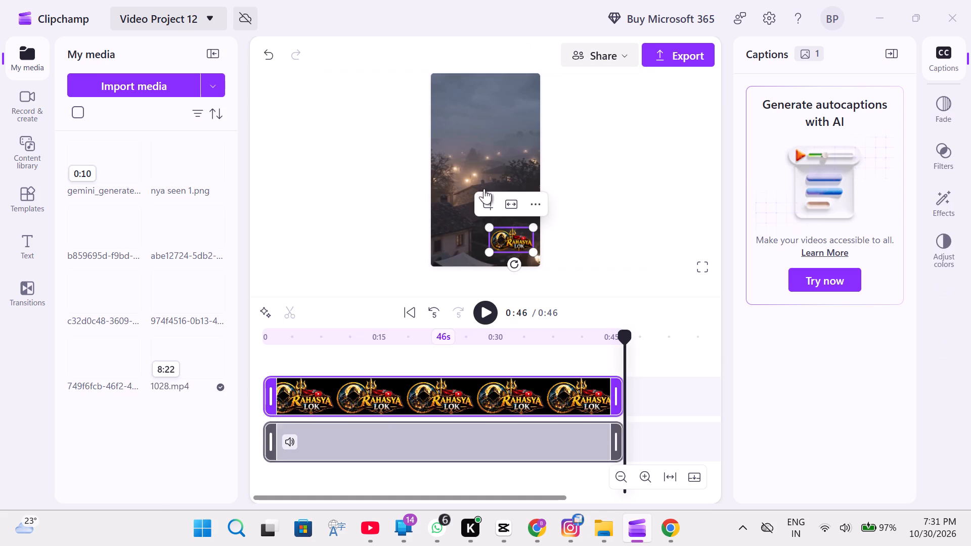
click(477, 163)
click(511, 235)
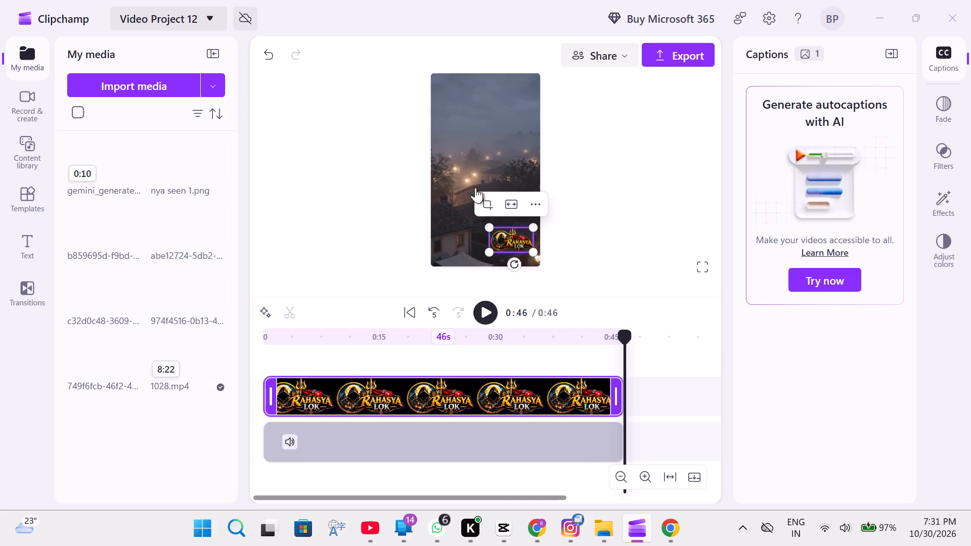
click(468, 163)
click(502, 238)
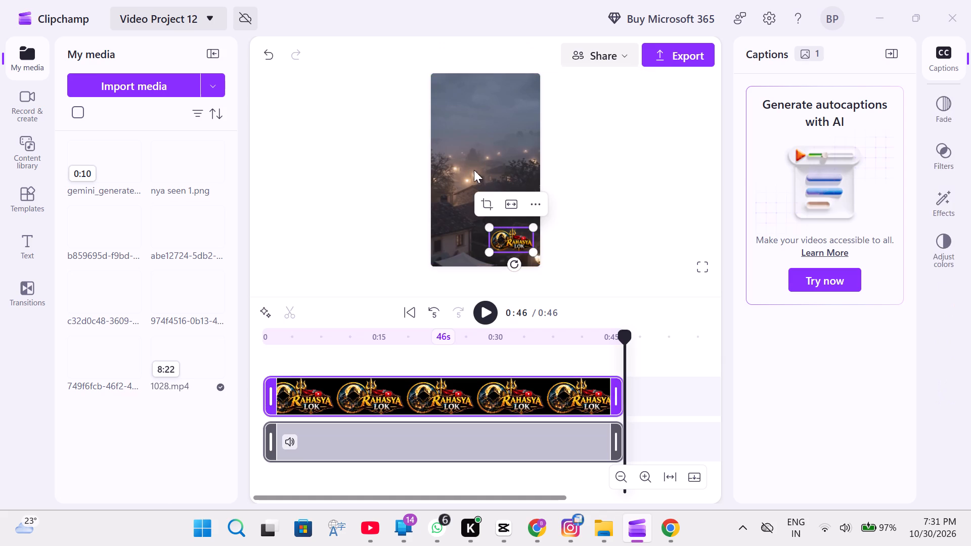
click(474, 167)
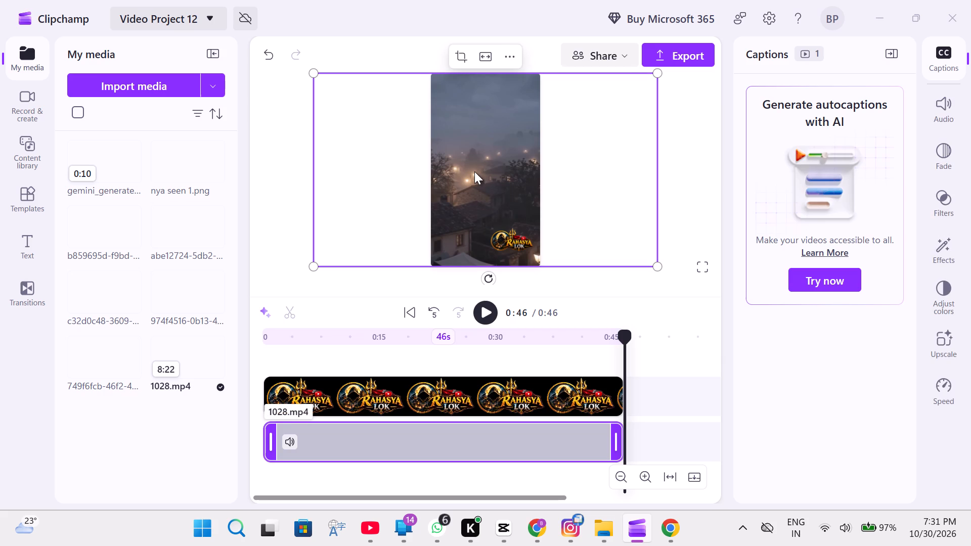
With the playhead at 0:44, shrink the logo very slightly from its upper-left corner.
click(608, 358)
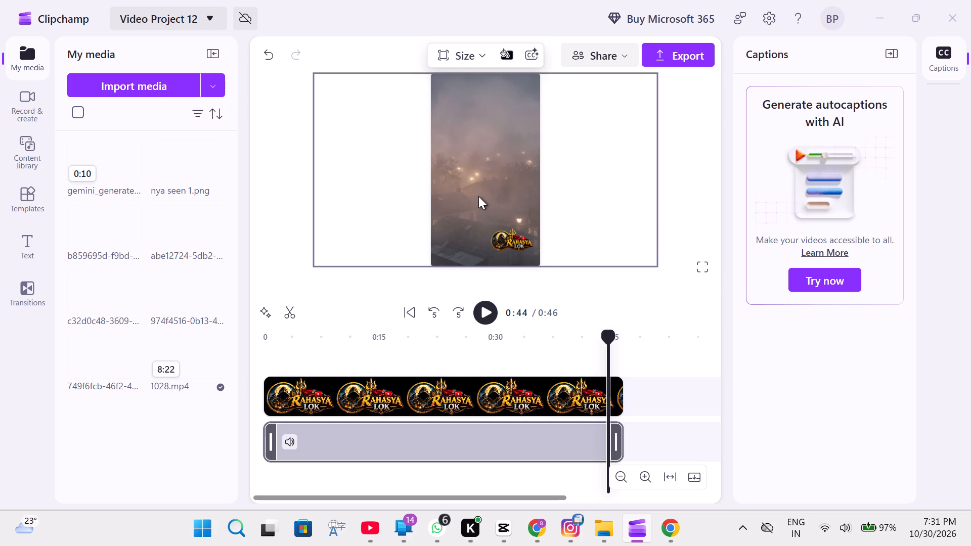
click(499, 235)
click(491, 227)
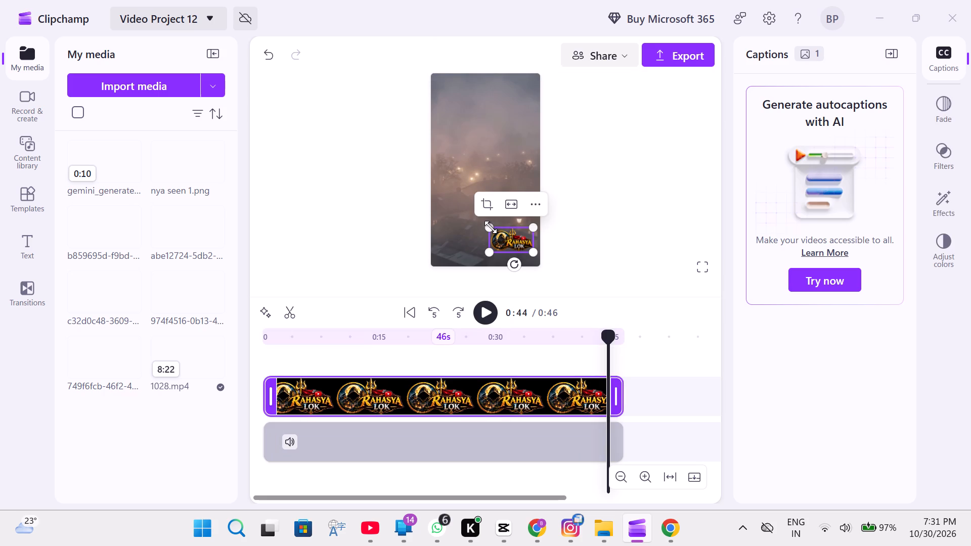
click(462, 169)
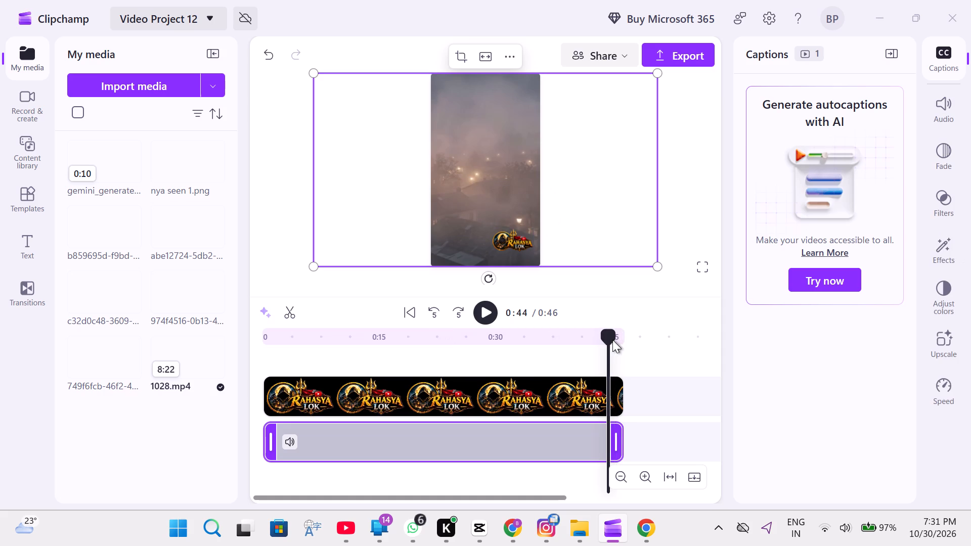
Preview the short by playing the project from 0:00.
drag(606, 334, 287, 358)
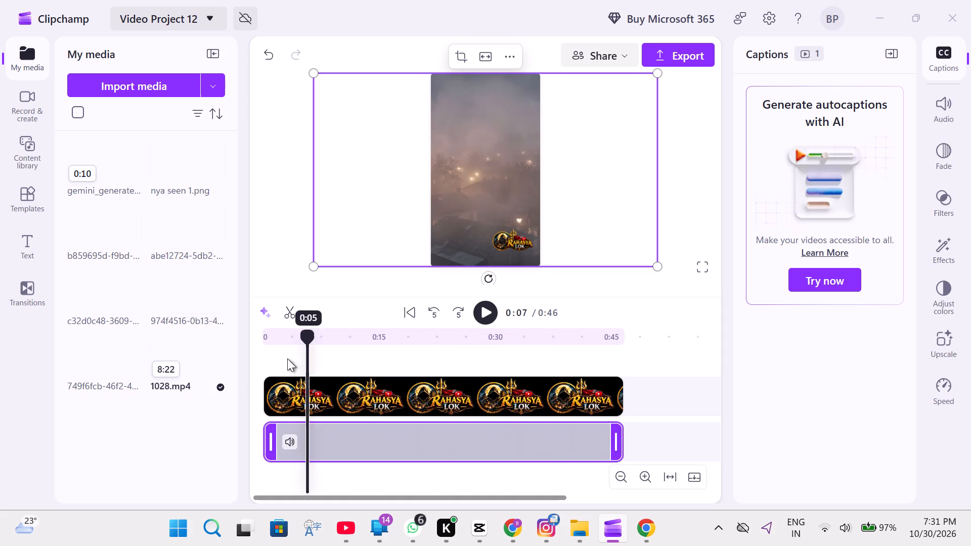
drag(287, 358, 248, 362)
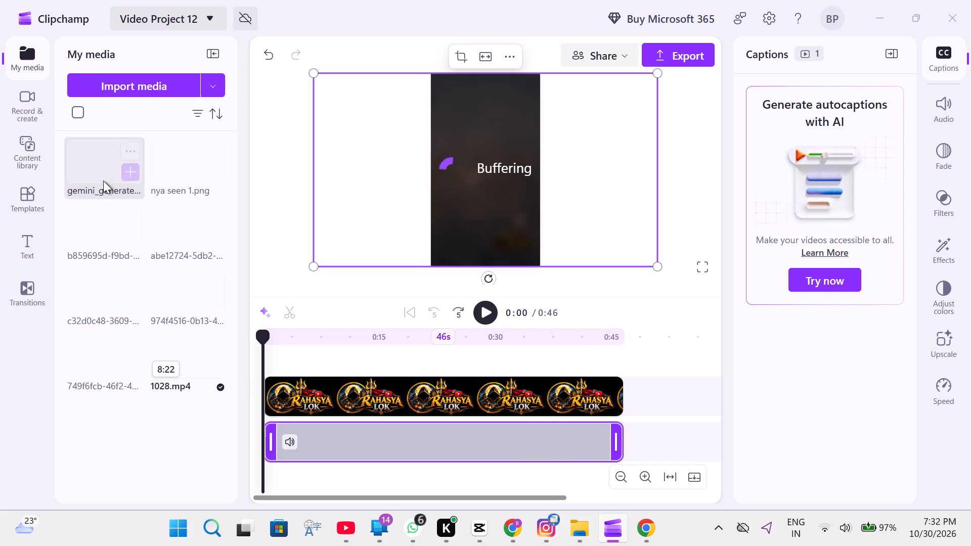
click(483, 316)
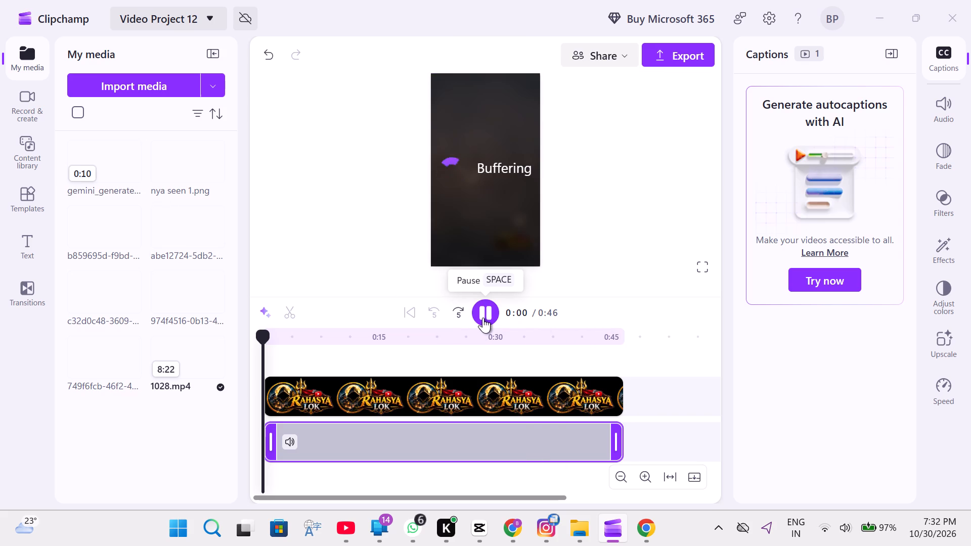
click(483, 317)
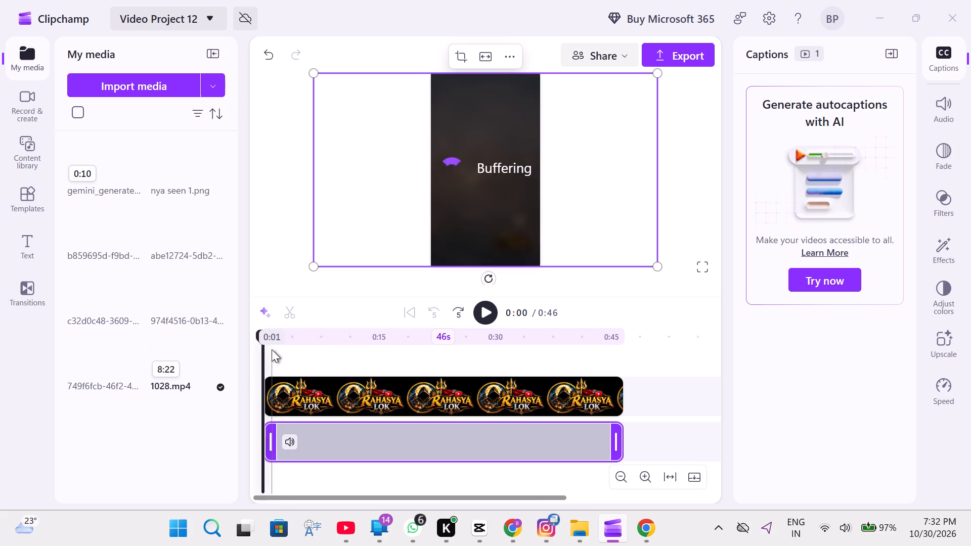
drag(268, 348, 307, 363)
Switch to YouTube, resume the Turi Matkat Jay remix and look through the recommended videos beside it.
click(349, 529)
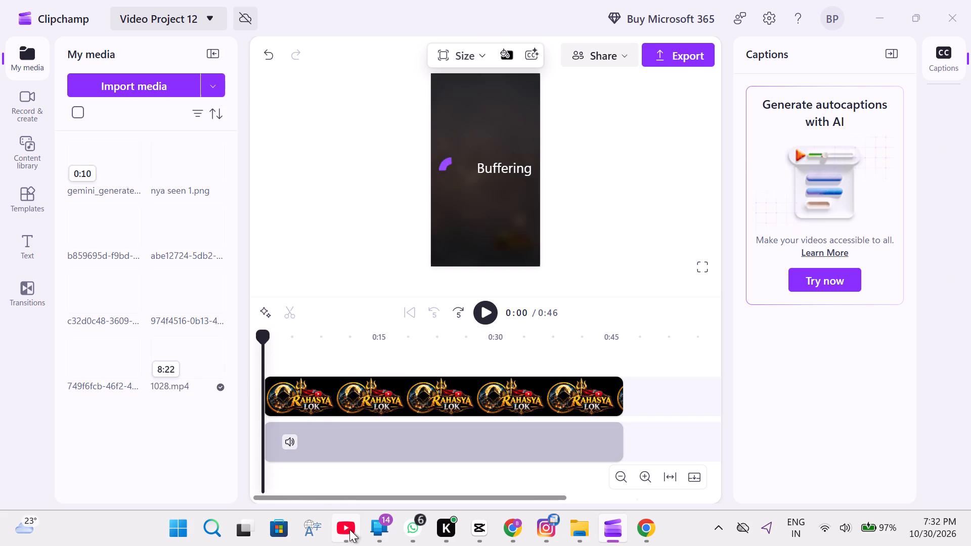
click(366, 311)
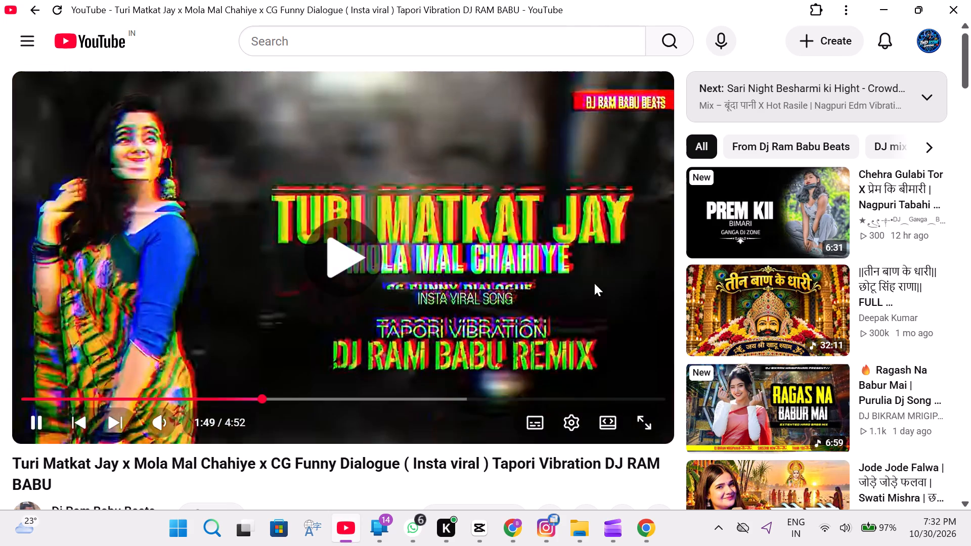
scroll(697, 278, down, 5)
scroll(739, 310, up, 4)
scroll(739, 308, down, 7)
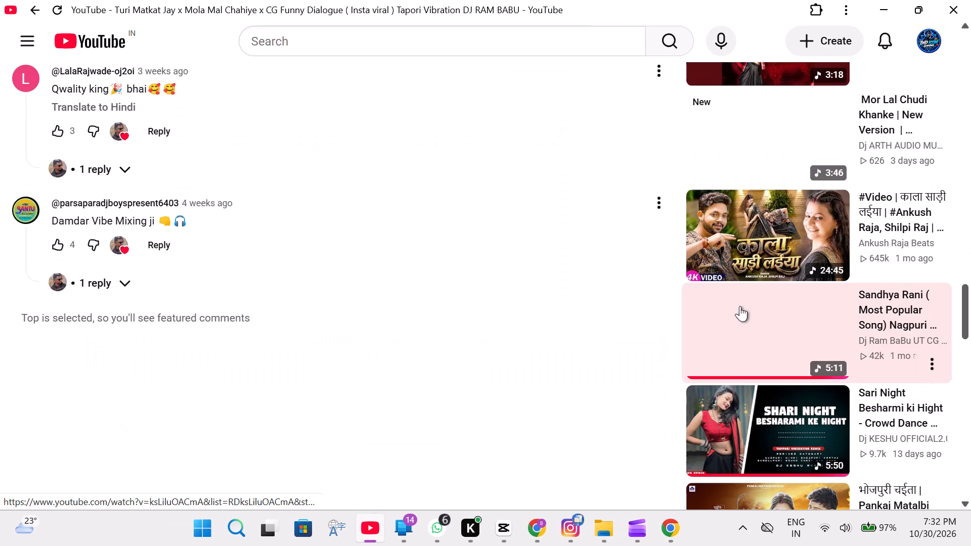
scroll(739, 303, up, 2)
scroll(760, 393, up, 4)
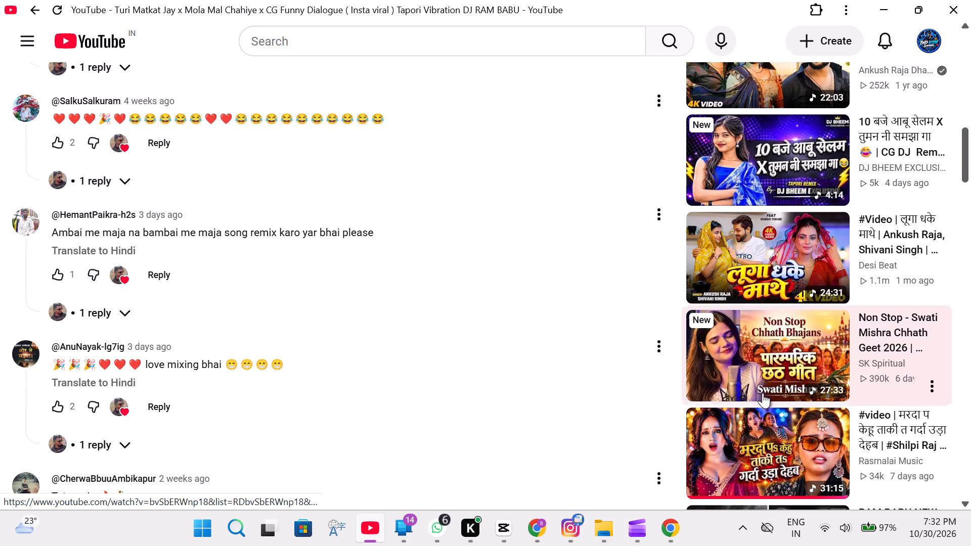
scroll(763, 393, up, 2)
Lower the system volume to a little over a quarter and minimise YouTube to return to Clipchamp.
click(848, 536)
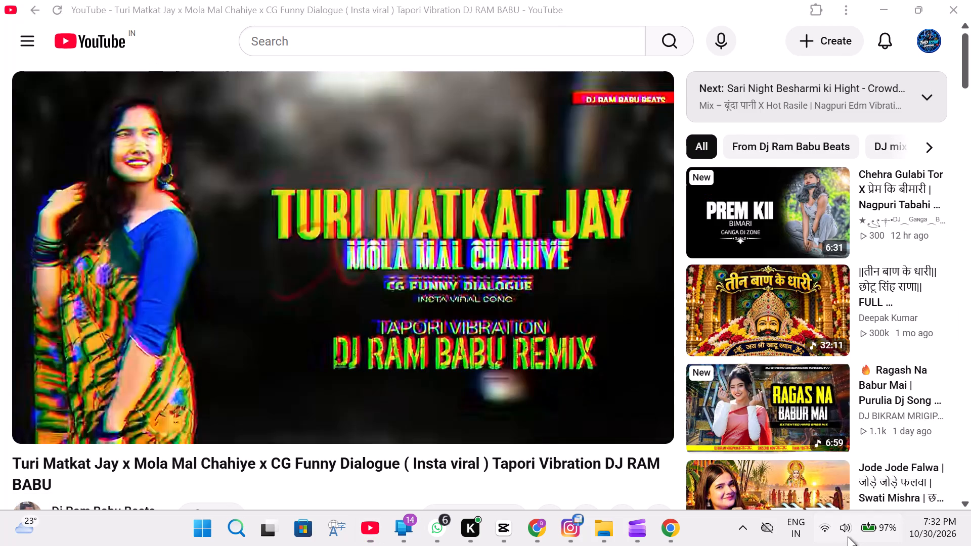
scroll(835, 451, up, 12)
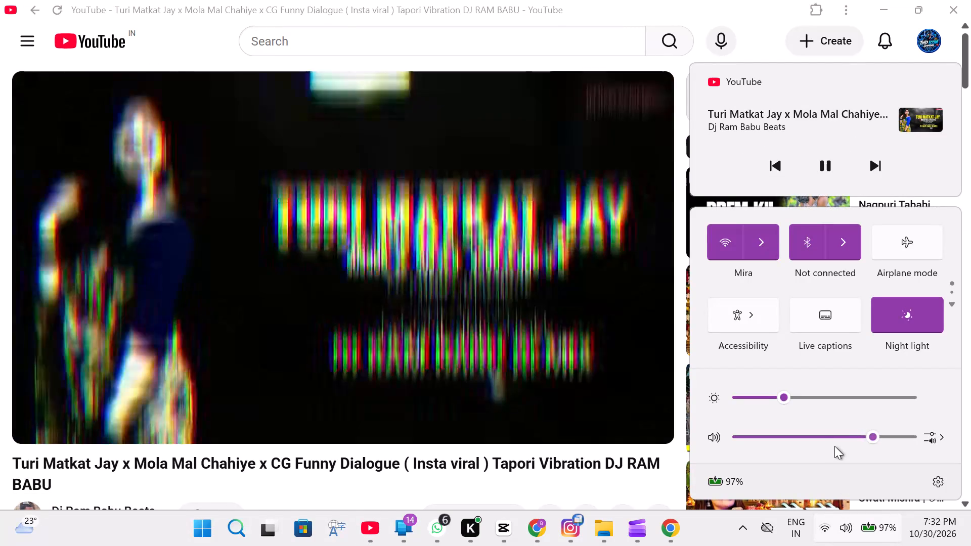
scroll(834, 446, down, 15)
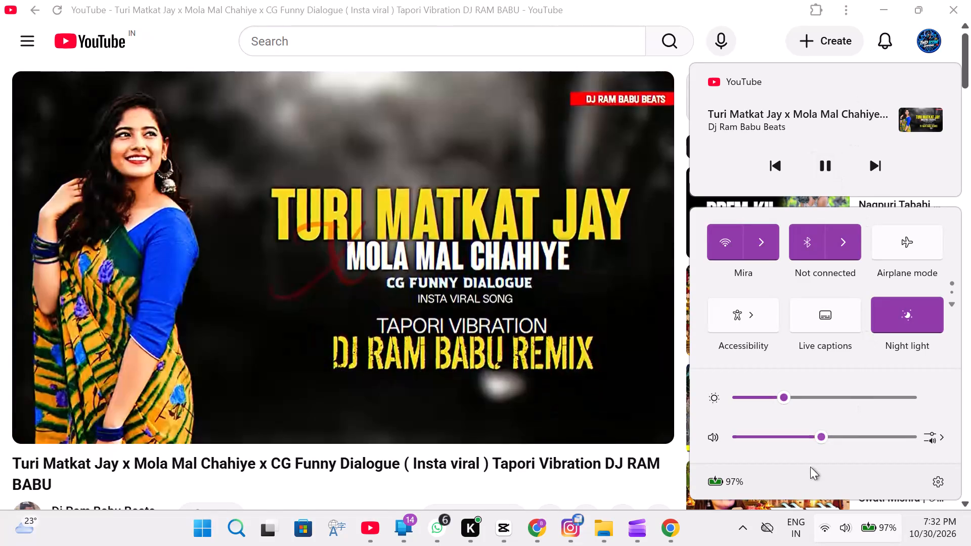
scroll(806, 434, down, 6)
scroll(849, 219, up, 2)
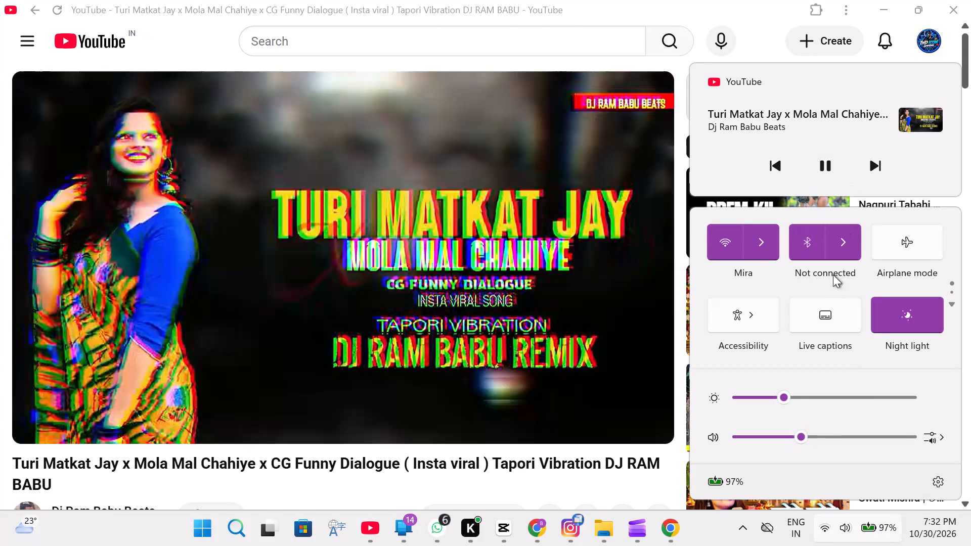
scroll(814, 431, down, 2)
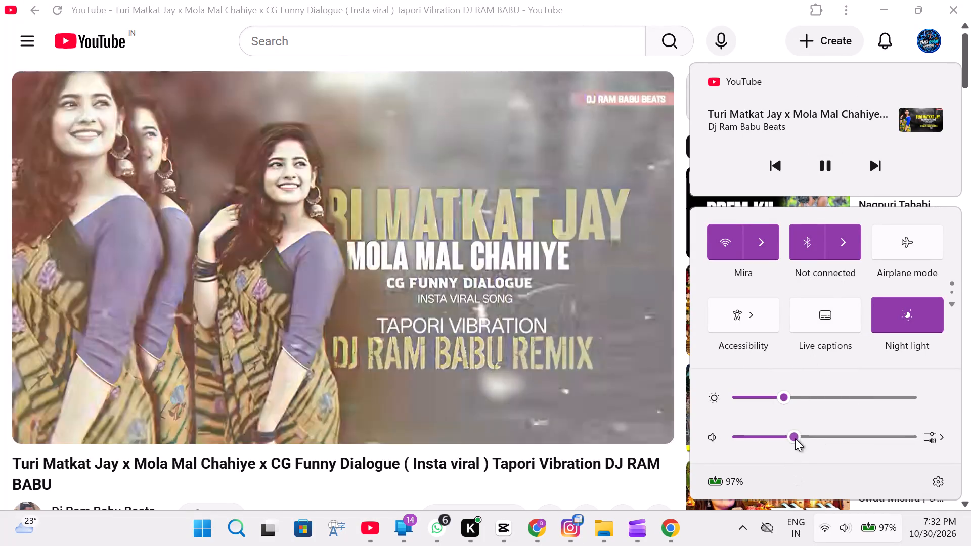
scroll(795, 438, down, 3)
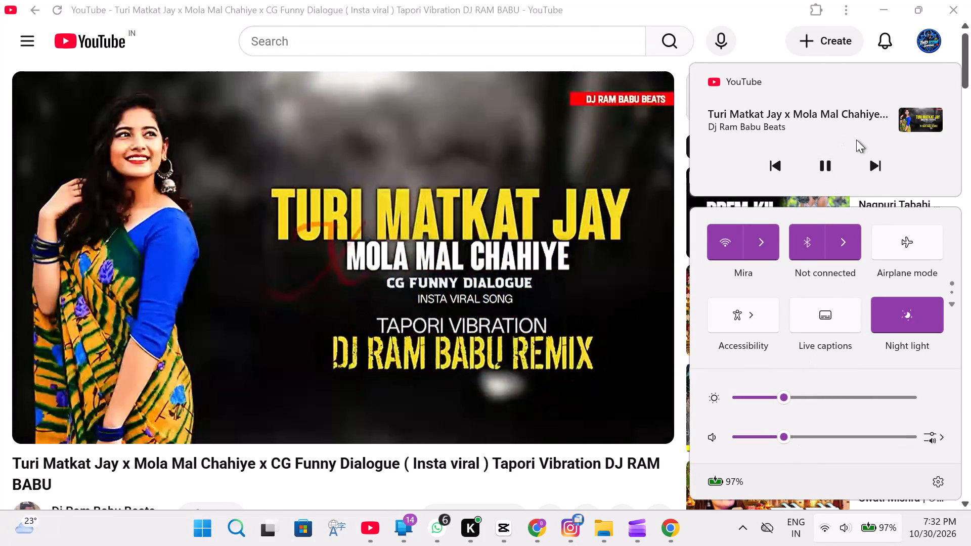
click(874, 8)
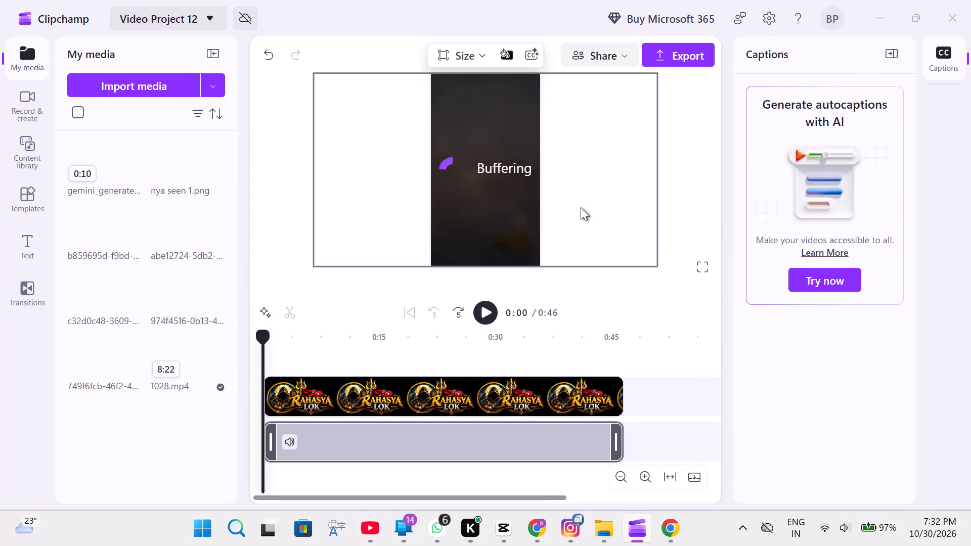
Try previewing the project from 0:00, check its end at 0:46, and restart playback from 0:00.
click(487, 306)
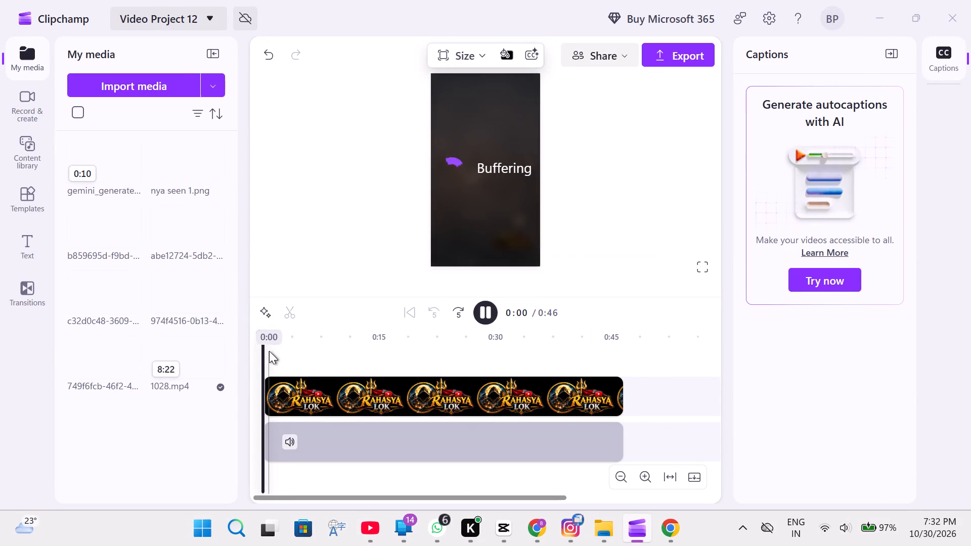
drag(262, 343, 698, 374)
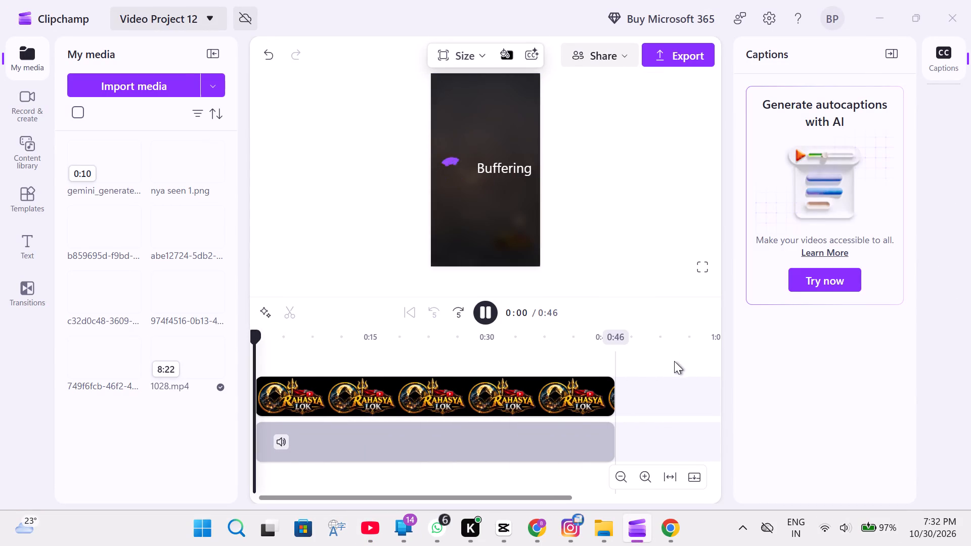
click(633, 362)
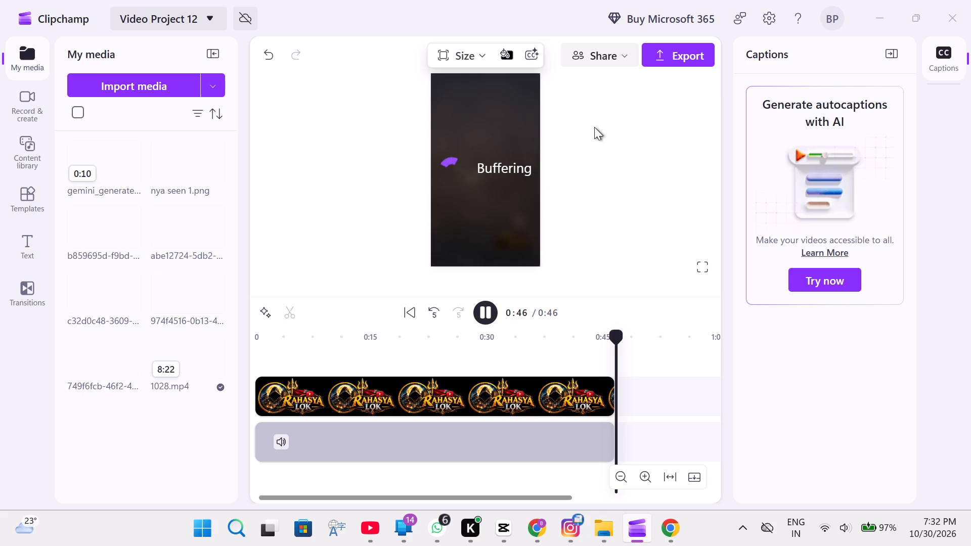
click(492, 317)
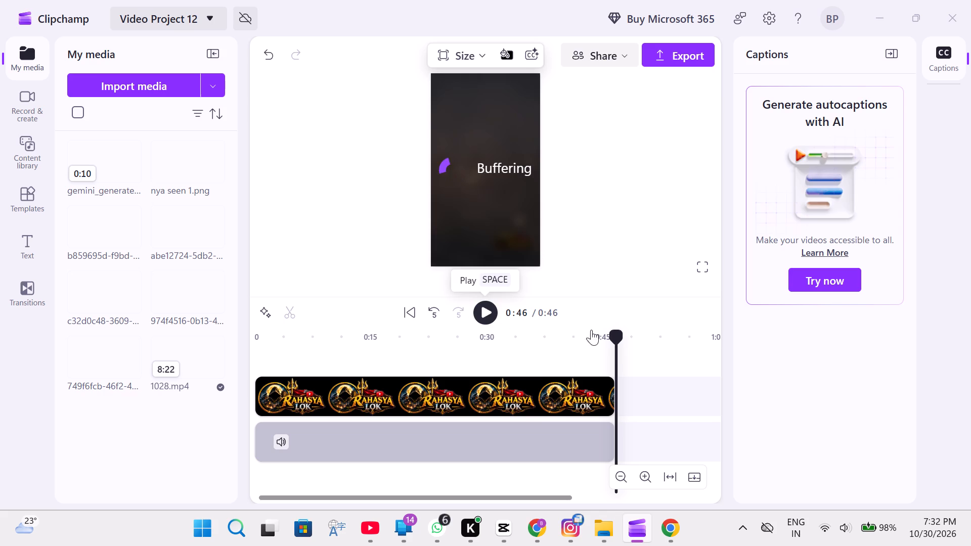
drag(614, 339, 251, 384)
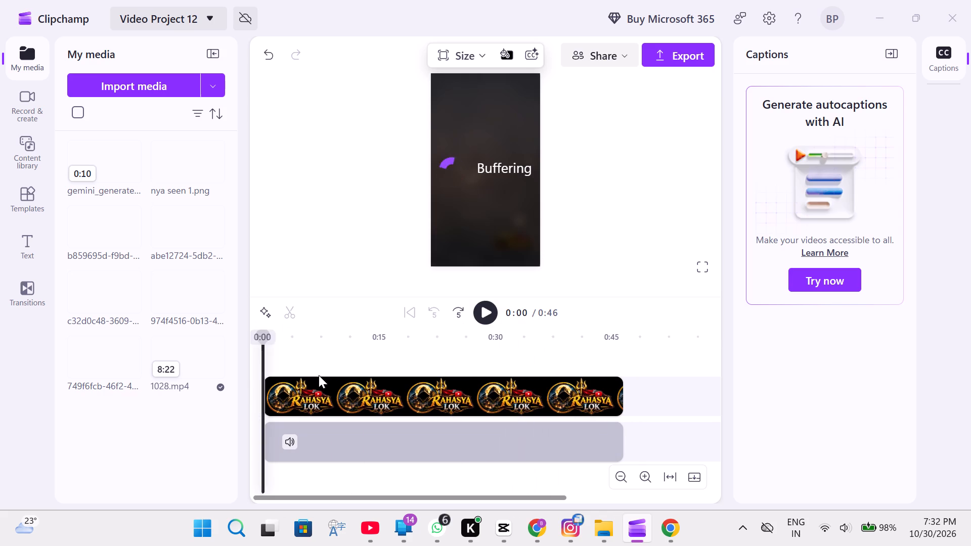
click(478, 312)
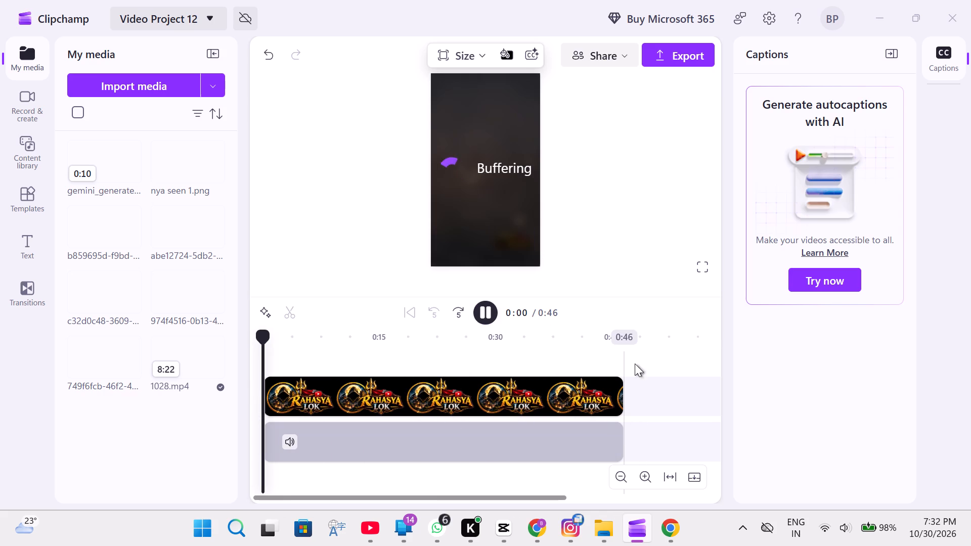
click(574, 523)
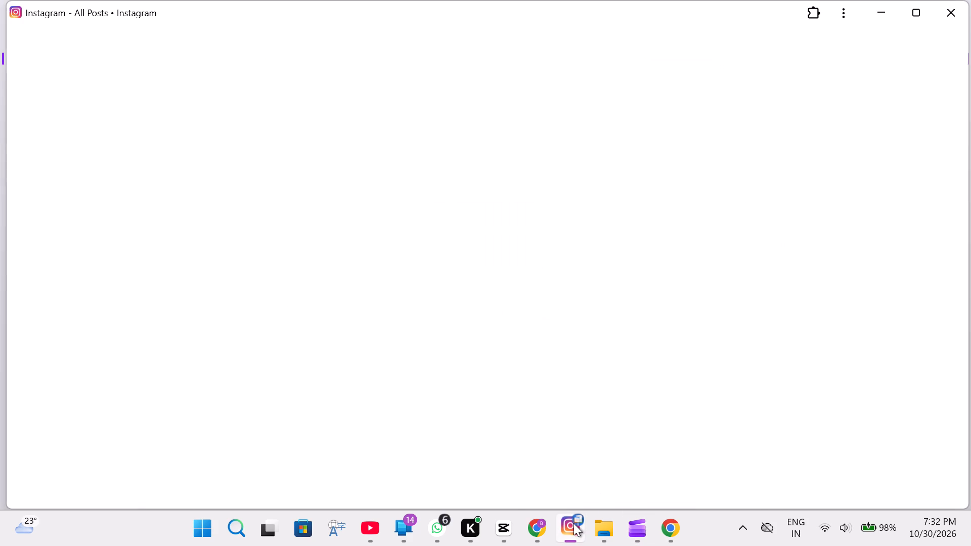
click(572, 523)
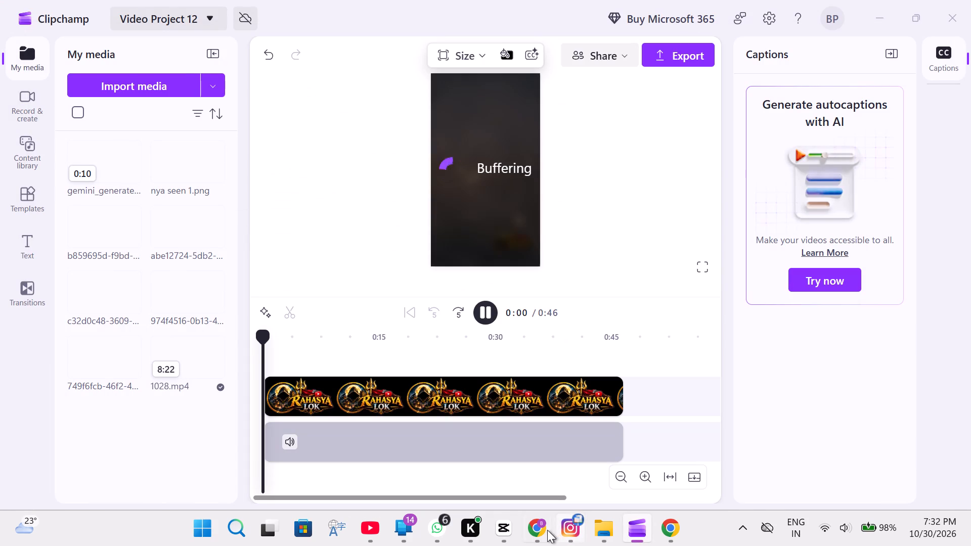
Switch to Chrome and run the Speedtest by Ookla internet speed test again.
click(541, 531)
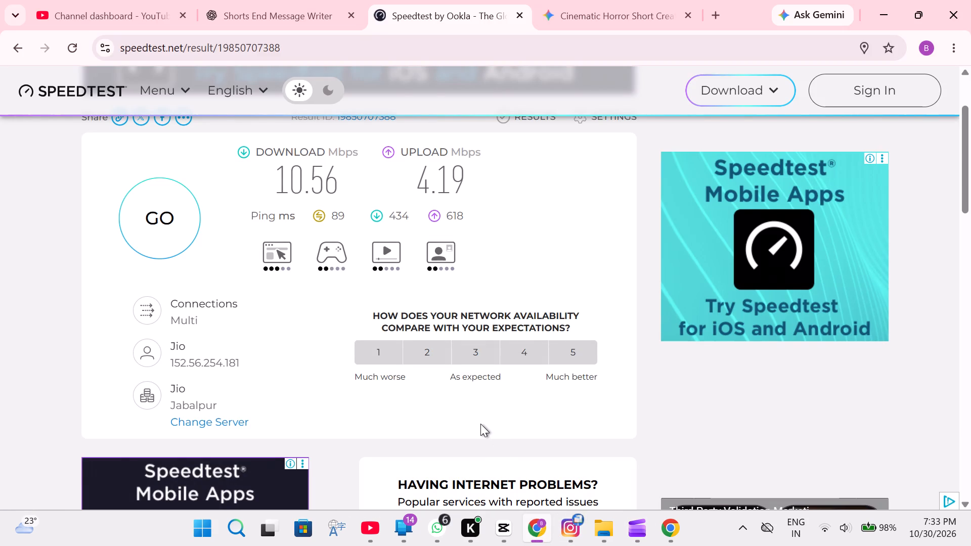
click(194, 214)
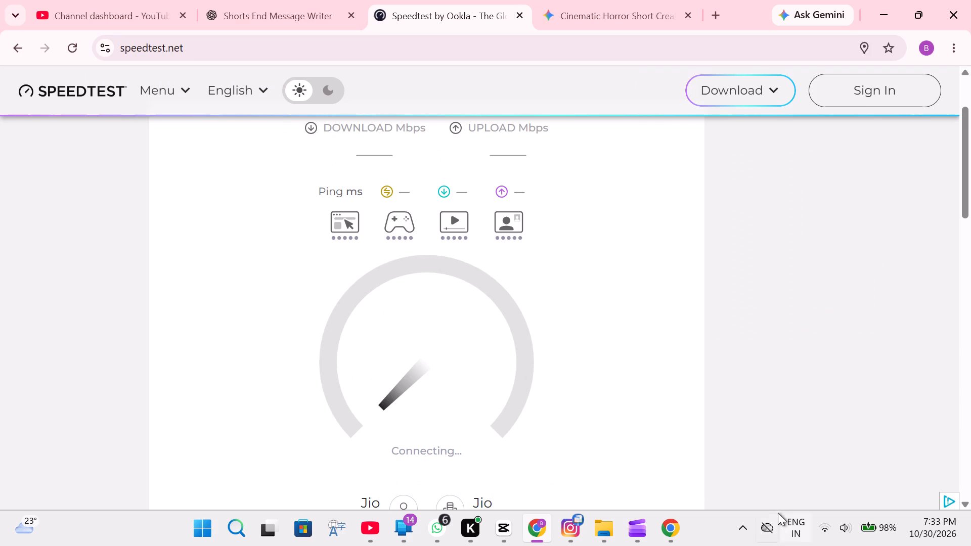
Lower the system volume slightly further, to about a fifth, while the speed test runs.
click(842, 531)
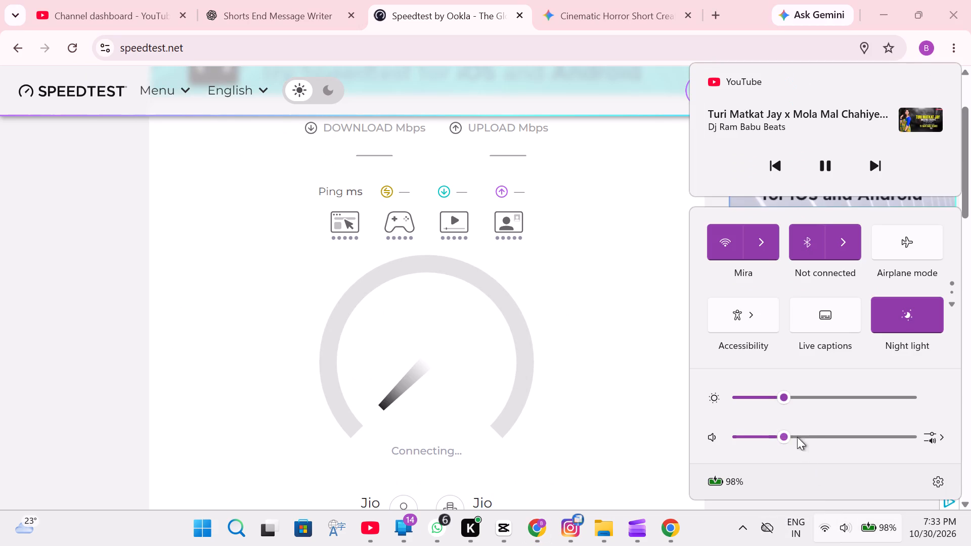
scroll(784, 433, down, 3)
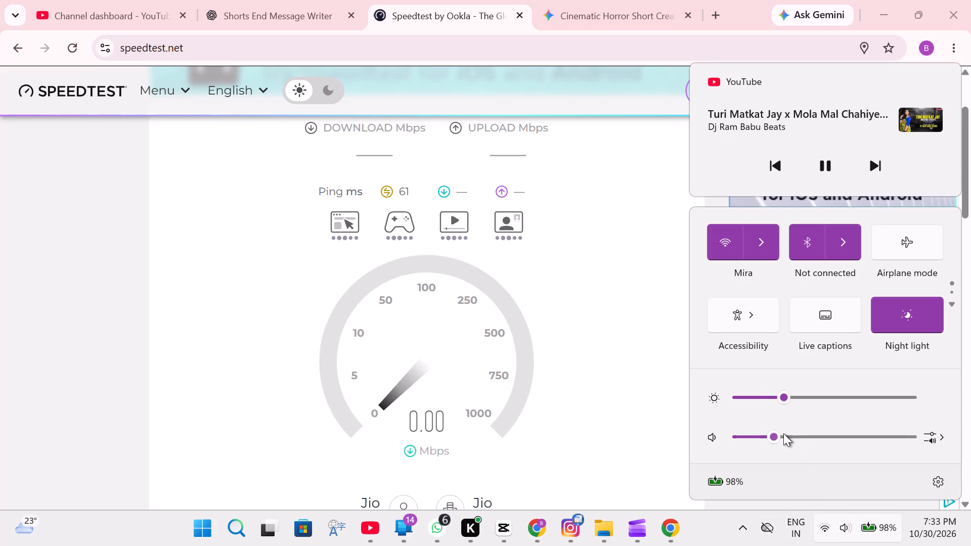
scroll(783, 433, down, 1)
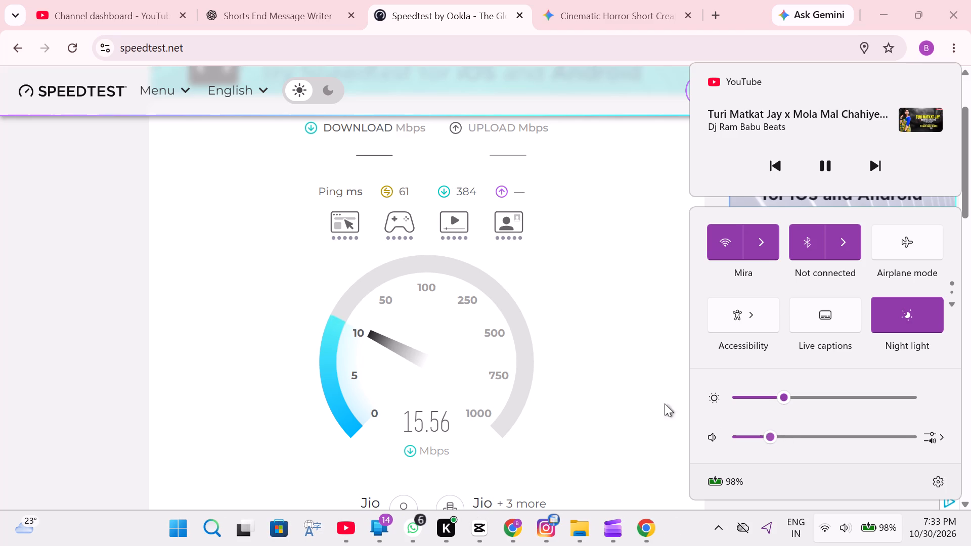
click(516, 331)
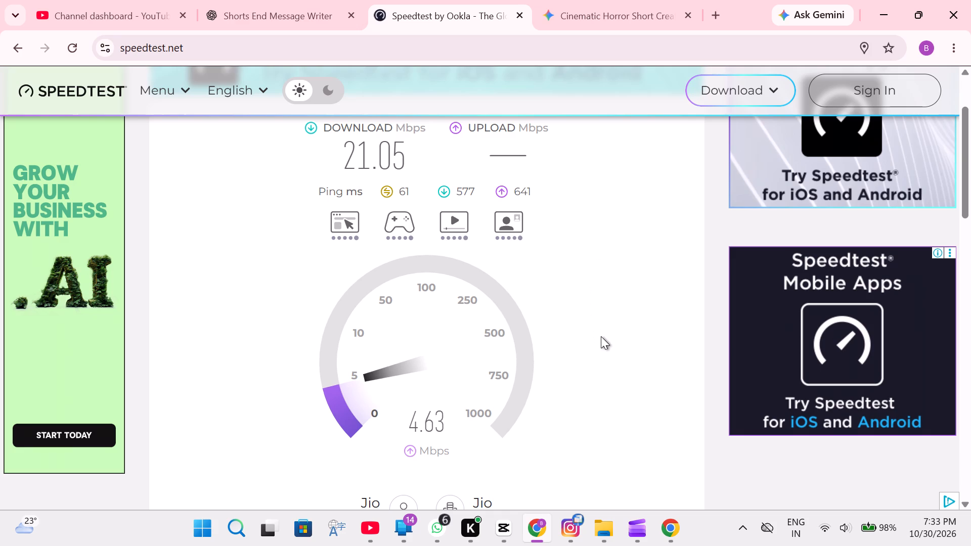
Switch back to Clipchamp and check the project preview.
click(640, 530)
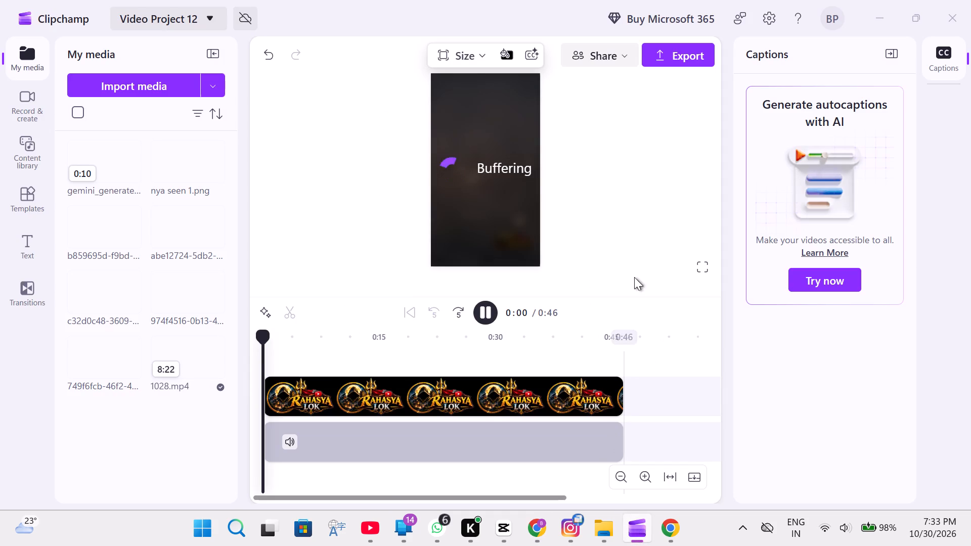
Retry playback of the project and scrub the playhead from 0:00 to 0:46 to check the preview.
click(487, 304)
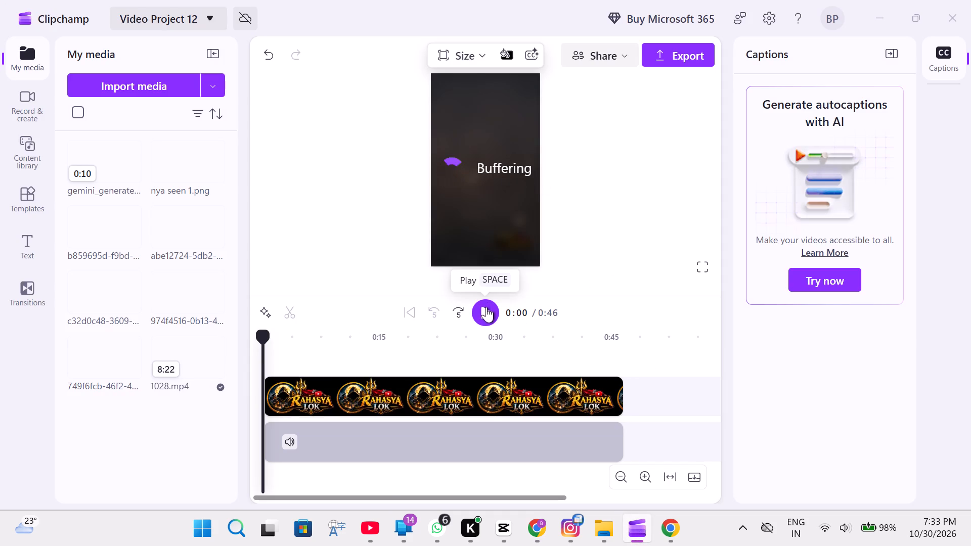
click(486, 307)
drag(261, 335, 673, 386)
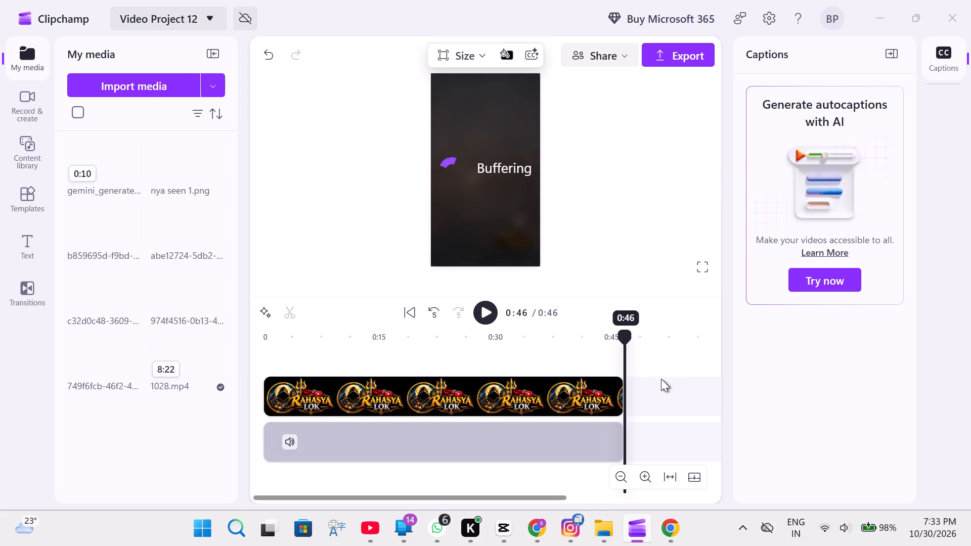
click(529, 428)
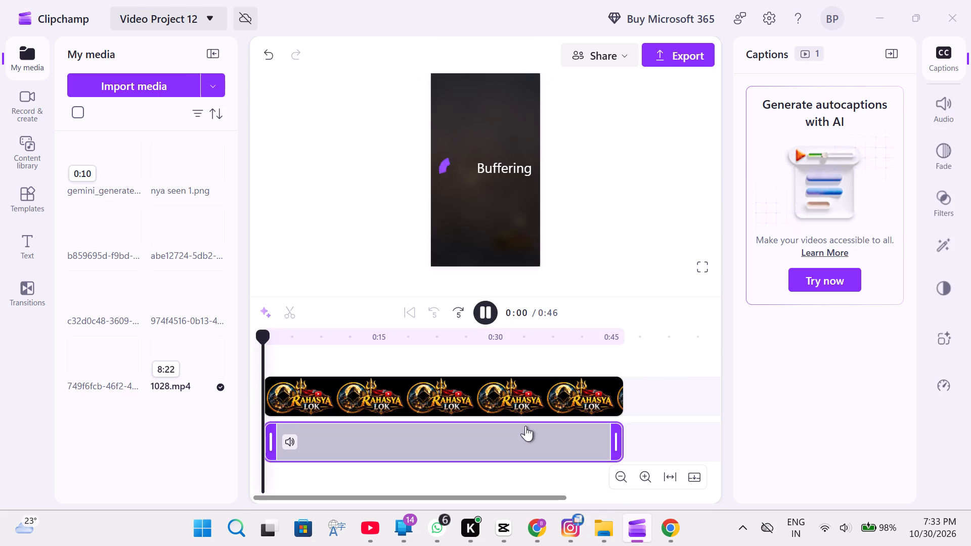
scroll(590, 212, down, 2)
scroll(596, 223, up, 4)
scroll(820, 152, up, 1)
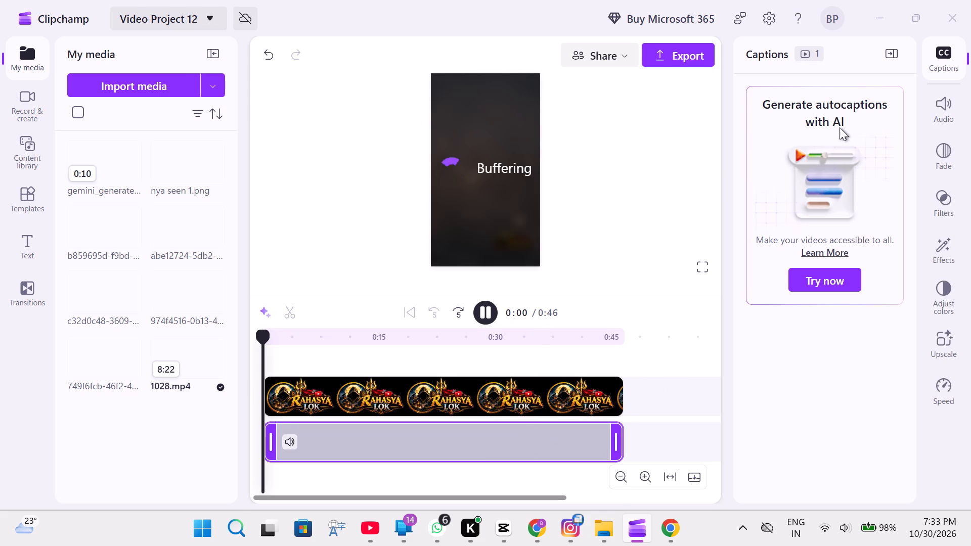
Reduce the Clipchamp window from full screen and move it aside so the Speedtest result in Chrome can be read.
click(911, 18)
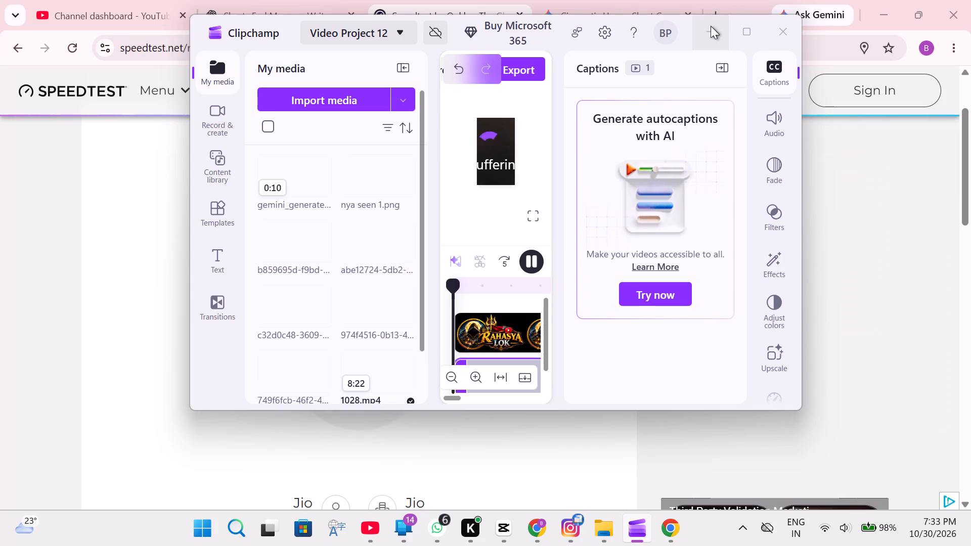
drag(692, 24, 708, 42)
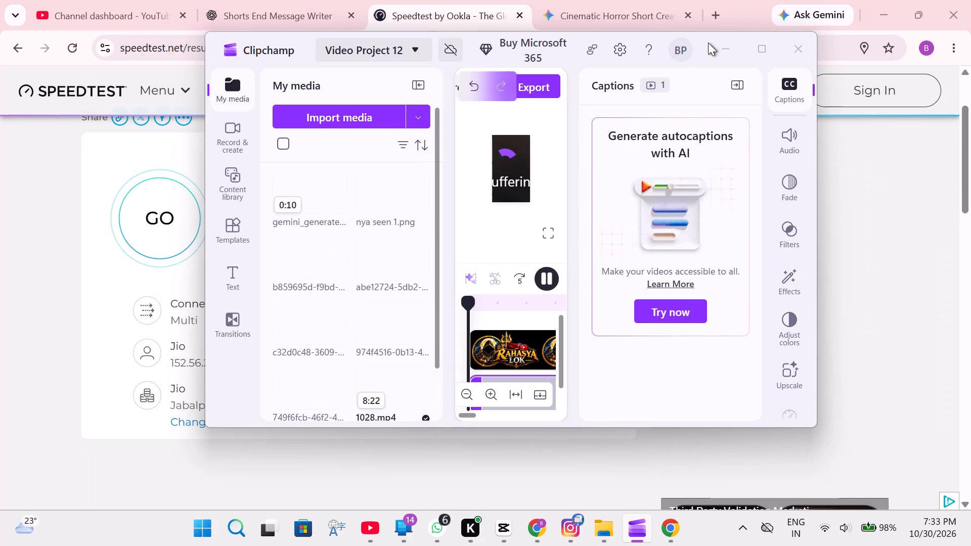
drag(708, 42, 820, 219)
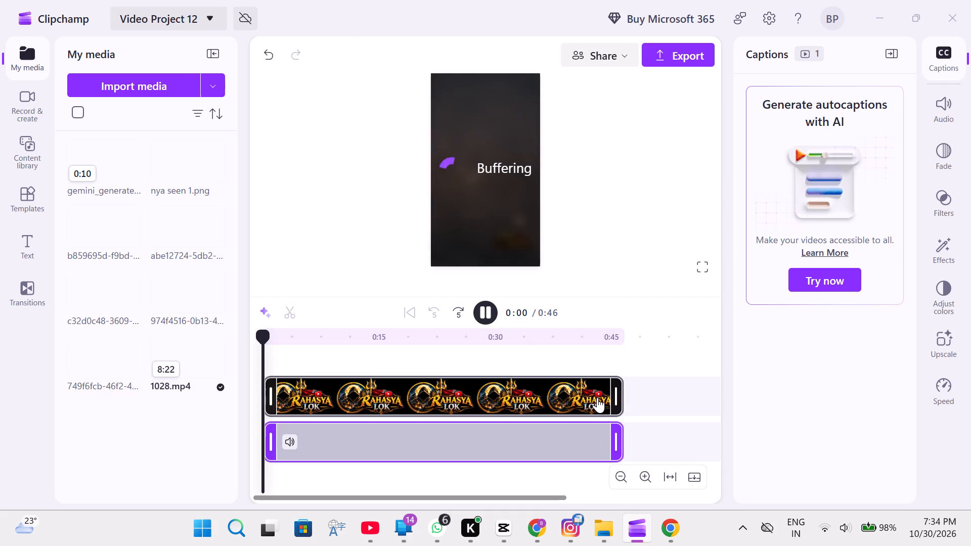
click(628, 267)
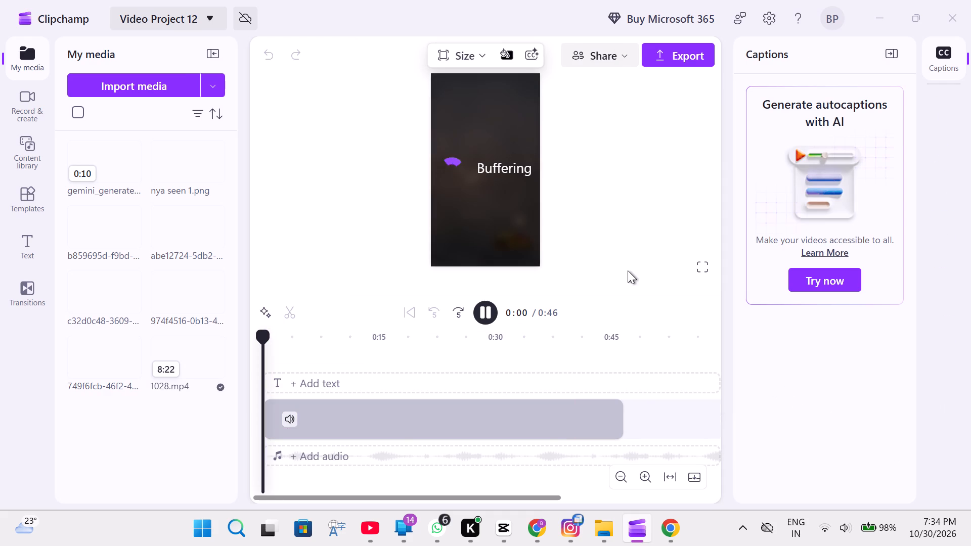
click(562, 411)
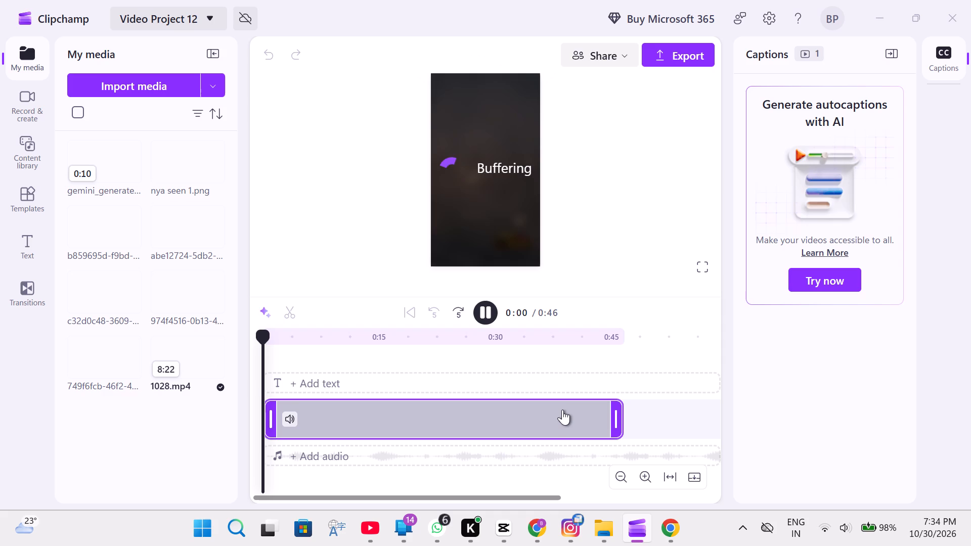
right_click(562, 409)
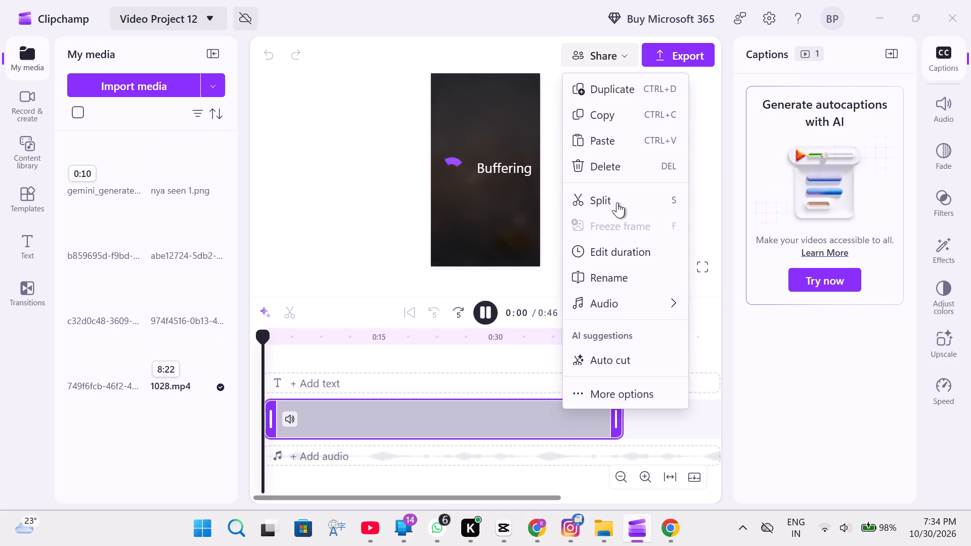
click(627, 173)
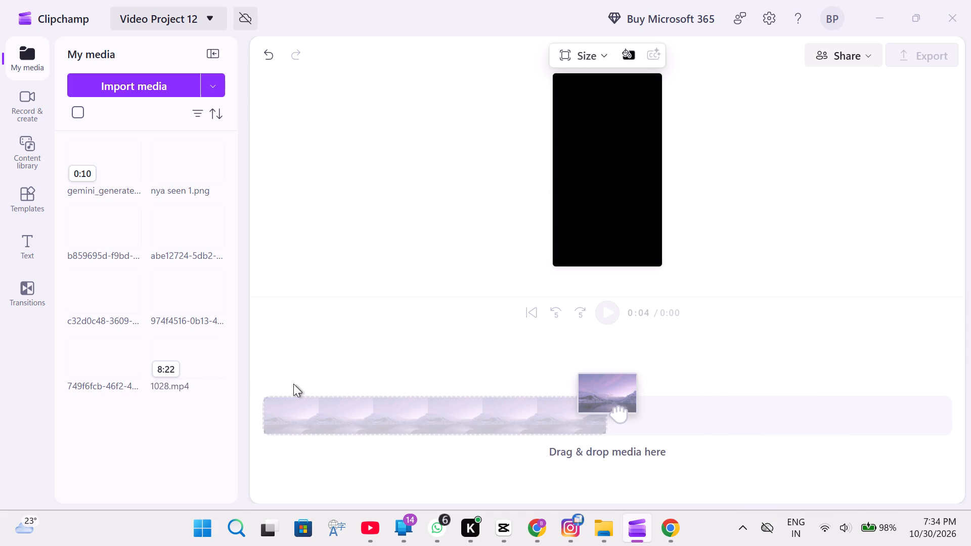
Add 1028.mp4 to the timeline again and move it to start at 0:00.
click(168, 345)
click(212, 364)
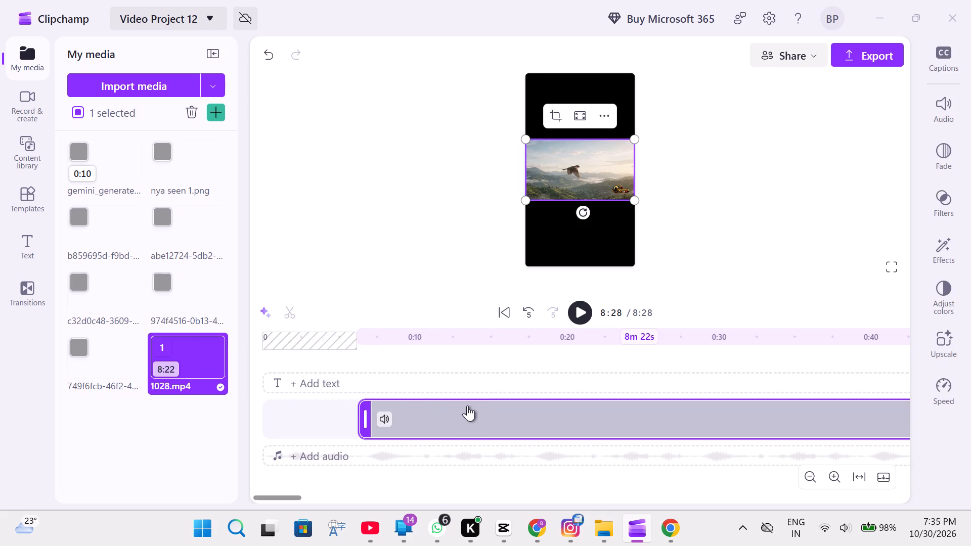
drag(480, 417, 377, 420)
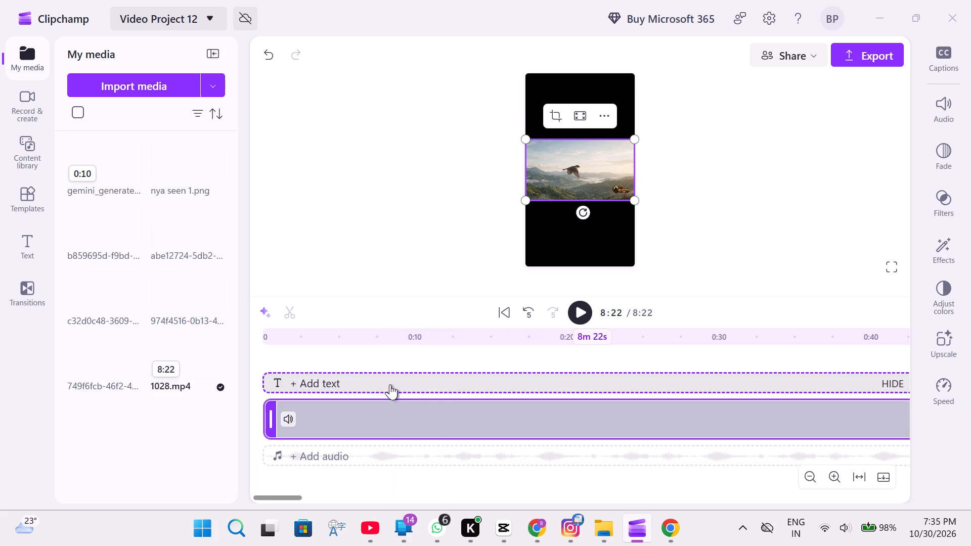
Play the project preview from the start.
click(582, 313)
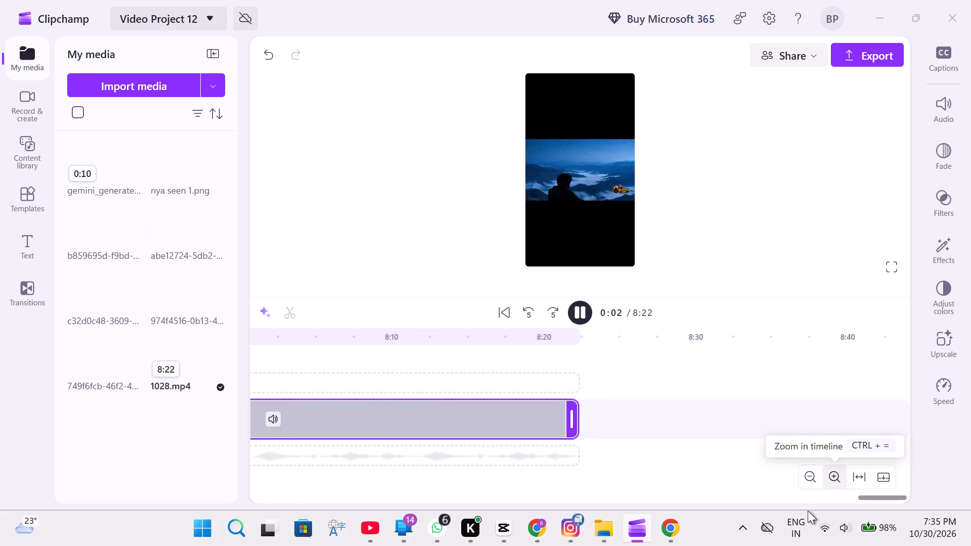
Switch to the YouTube window, toggle playback of the open video and return to Clipchamp.
click(372, 524)
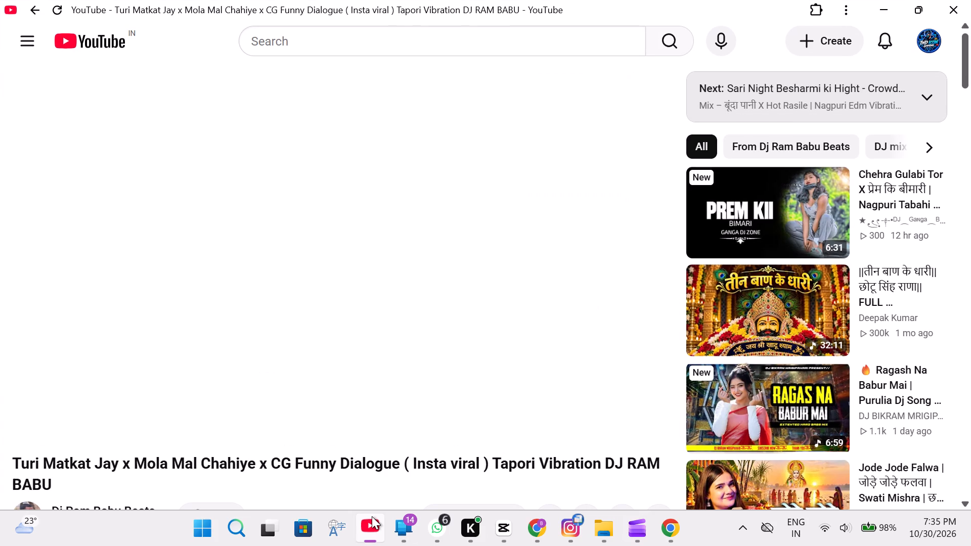
click(365, 324)
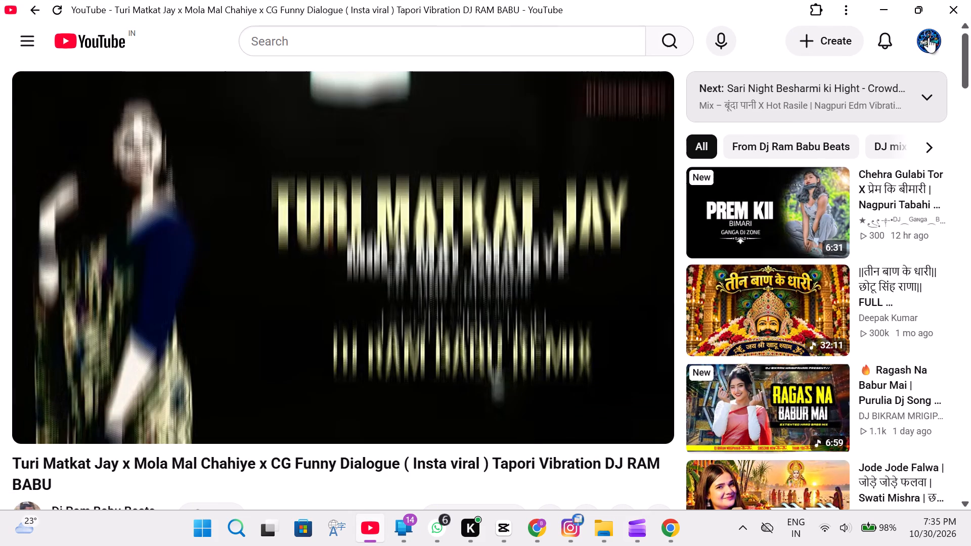
click(884, 10)
Raise the computer's screen brightness and sound volume while the project preview plays.
click(854, 529)
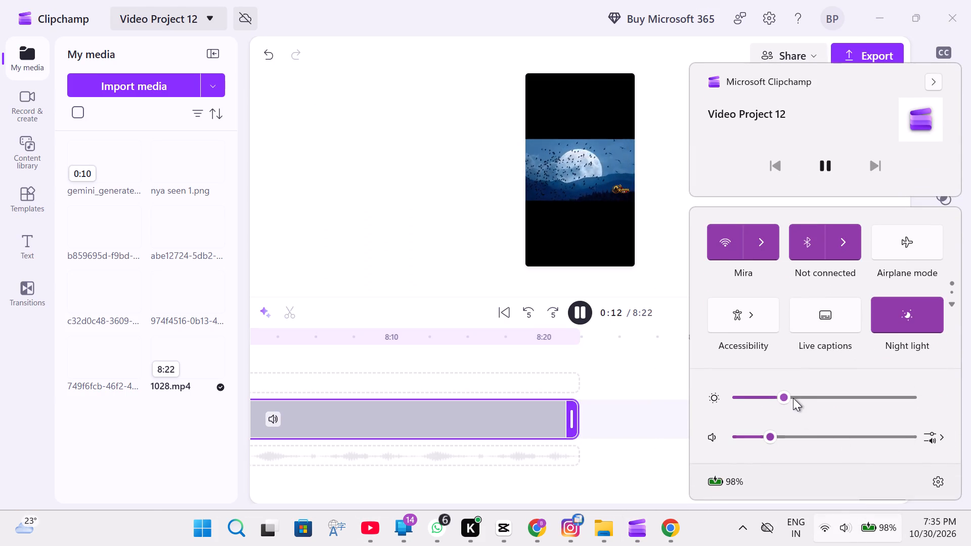
scroll(792, 397, up, 15)
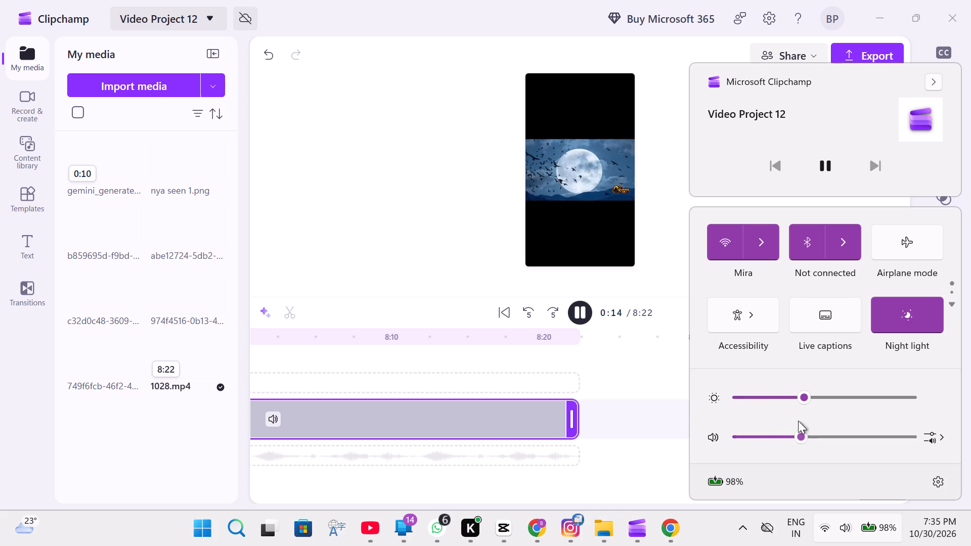
scroll(821, 395, up, 15)
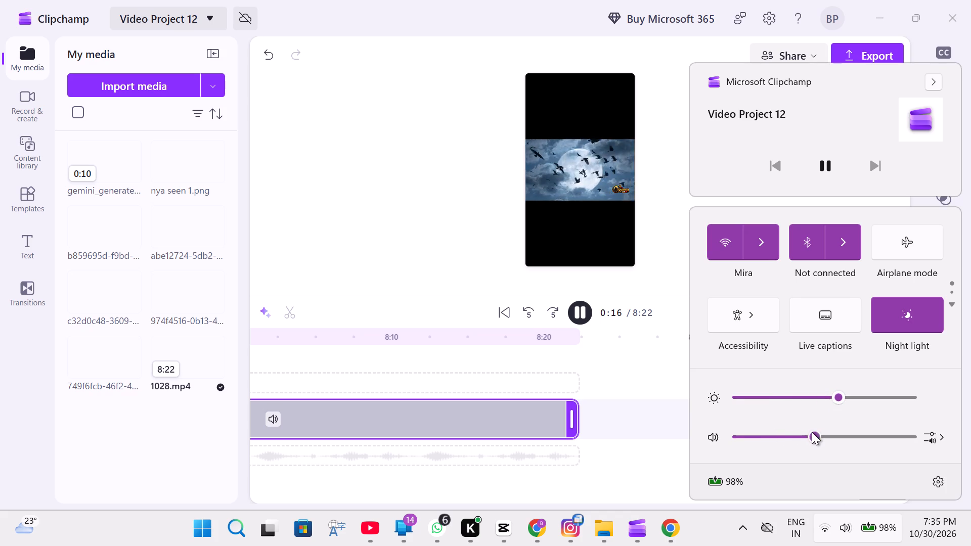
scroll(812, 432, up, 2)
click(652, 364)
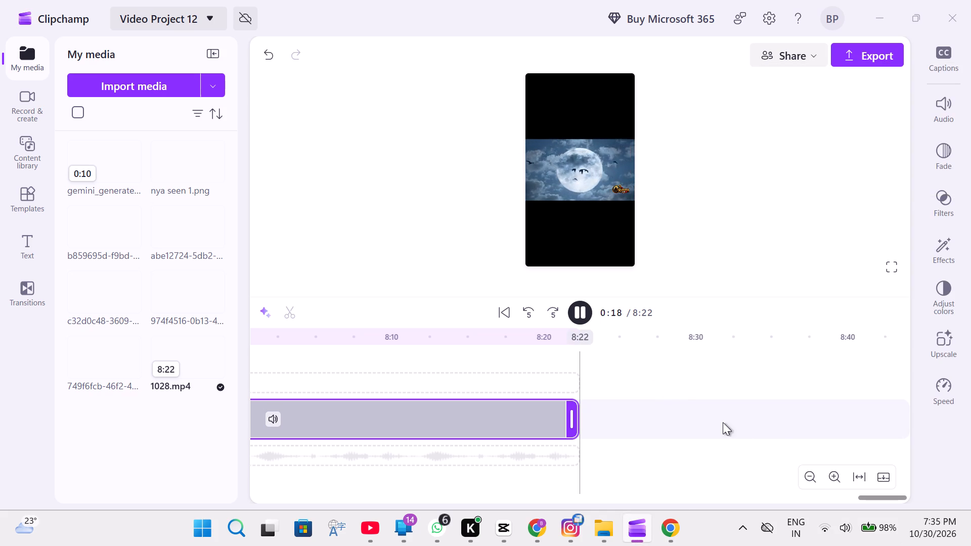
Watch the playing project with the whole clip in view on the timeline and pause it at about 0:48.
triple_click(811, 478)
triple_click(811, 478)
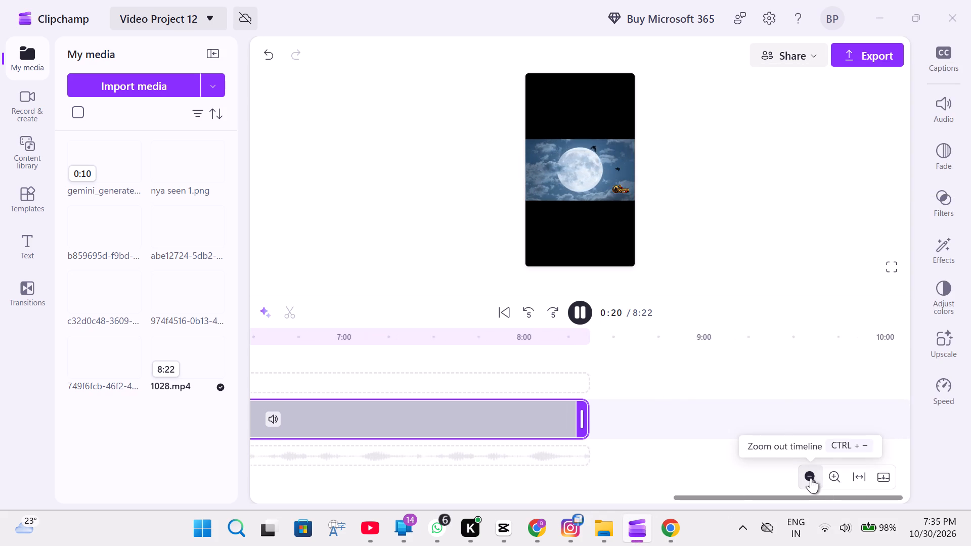
triple_click(810, 478)
click(810, 477)
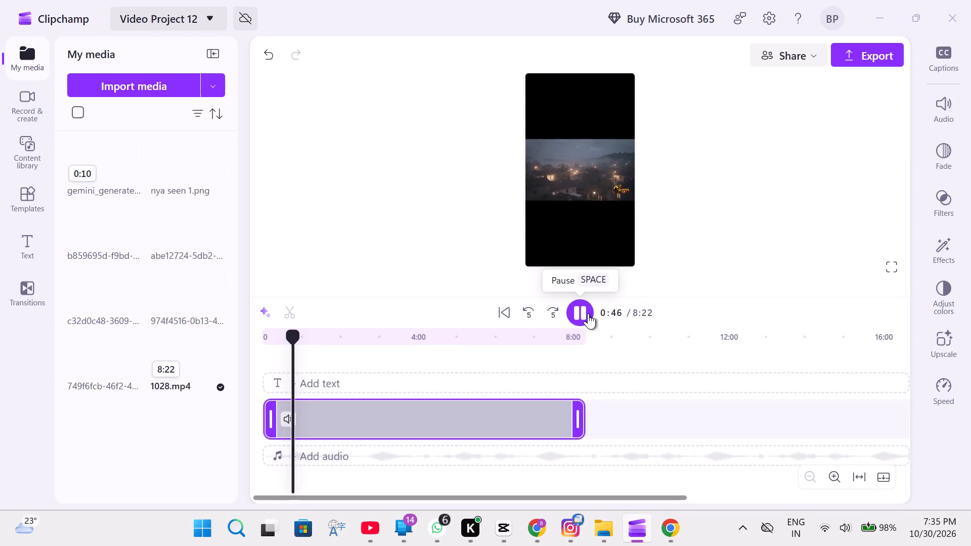
click(588, 313)
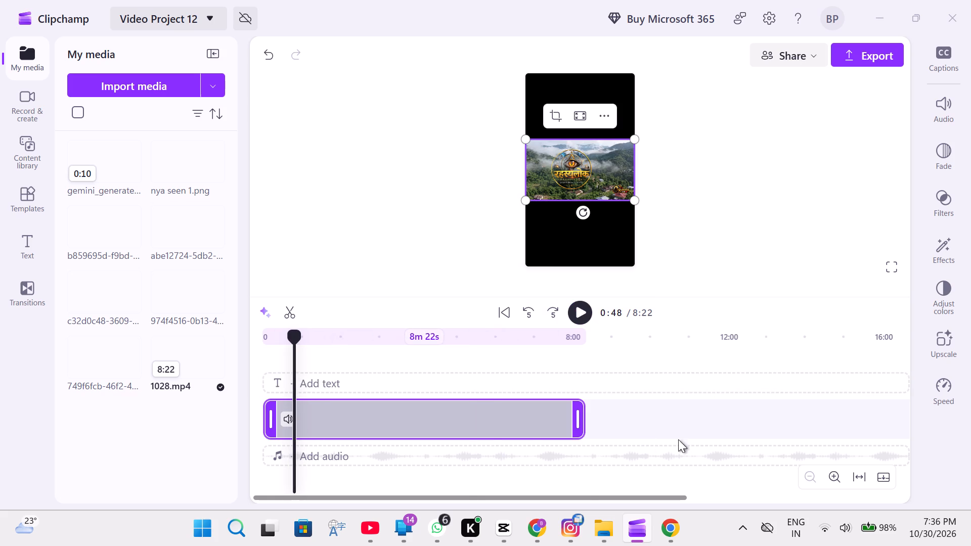
Split the 1028.mp4 clip on the timeline at 0:46, just before the large centred logo appears.
click(837, 477)
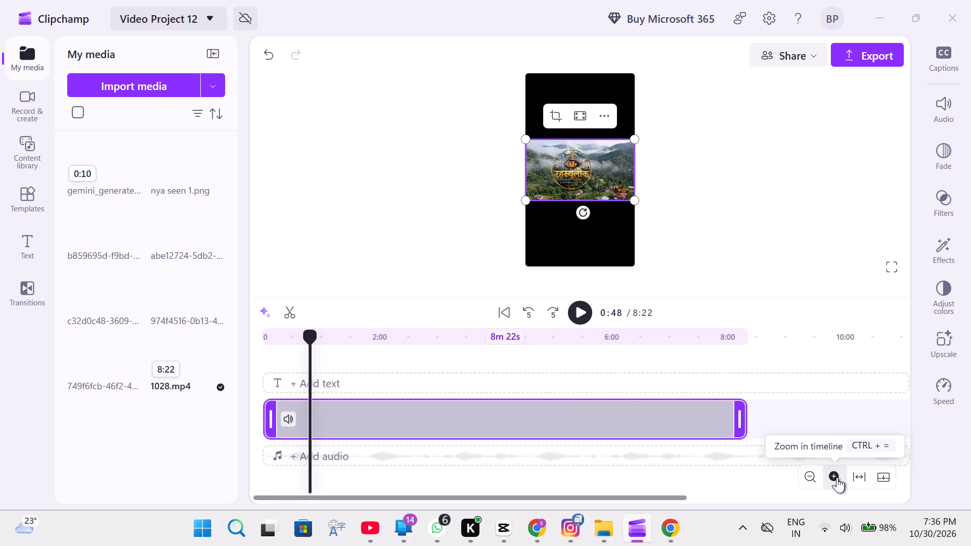
click(837, 477)
click(837, 477)
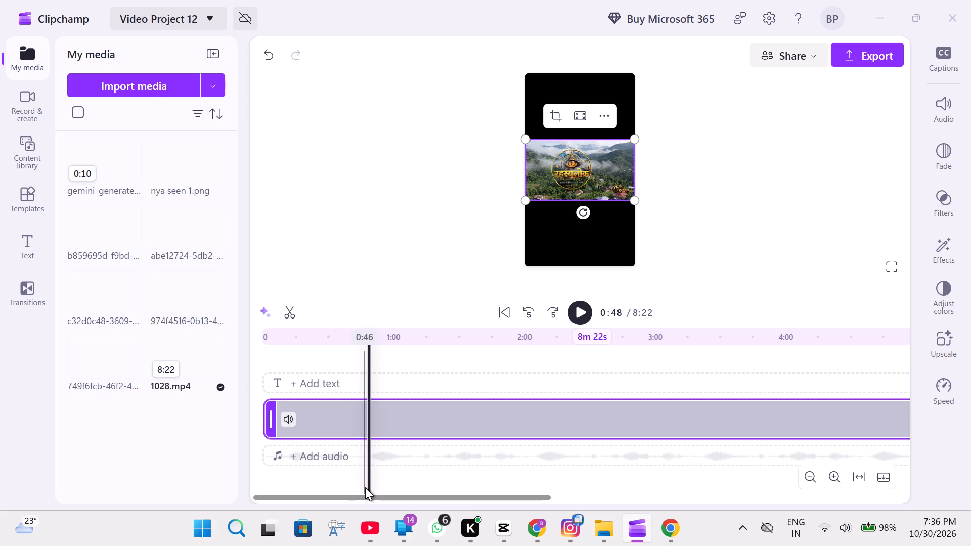
click(367, 486)
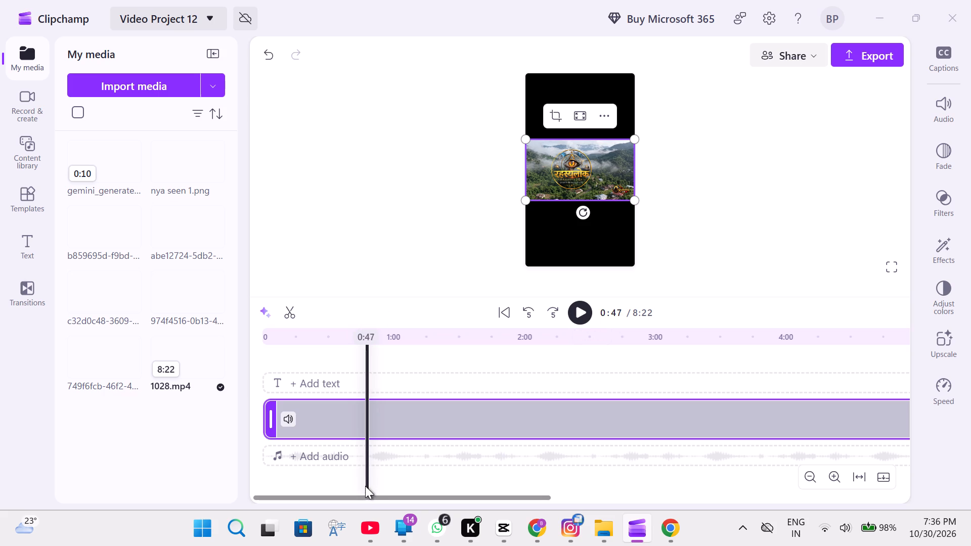
click(364, 486)
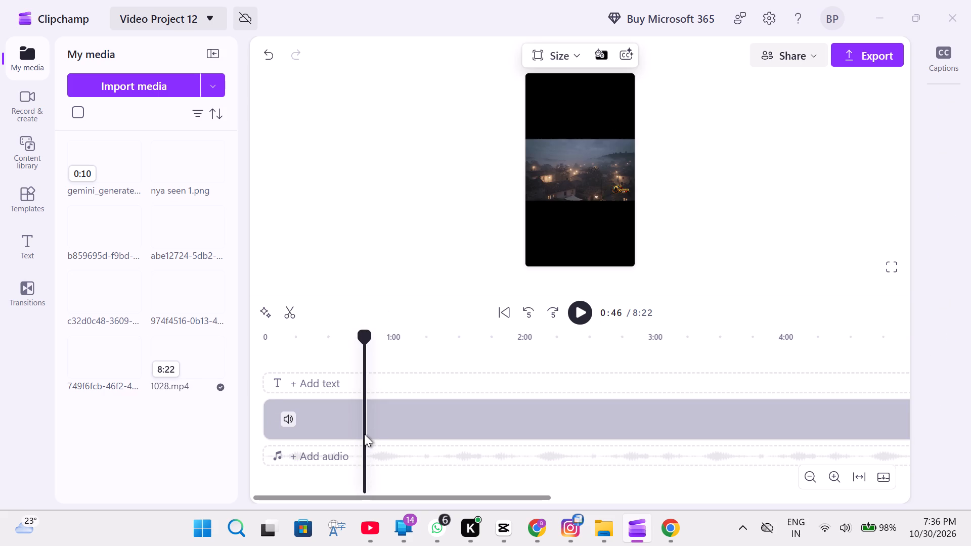
right_click(393, 420)
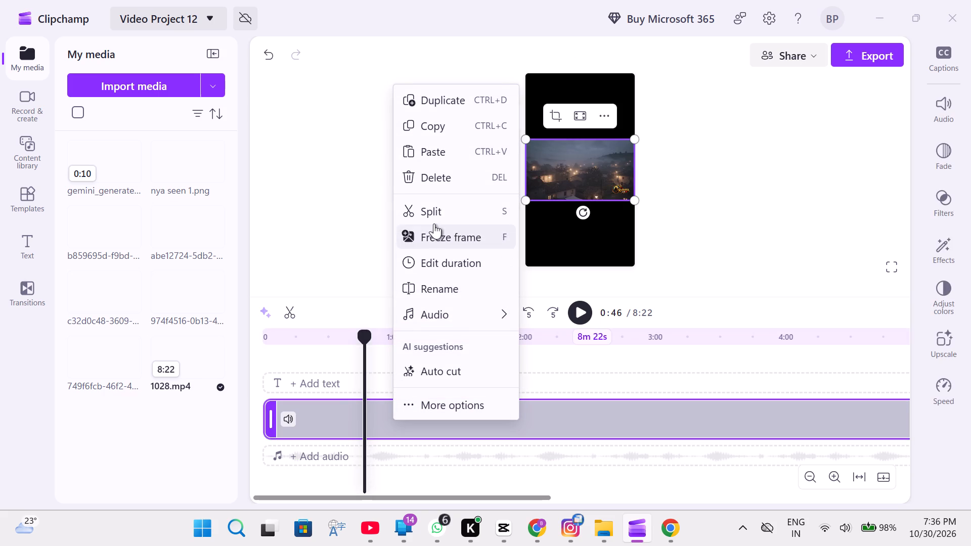
click(438, 218)
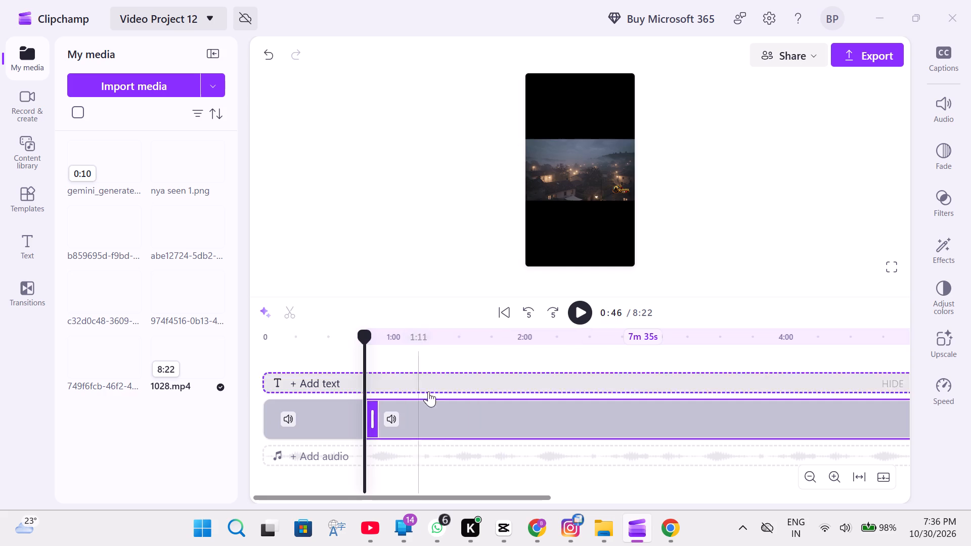
Delete the part of the 1028 clip after the 0:46 split.
click(445, 417)
right_click(446, 417)
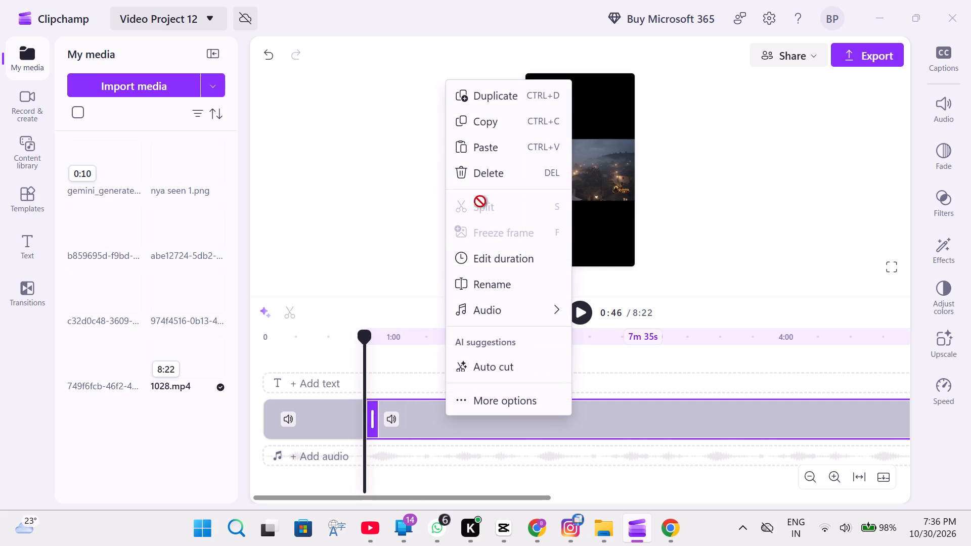
click(488, 176)
click(501, 374)
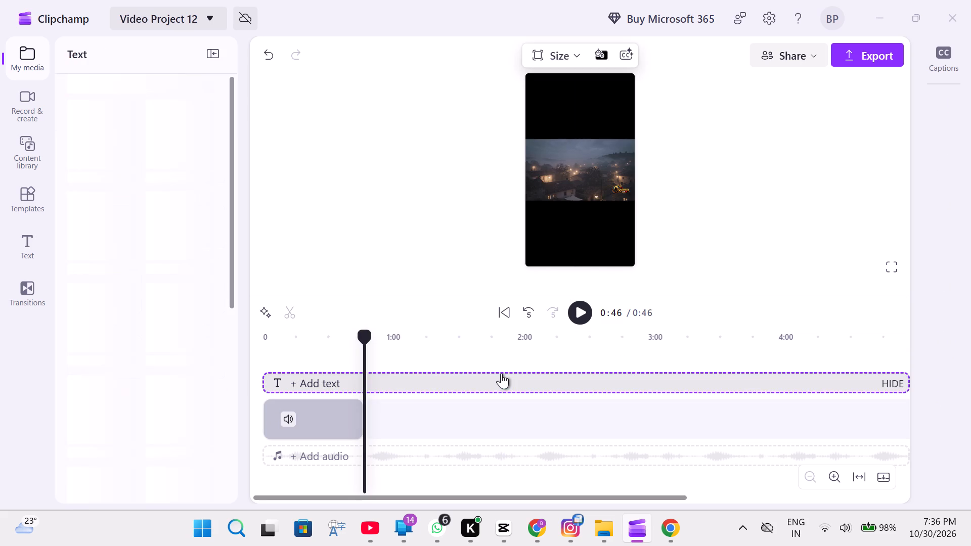
right_click(501, 373)
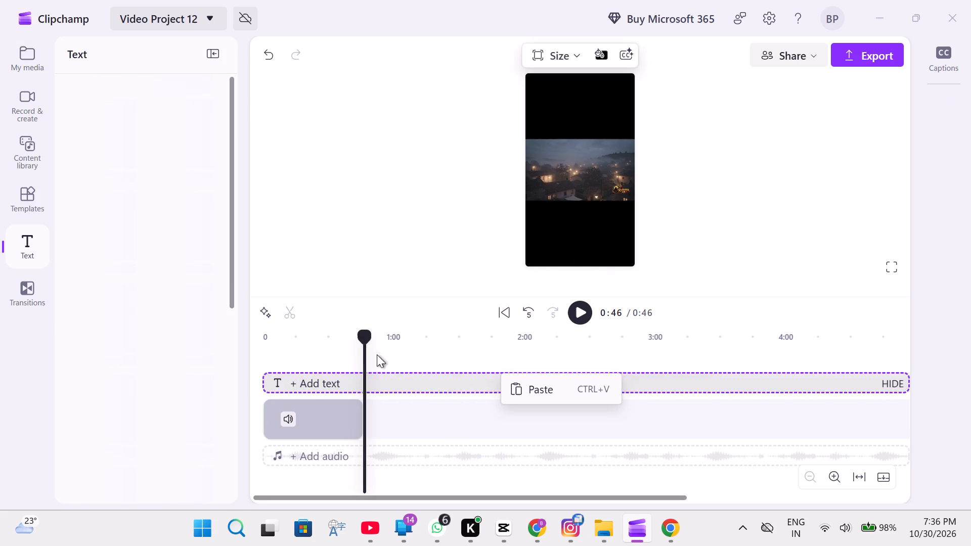
Play the trimmed 1028 clip from about 0:03 to review it, and show the project's media files.
drag(364, 337, 244, 373)
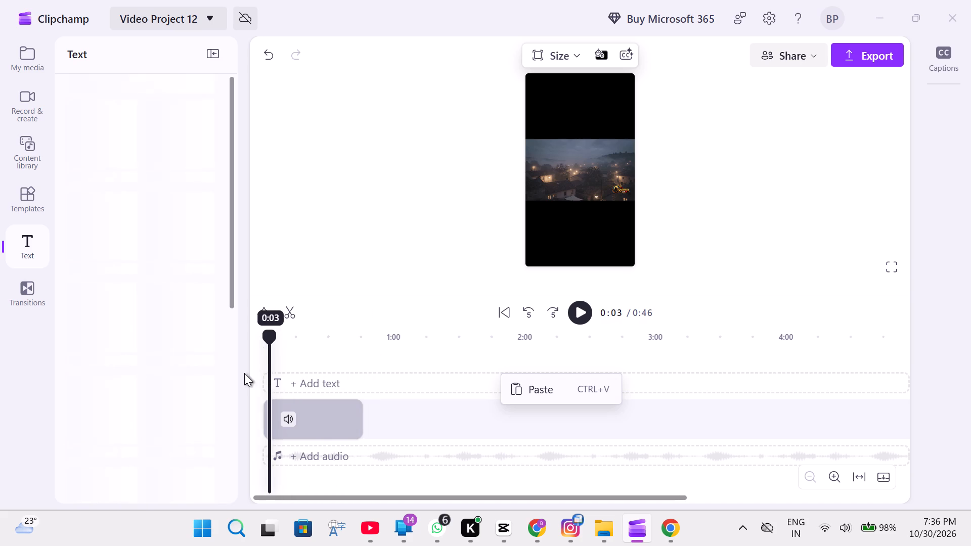
drag(244, 373, 244, 373)
click(577, 316)
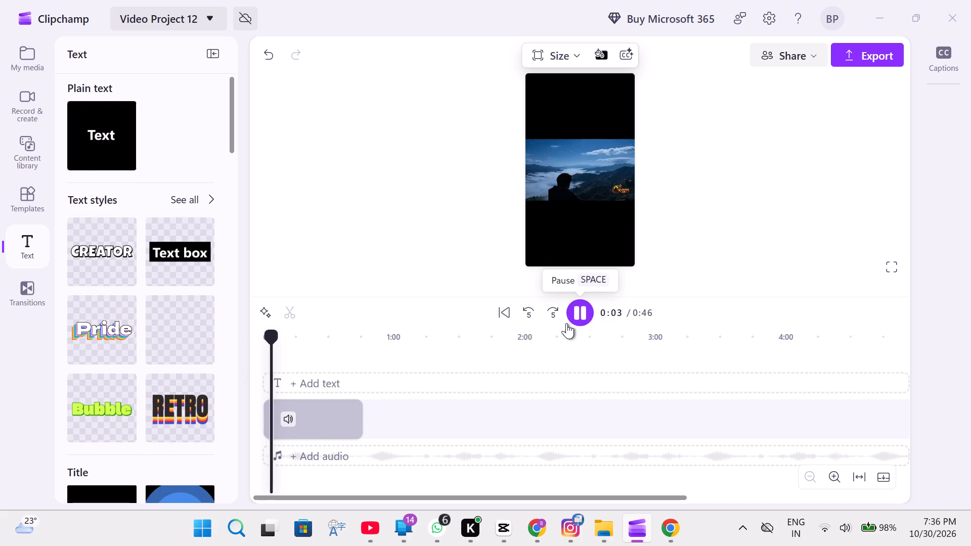
click(17, 62)
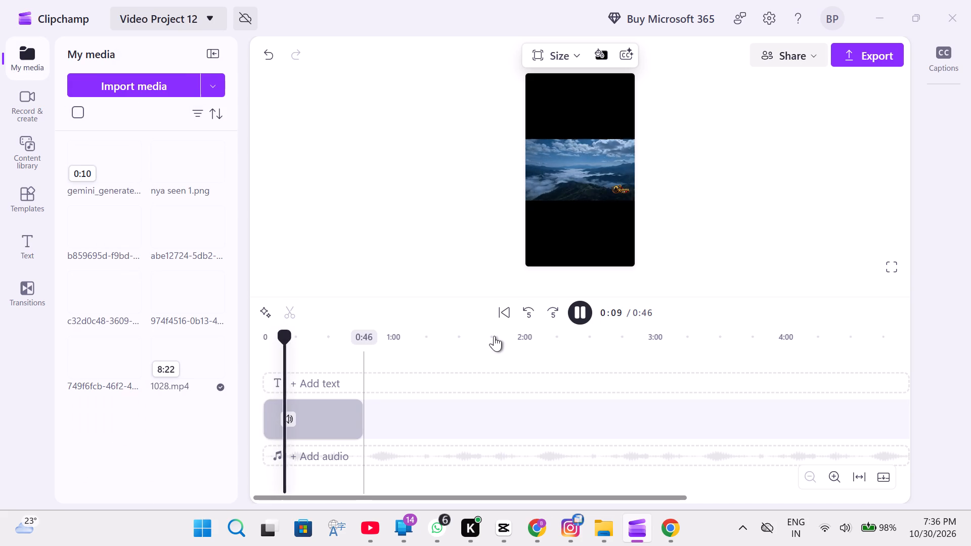
Adjust the system volume slightly lower while the 1028 clip plays through to its end.
click(886, 531)
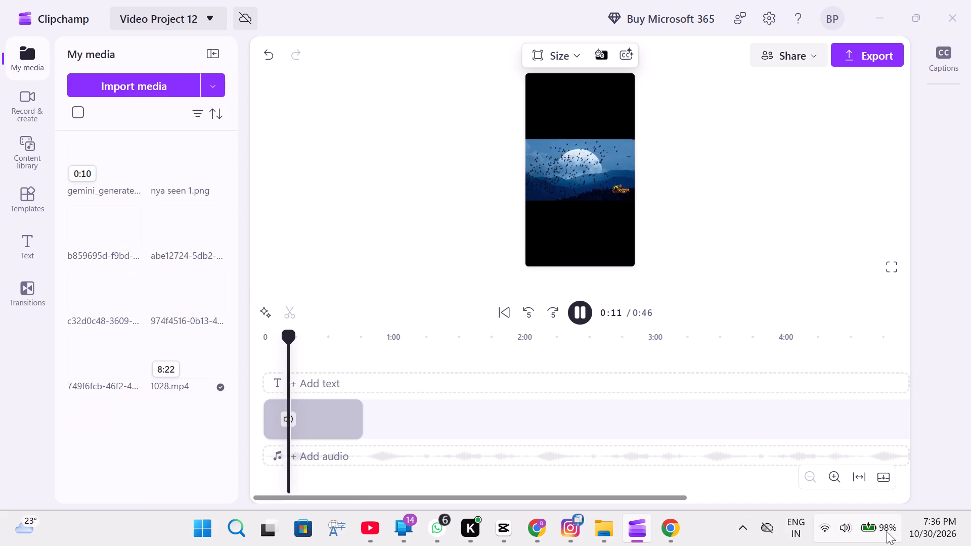
scroll(815, 438, up, 12)
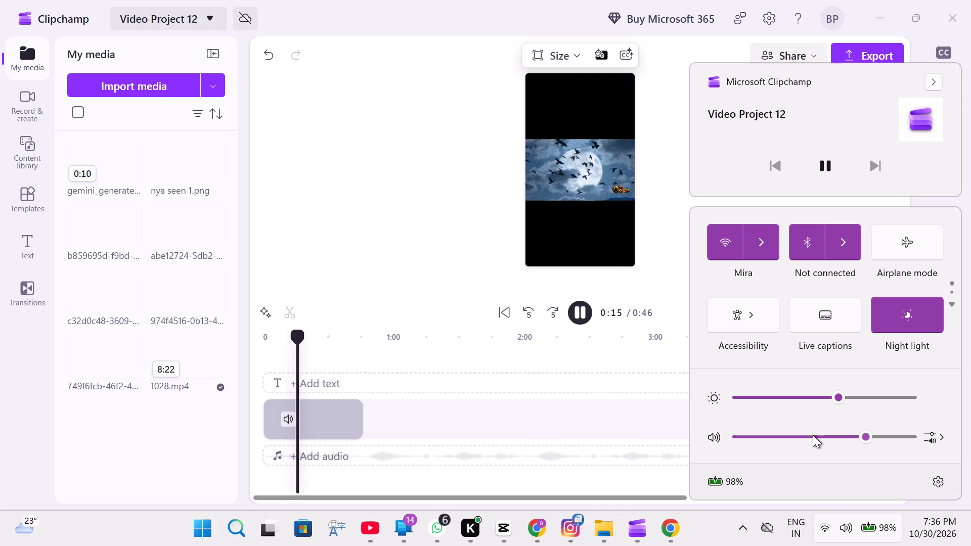
scroll(810, 431, down, 6)
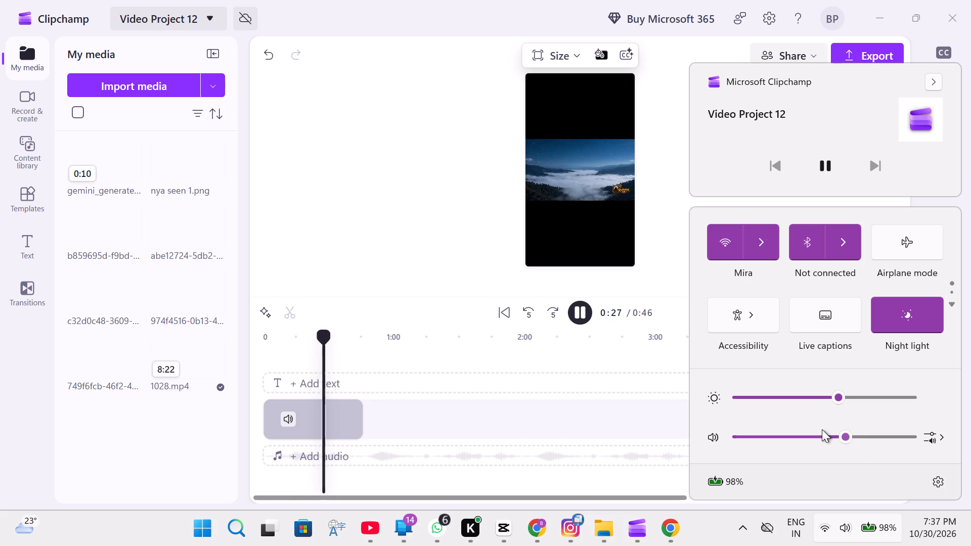
scroll(822, 429, down, 3)
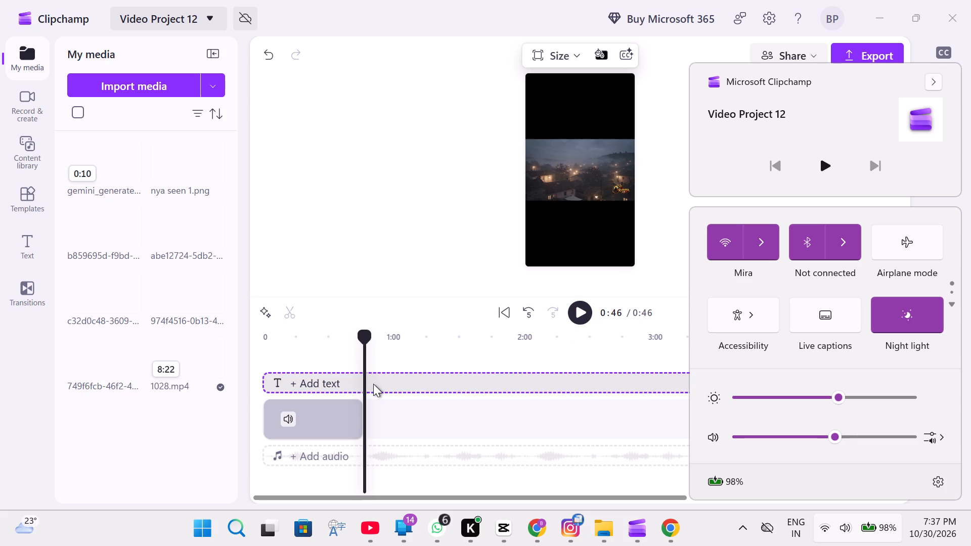
click(569, 416)
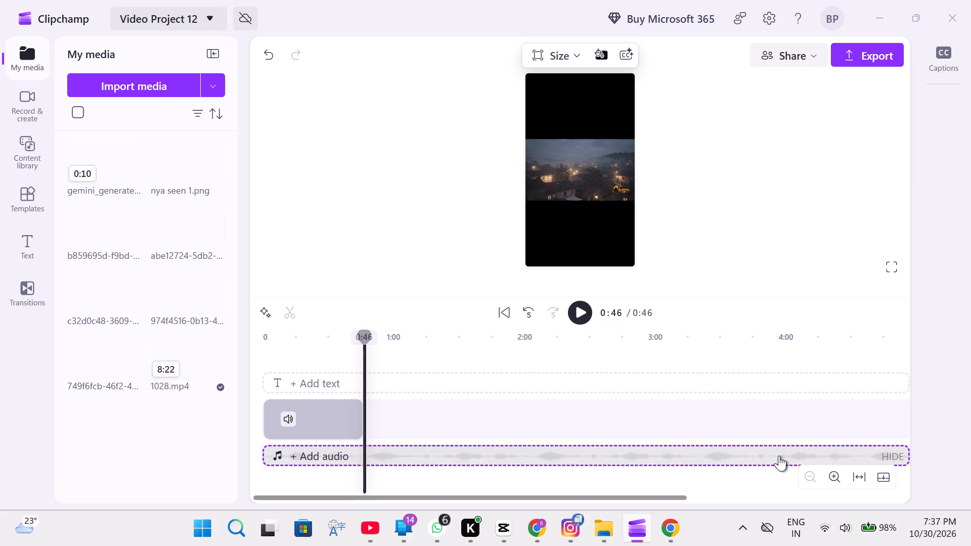
Return the playhead to 0:00 and choose the Vertical 9:16 aspect ratio for the project.
click(838, 479)
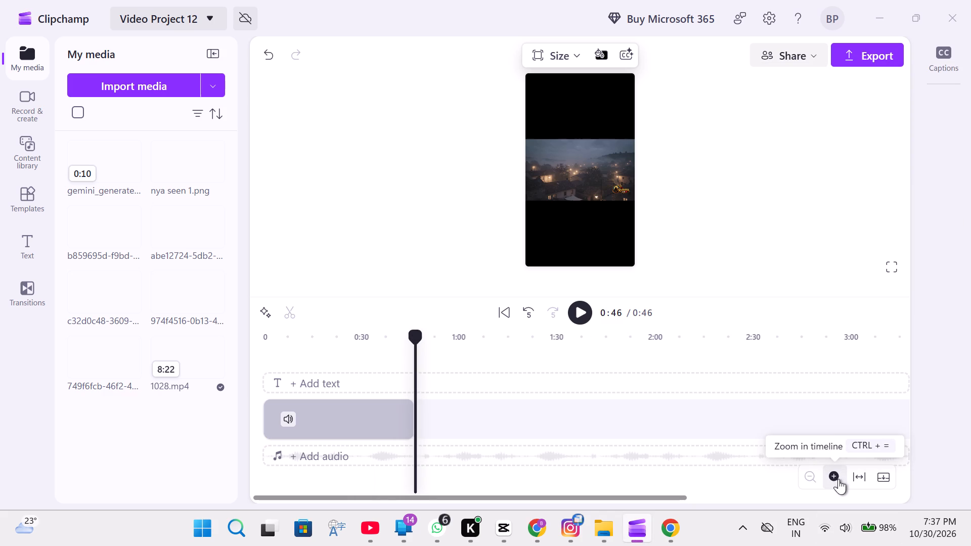
click(838, 478)
click(838, 478)
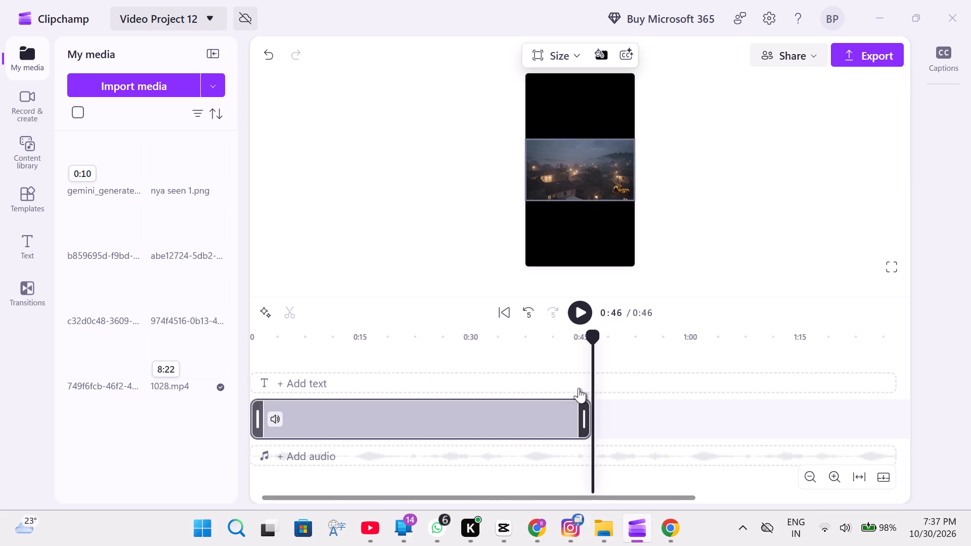
click(249, 361)
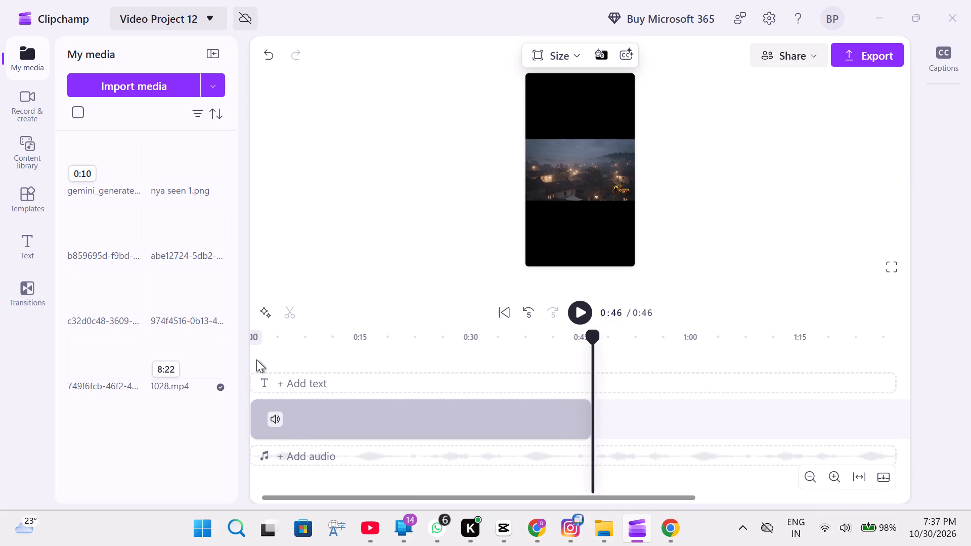
click(257, 358)
drag(256, 358, 247, 358)
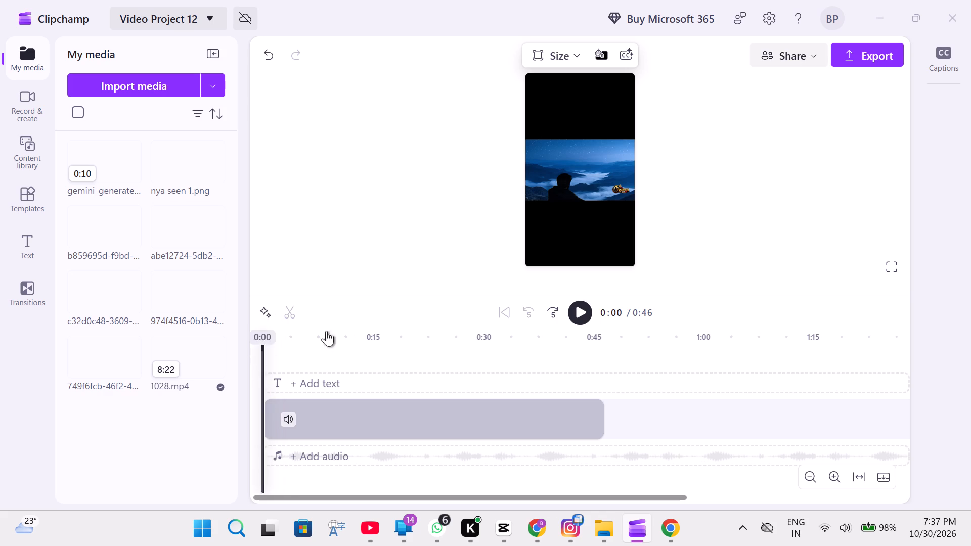
click(575, 57)
click(591, 142)
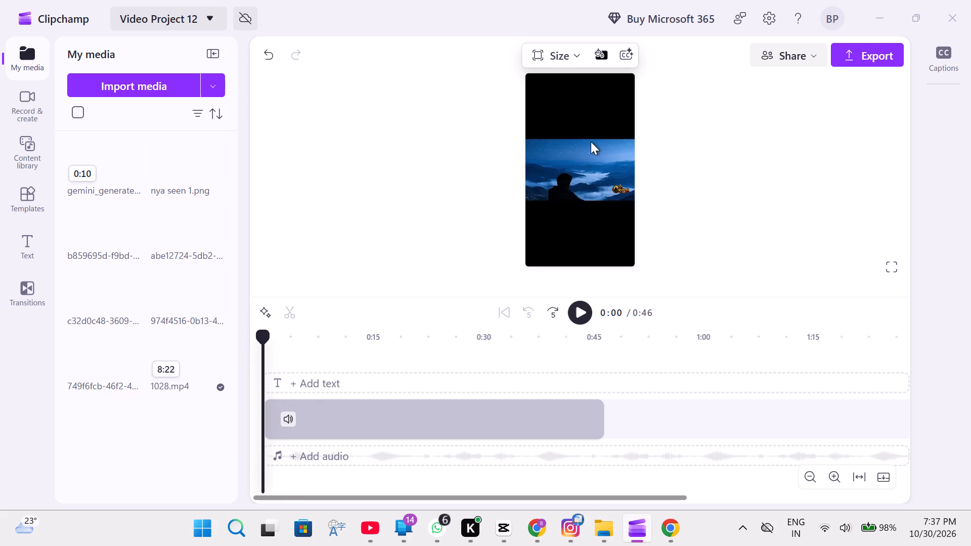
click(570, 59)
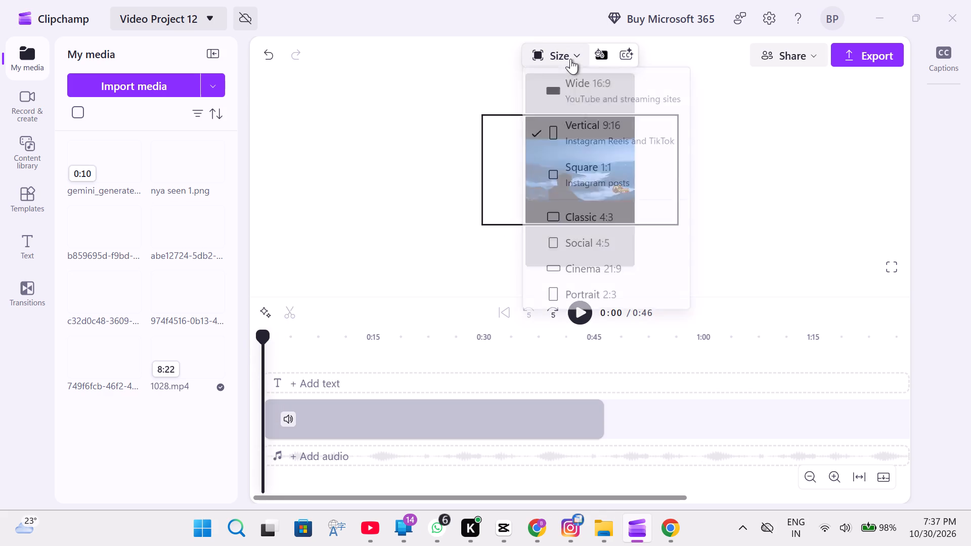
click(589, 139)
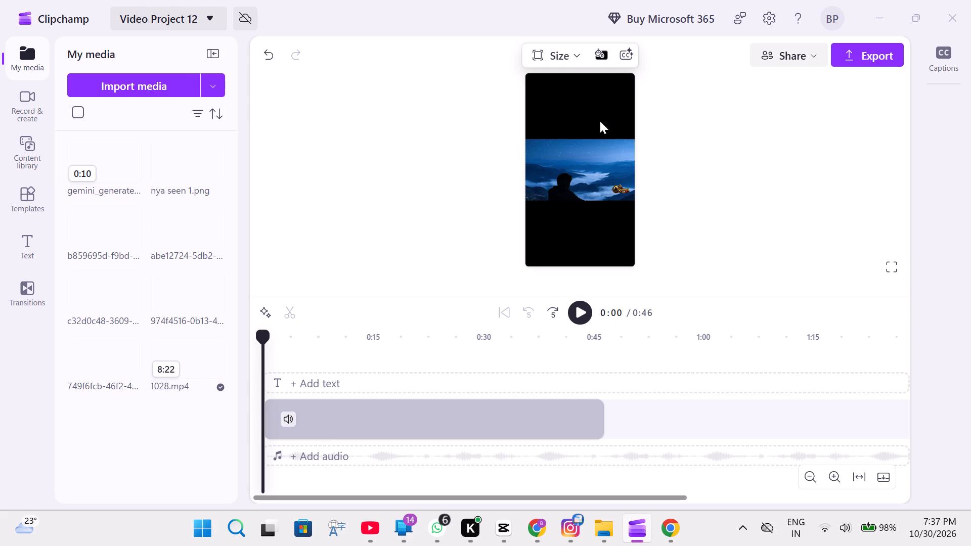
Scale the 1028 clip so that it fills the whole vertical frame.
click(596, 160)
click(579, 117)
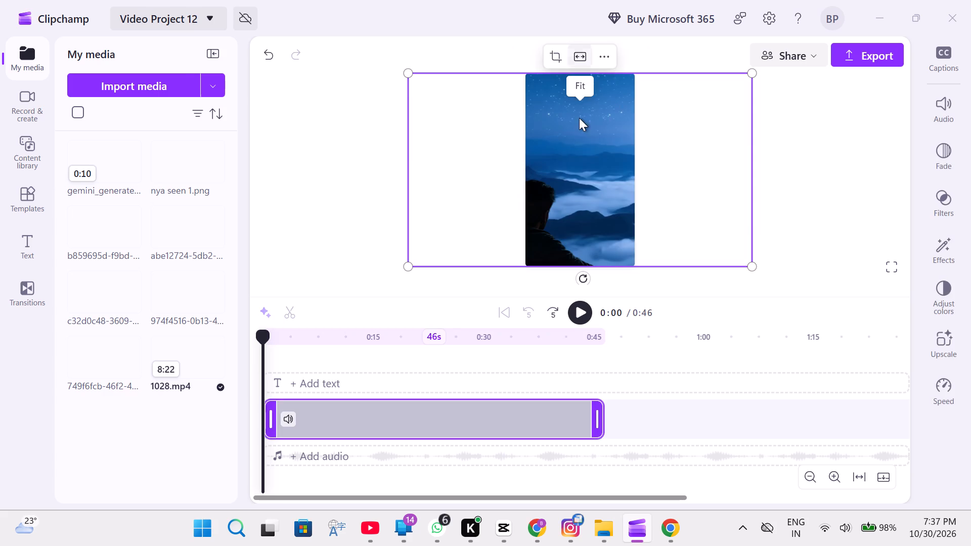
Play the frame-filling 1028 clip, then restart playback from 0:00 to check how it looks.
click(582, 312)
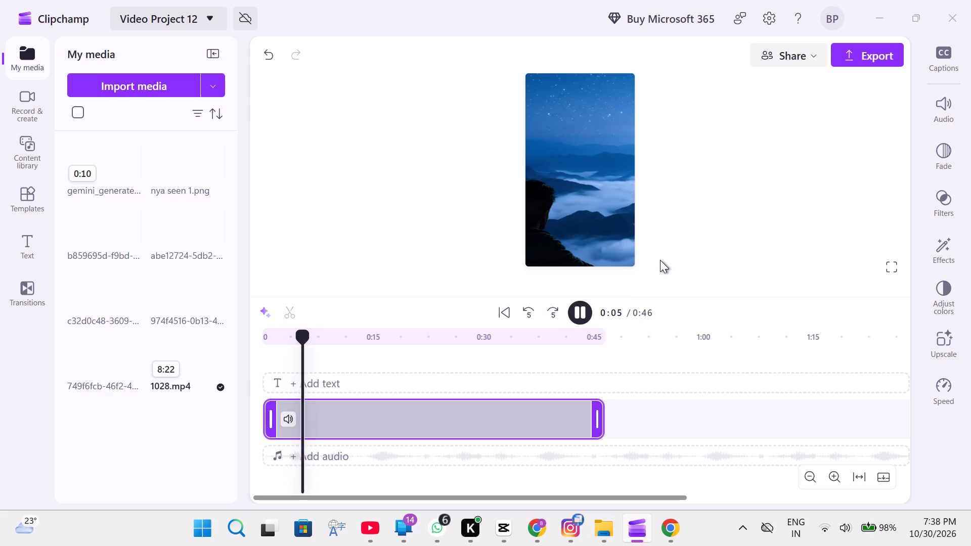
click(580, 315)
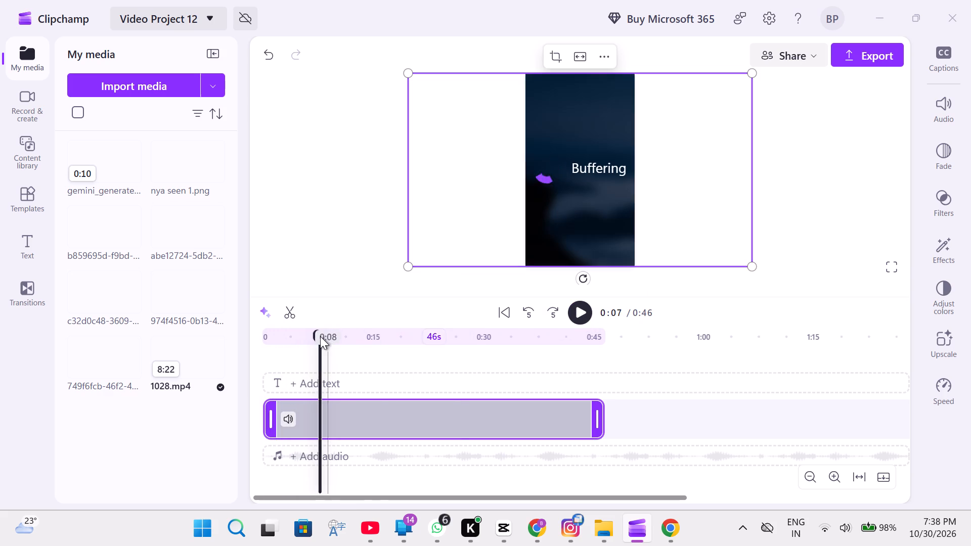
drag(315, 336, 294, 341)
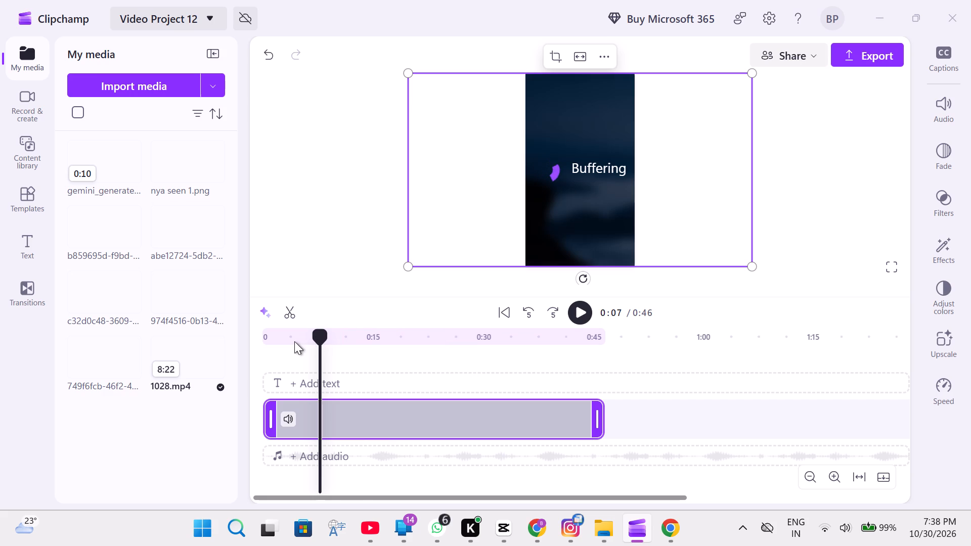
drag(294, 341, 250, 352)
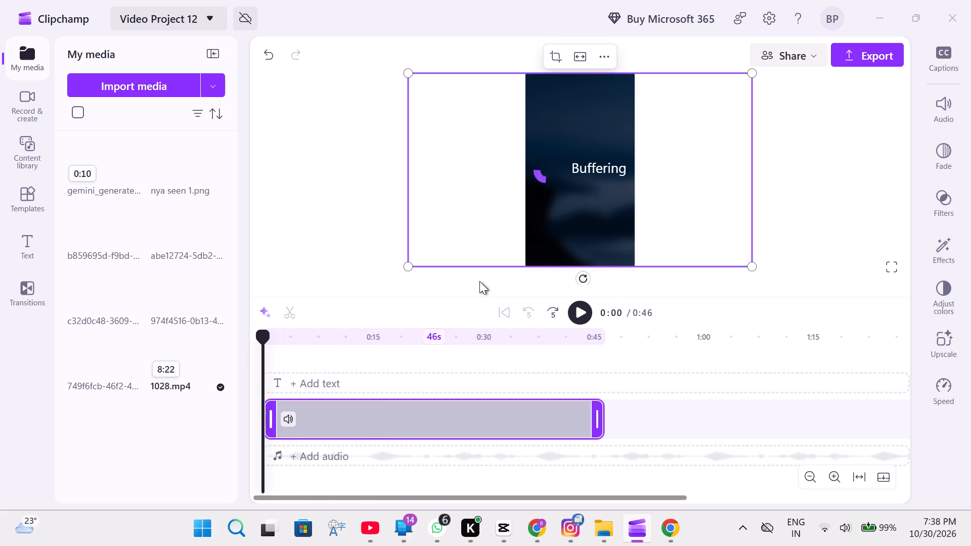
key(space)
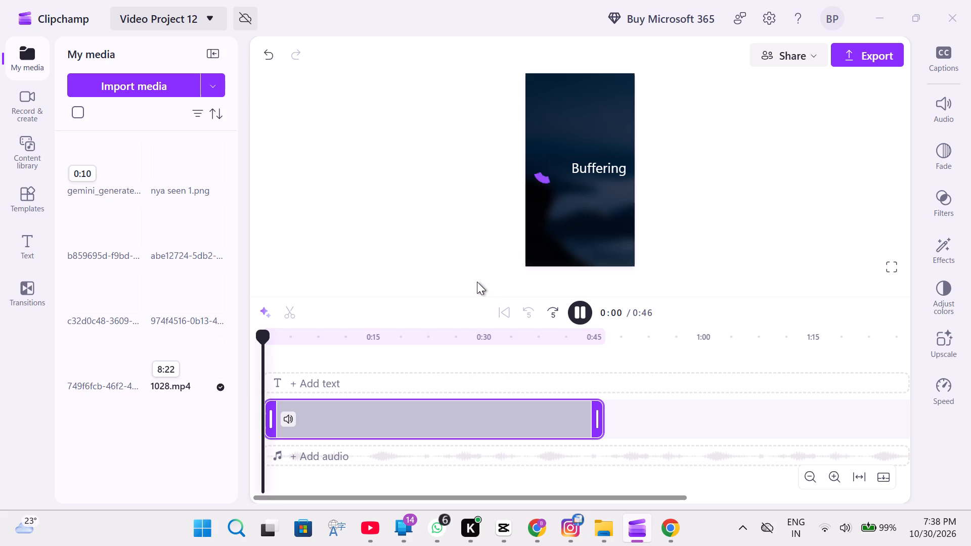
Switch to Chrome, search for chait gpt in a new tab and open the ChatGPT site.
click(680, 518)
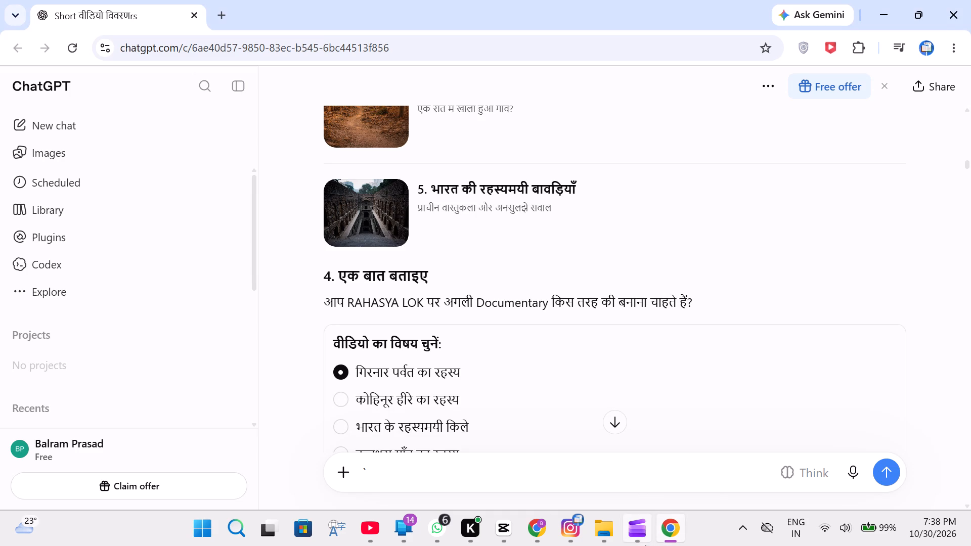
click(539, 527)
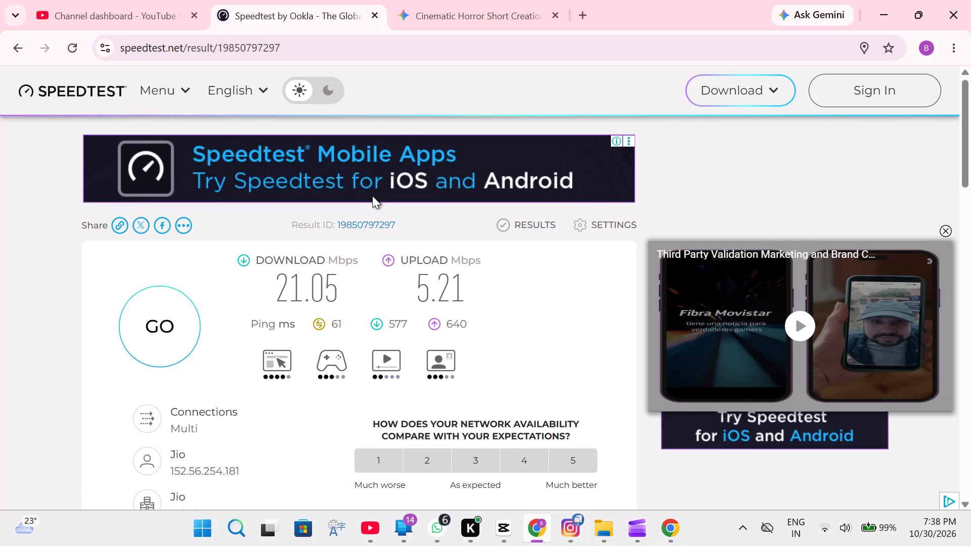
click(592, 15)
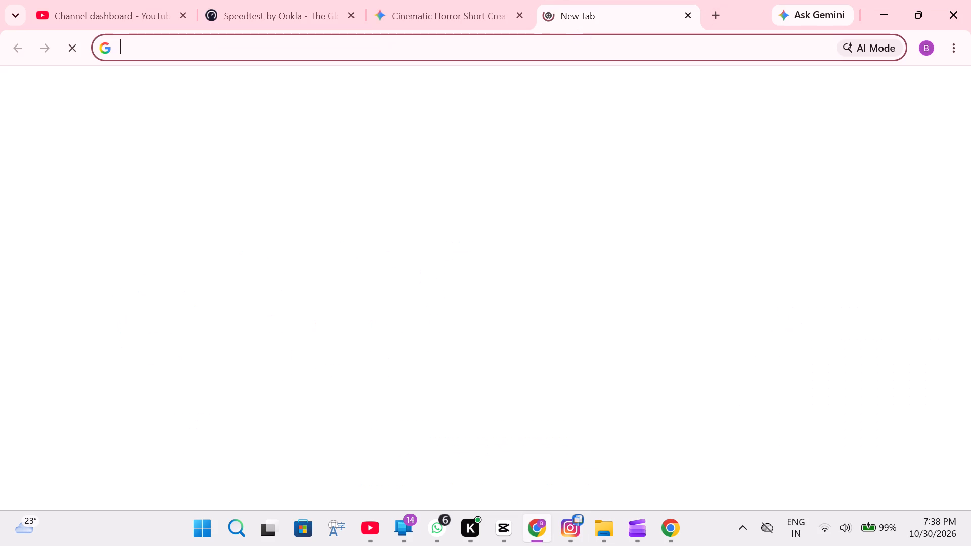
click(565, 50)
key(c)
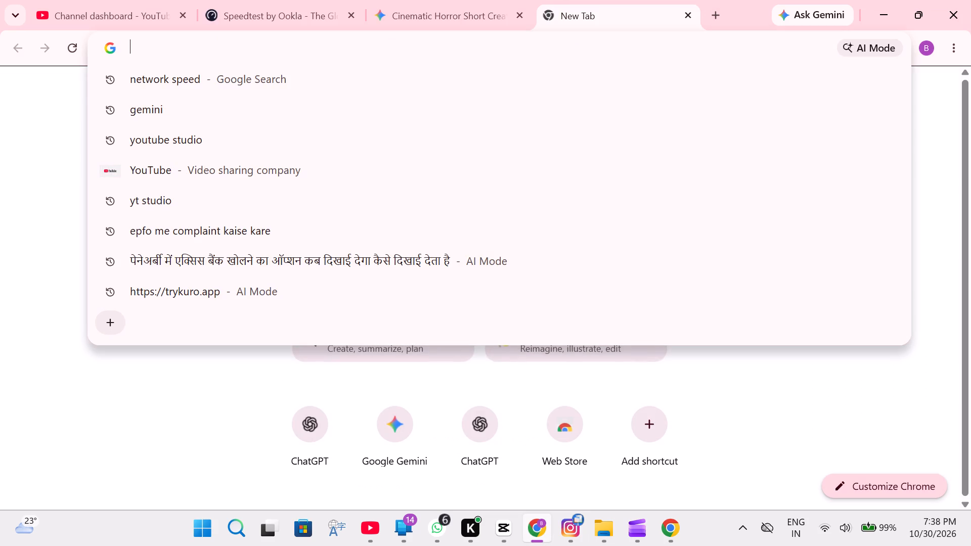
key(h)
key(a)
key(i)
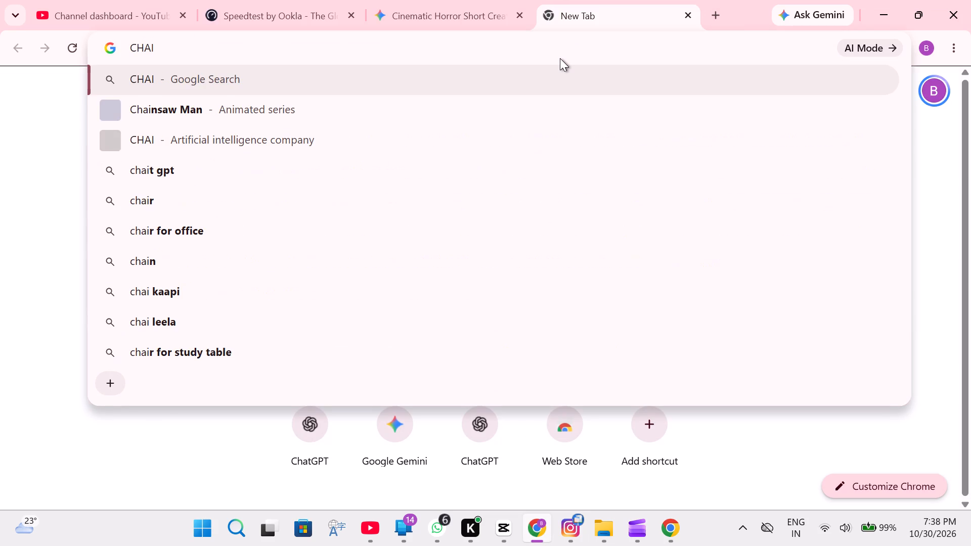
key(BackSpace)
key(BackSpace)
key(BackSpace)
key(BackSpace)
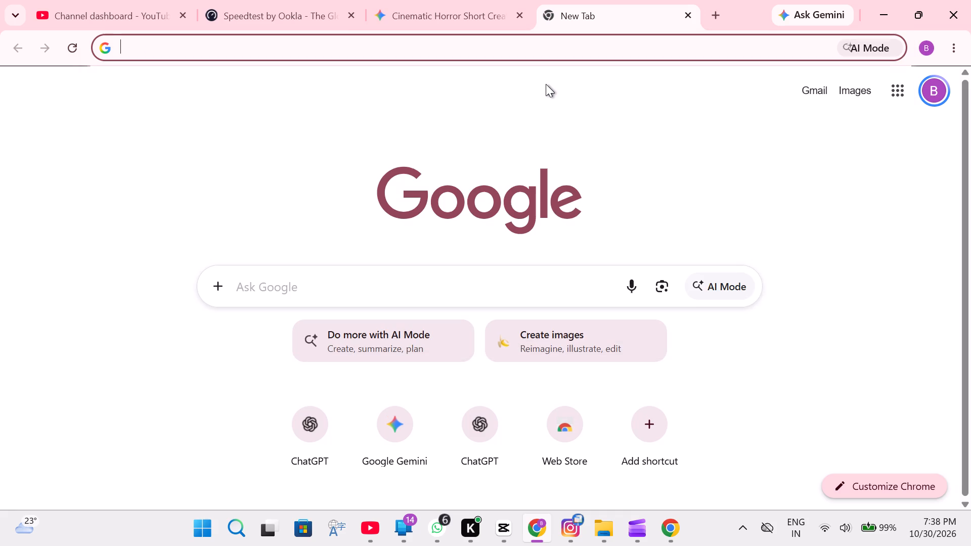
text(CHA)
text(IT)
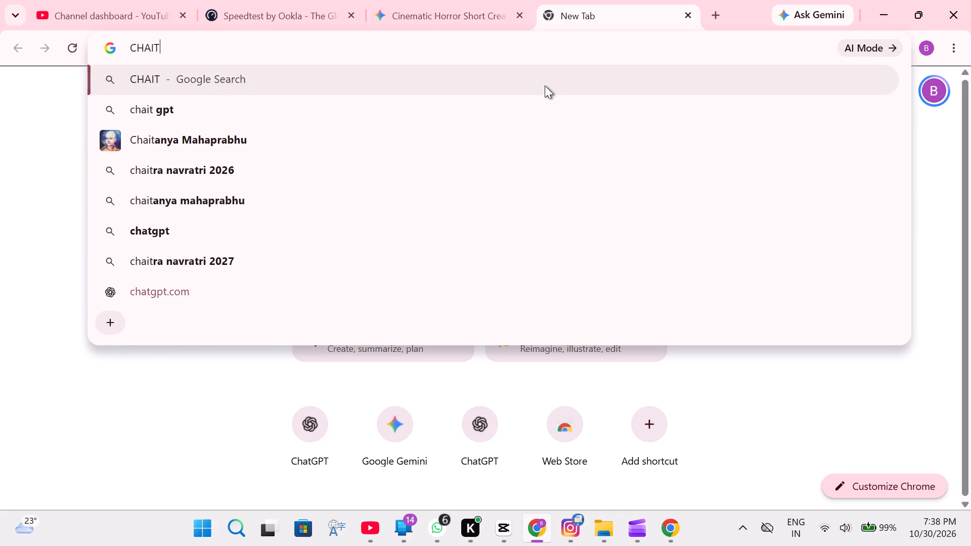
click(393, 101)
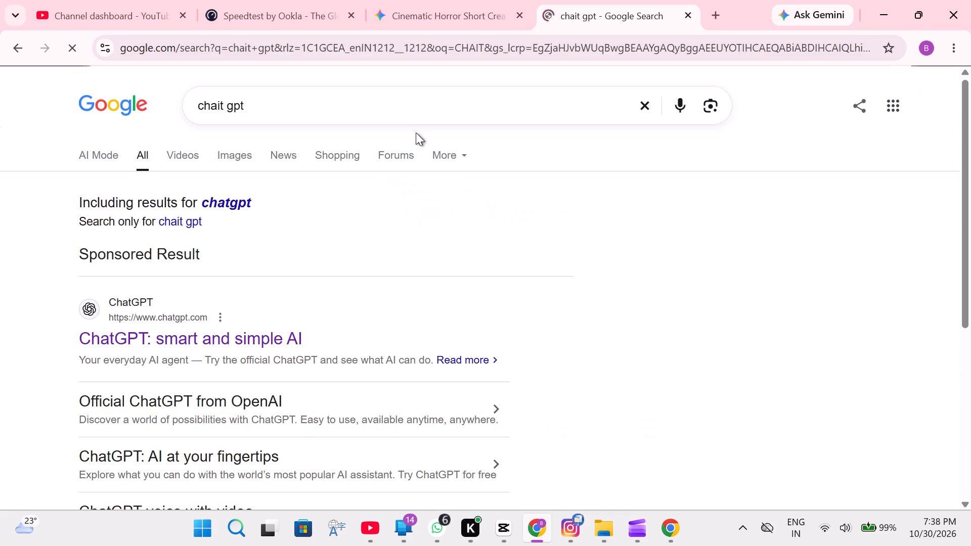
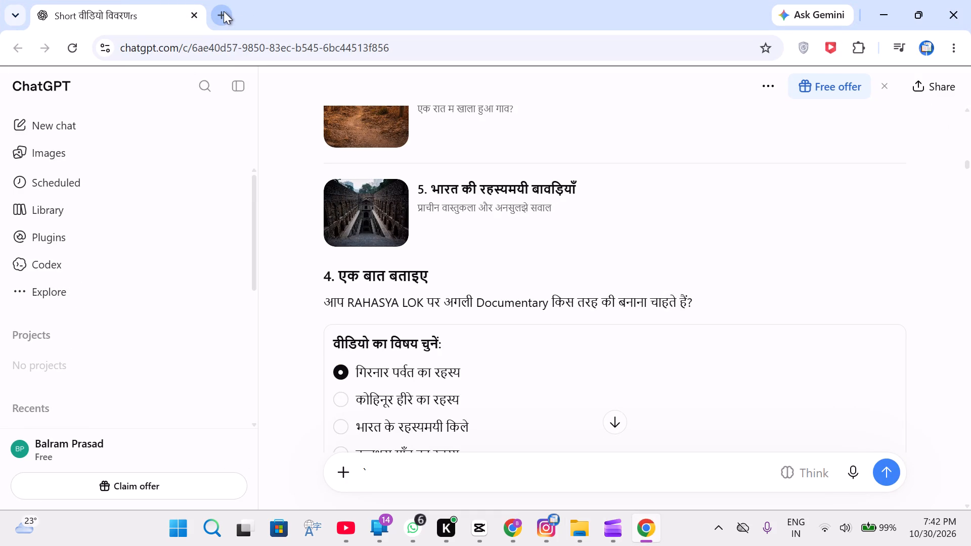
In a new tab, search for clipchamp, open the Clipchamp website and go to its sign-in page.
click(226, 11)
click(239, 39)
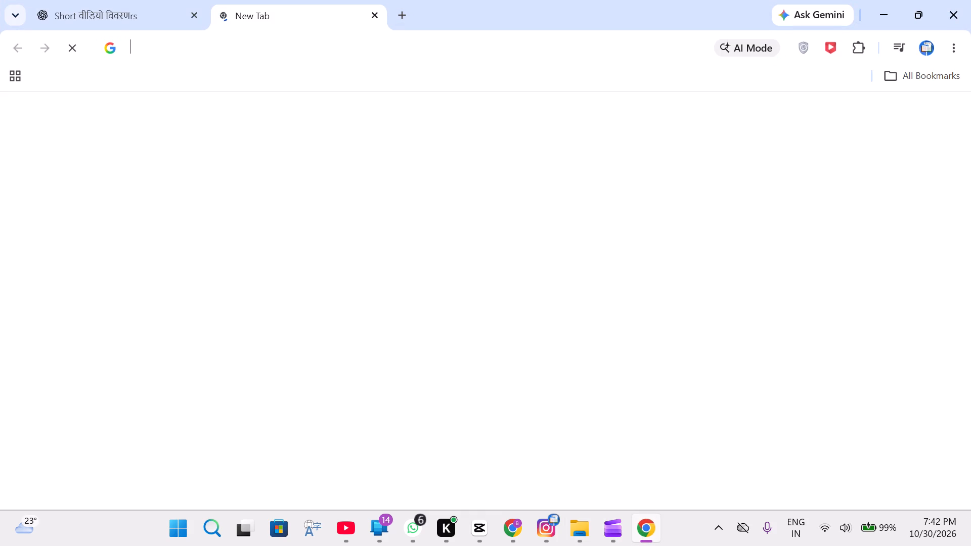
key(c)
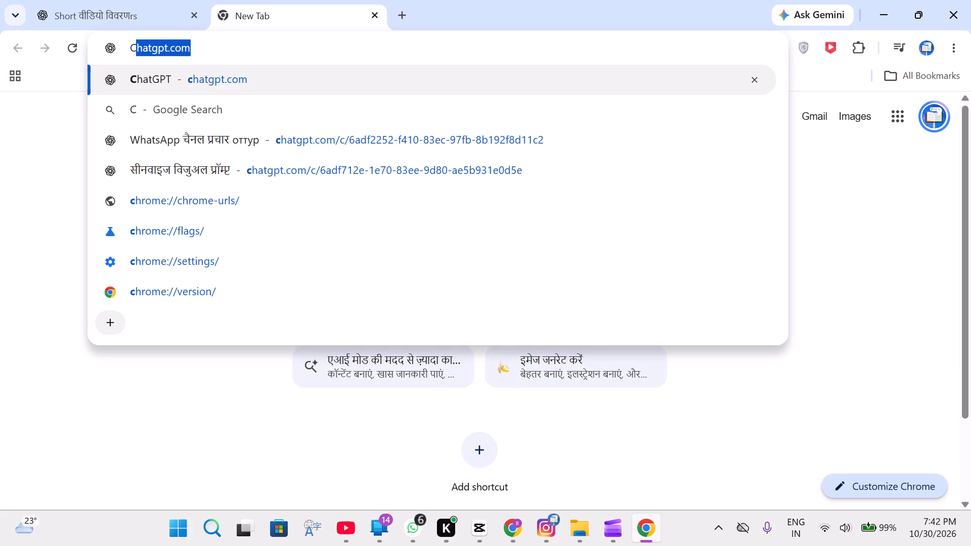
key(i)
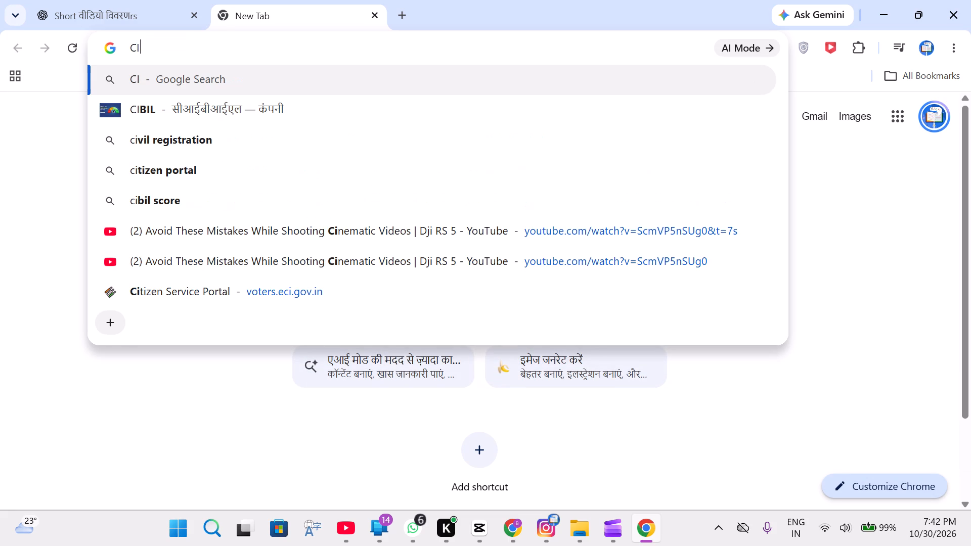
key(l)
text(IP)
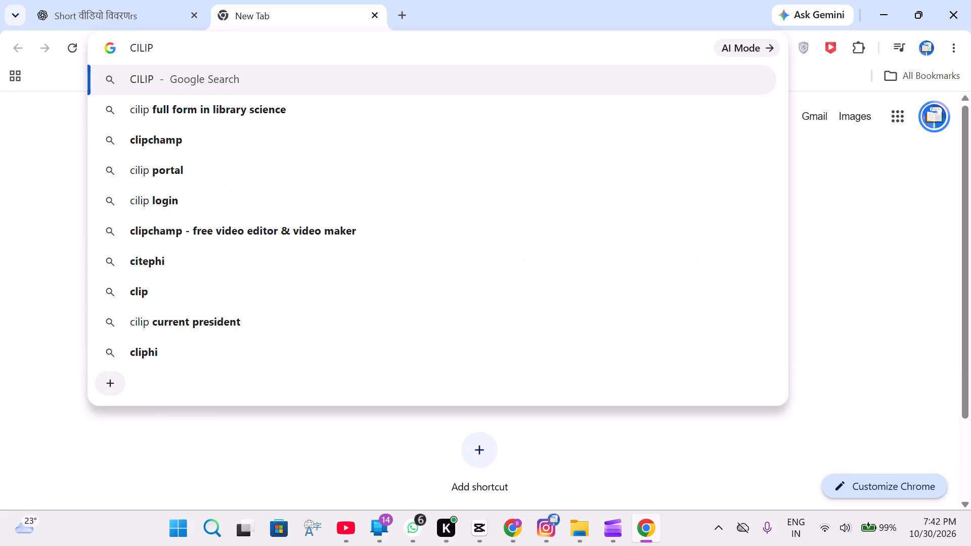
click(201, 131)
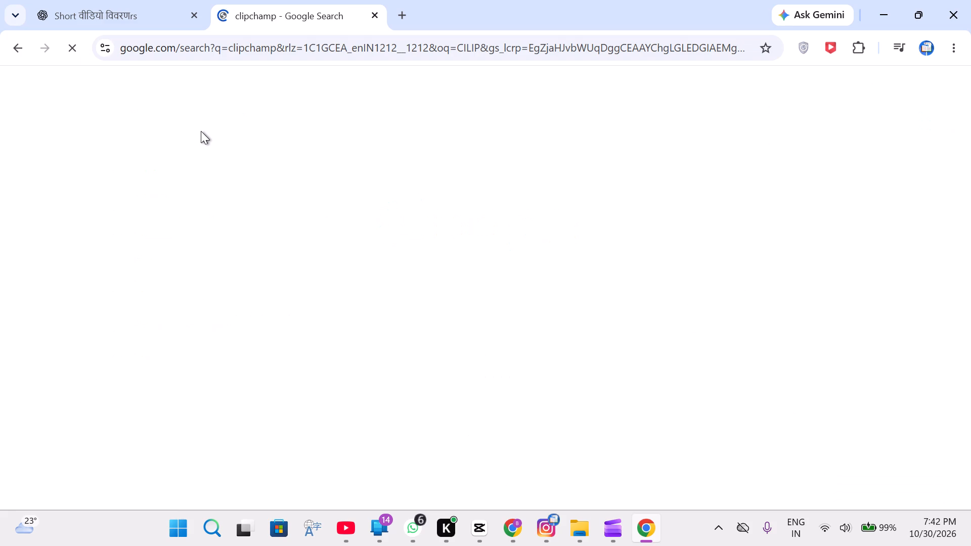
click(178, 213)
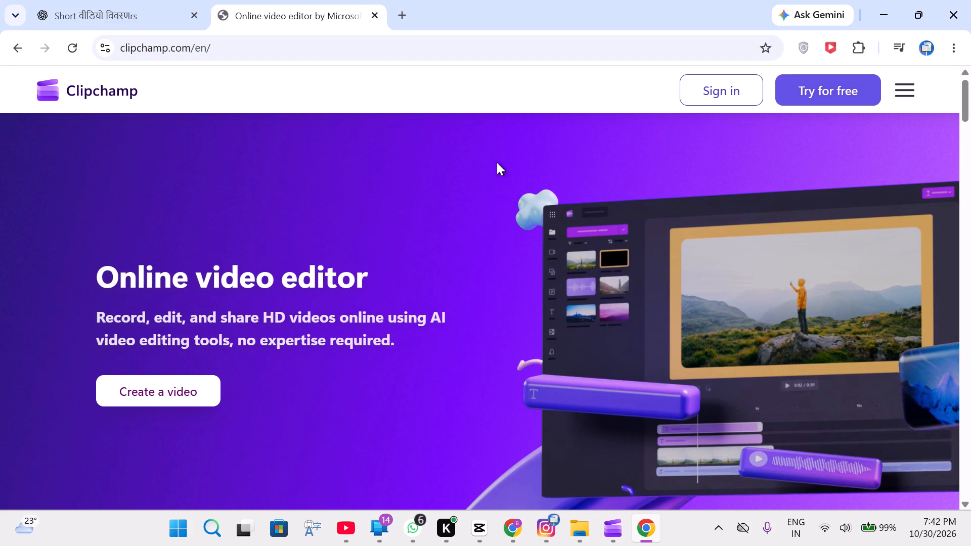
click(718, 99)
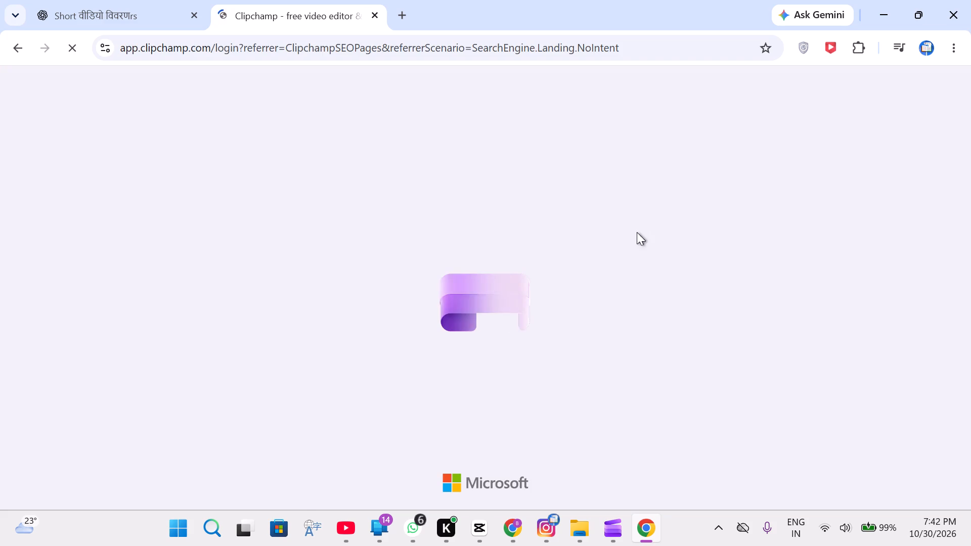
Switch to the Clipchamp desktop app with Video Project 12 and close it.
click(613, 516)
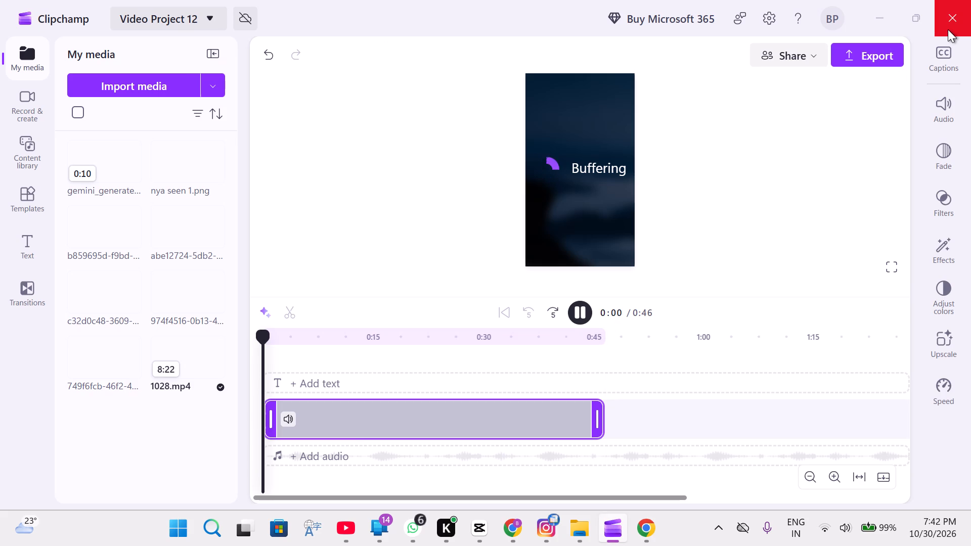
click(948, 29)
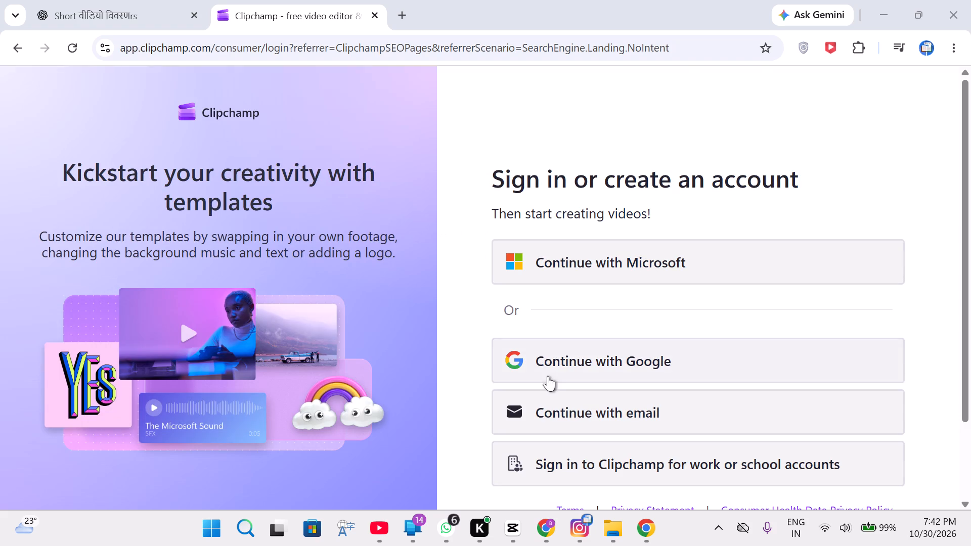
Look over the sign-in options on the Clipchamp web page in Chrome.
scroll(556, 403, down, 1)
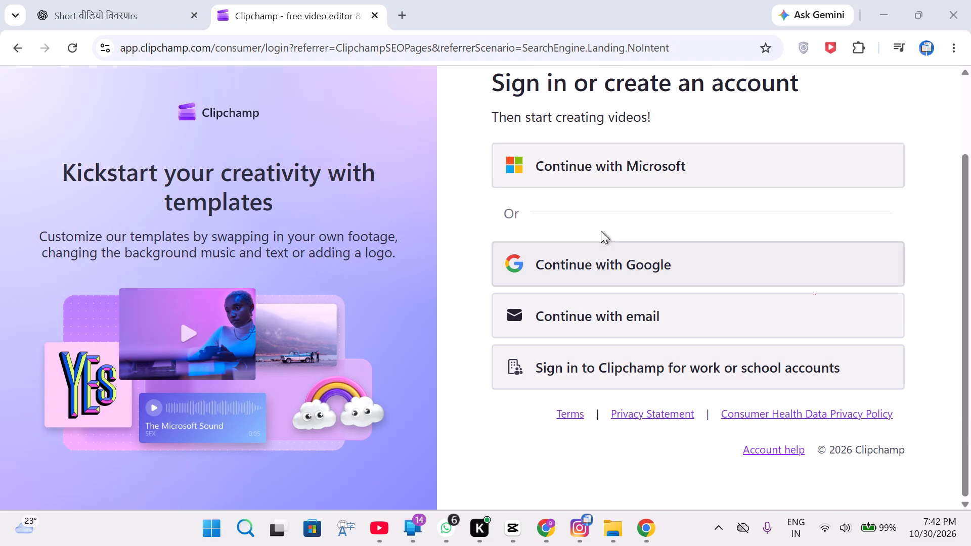
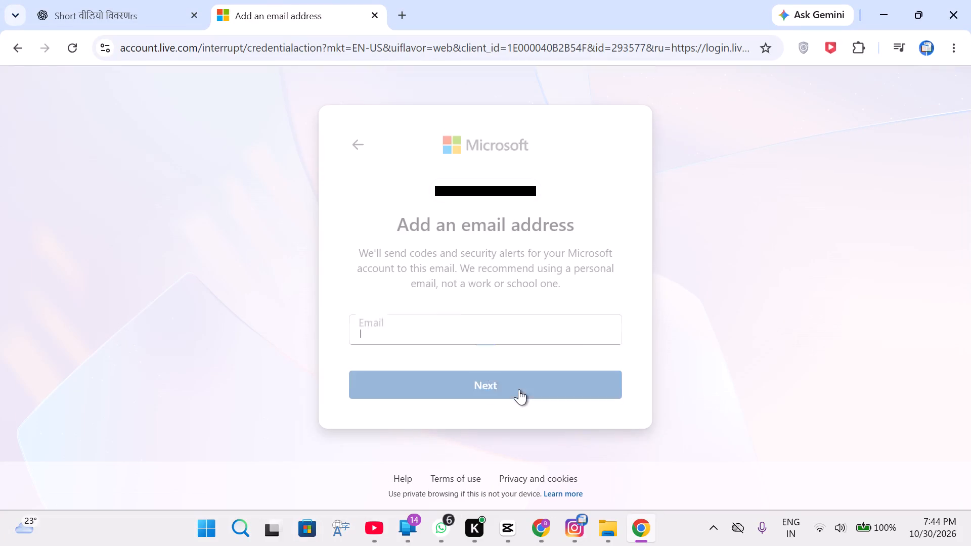
Fill in the suggested email address as the Microsoft account's security contact and submit it.
click(476, 341)
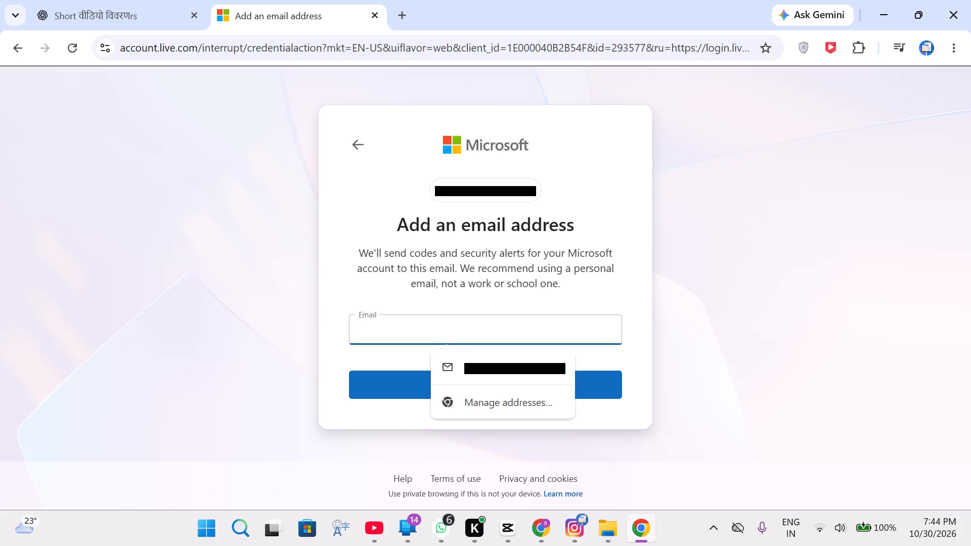
click(491, 365)
click(493, 382)
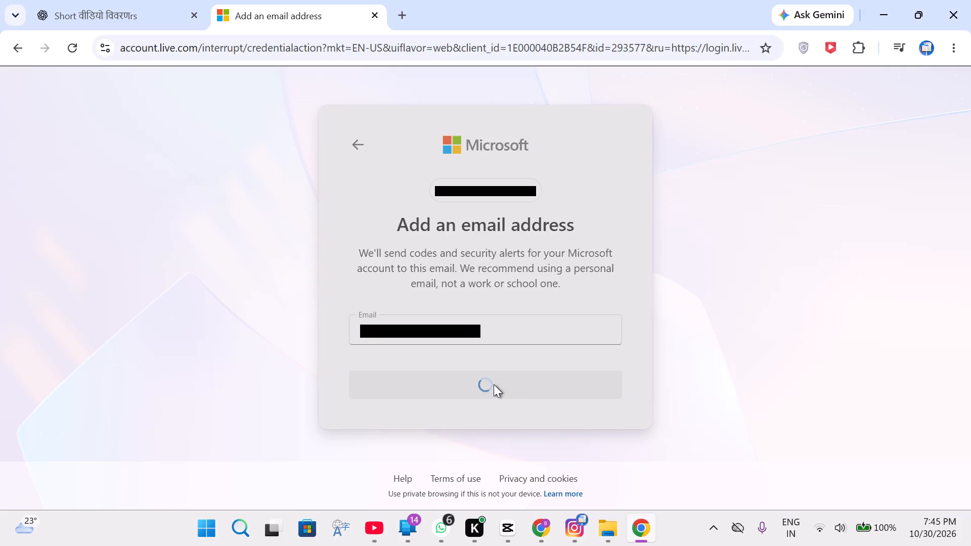
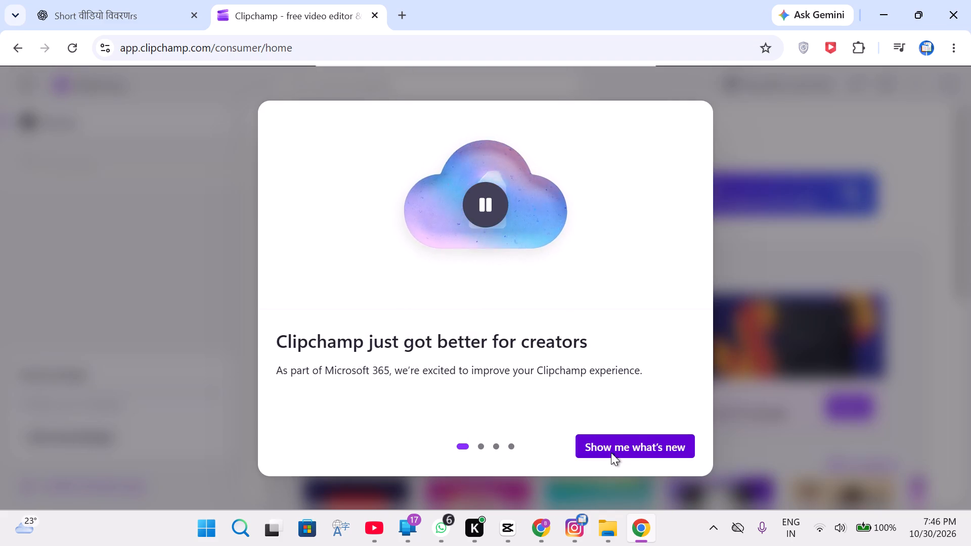
Go through the what's-new introduction and create a new video project from scratch.
click(643, 442)
click(644, 442)
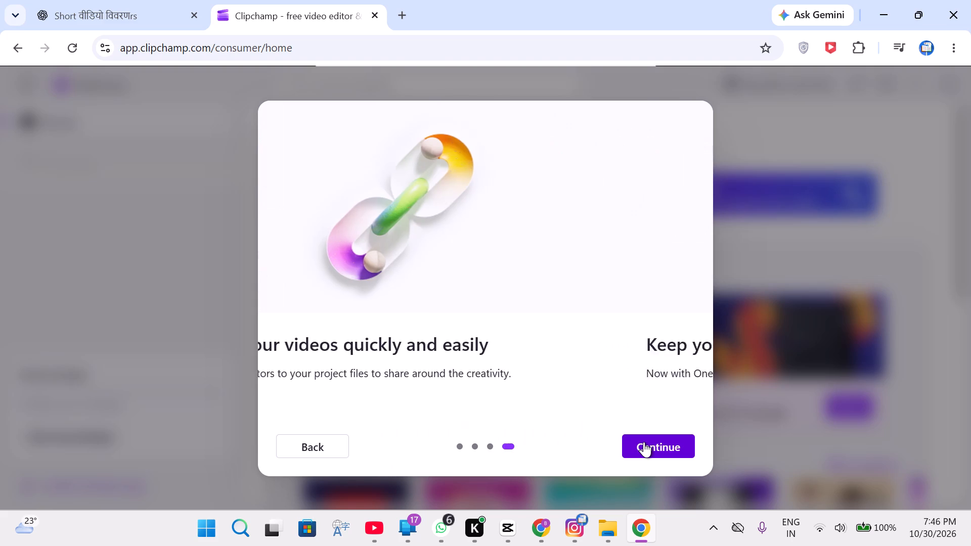
click(644, 442)
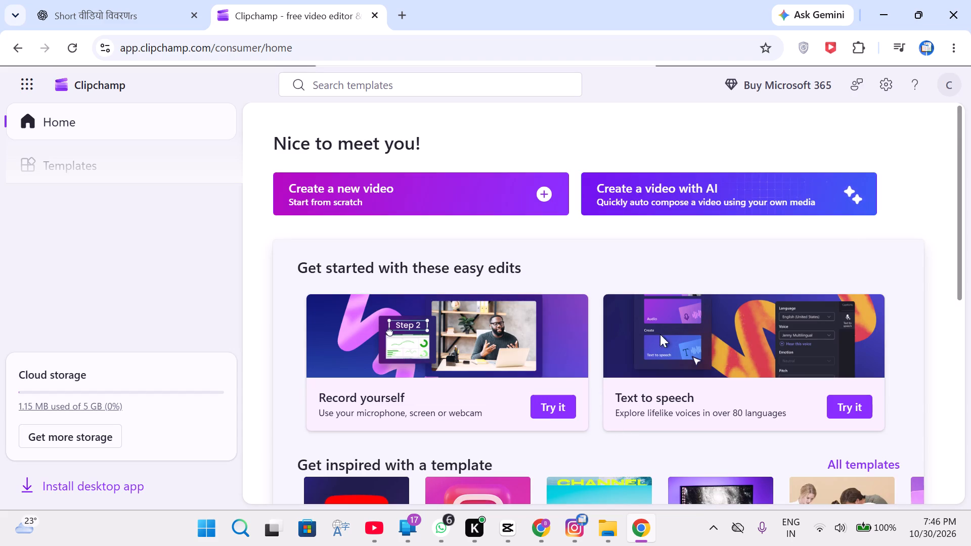
click(526, 198)
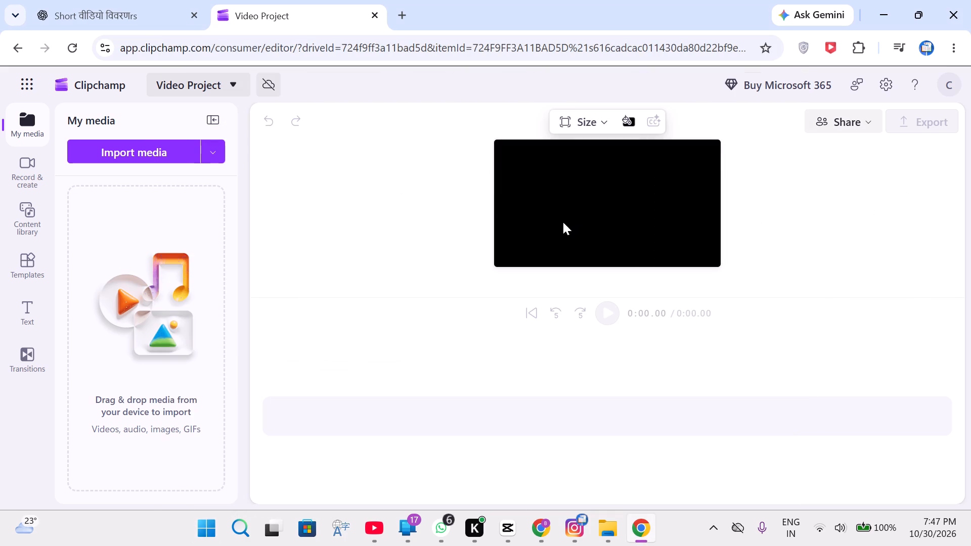
Import the 1028 MP4 from the Uplodinfg videvo folder inside Rahassya lok on USB Drive (E:) into the project media.
click(177, 154)
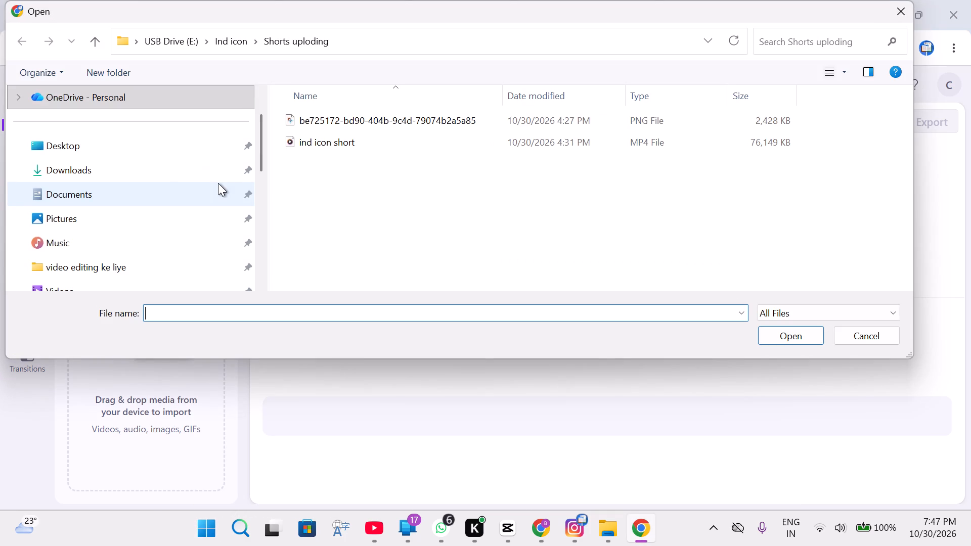
click(202, 215)
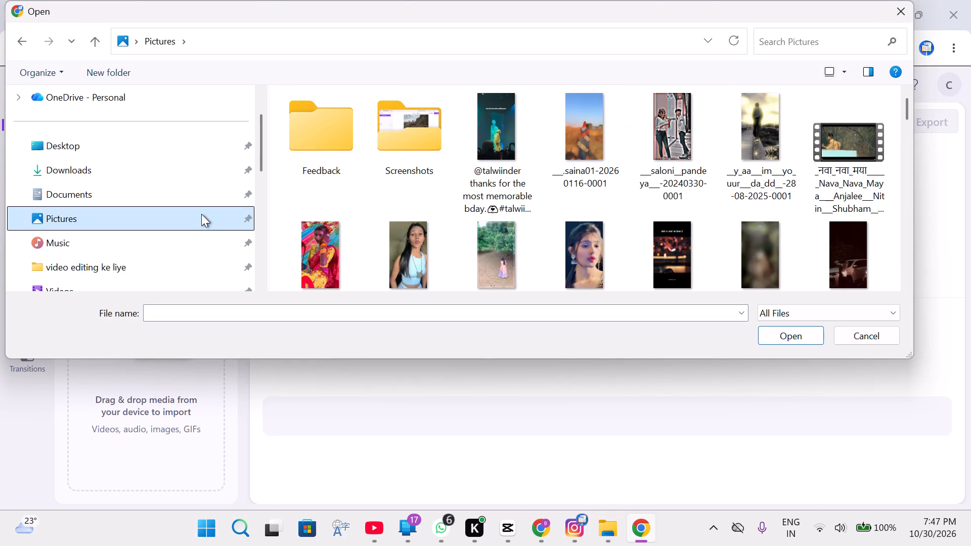
scroll(200, 214, down, 2)
click(191, 220)
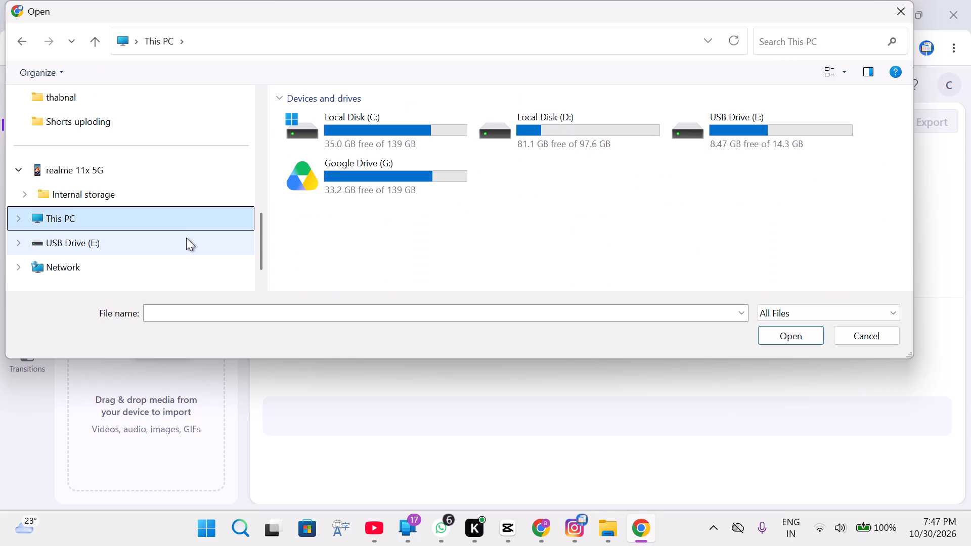
click(186, 238)
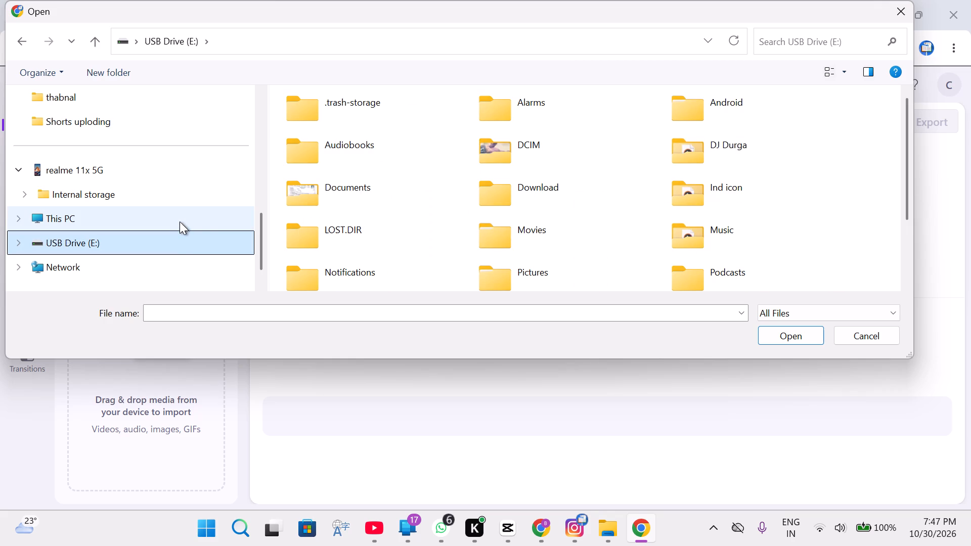
scroll(287, 197, down, 2)
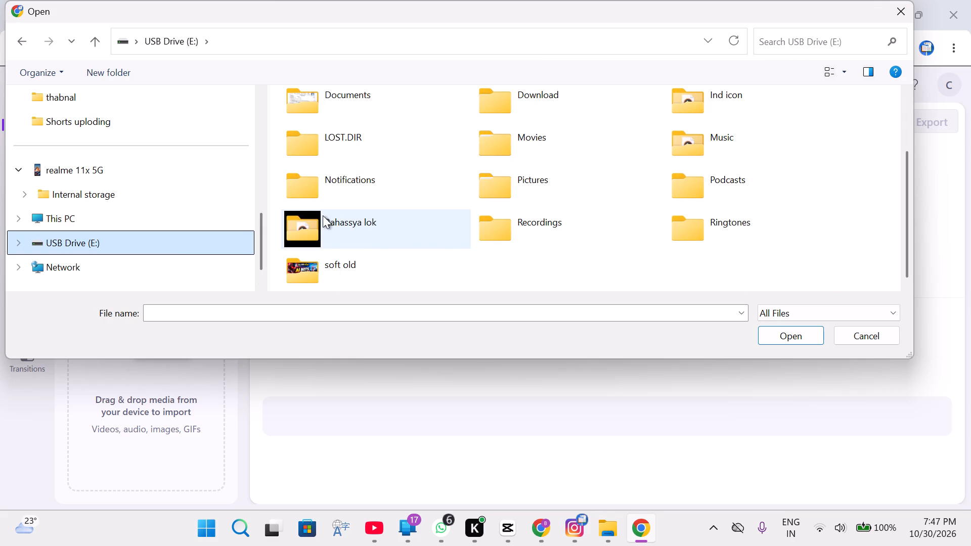
scroll(323, 215, up, 1)
scroll(323, 215, down, 1)
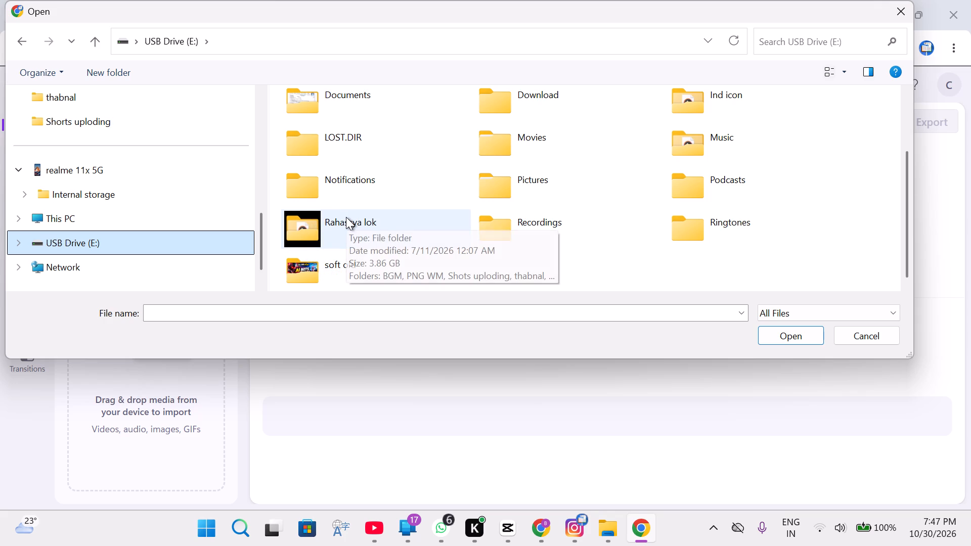
double_click(346, 217)
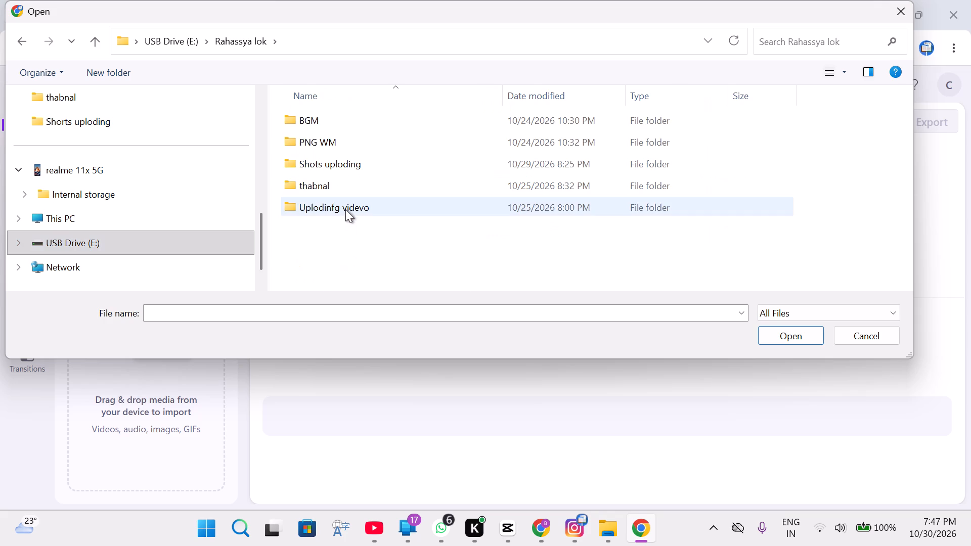
double_click(345, 207)
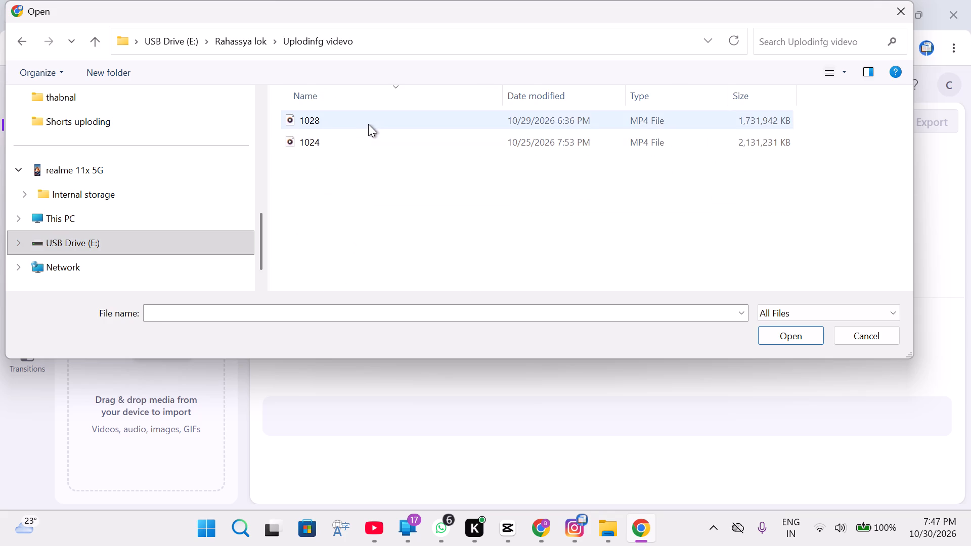
click(369, 123)
click(783, 335)
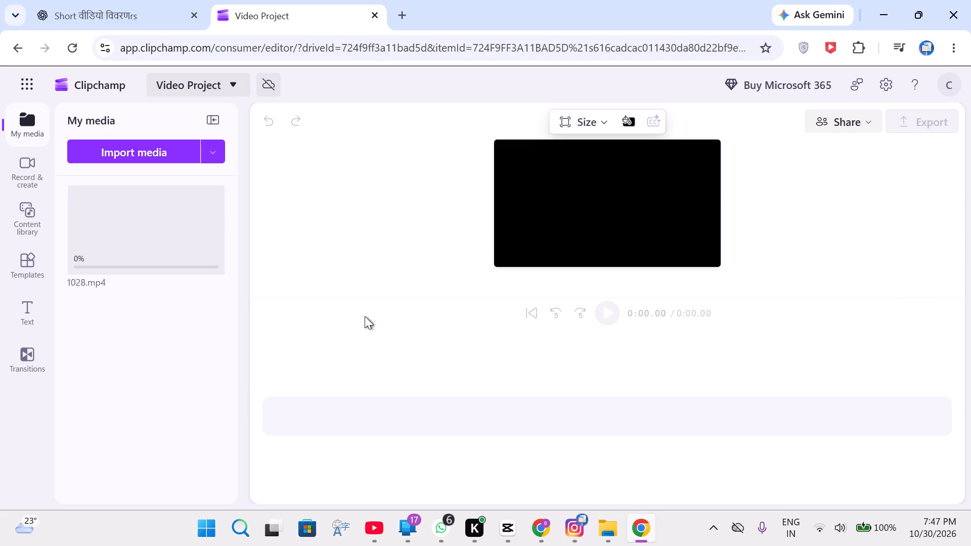
Lower the screen brightness in the Windows quick settings.
click(847, 525)
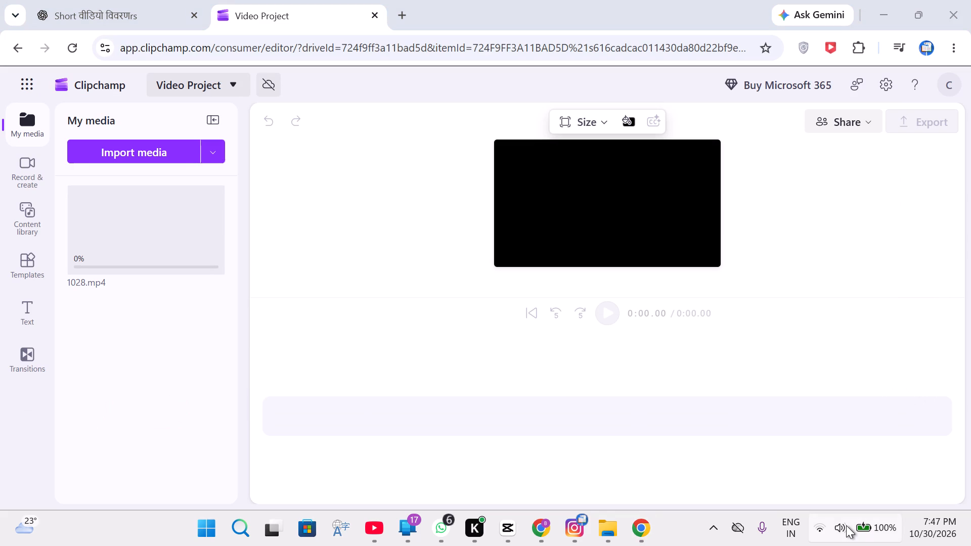
click(846, 525)
click(846, 525)
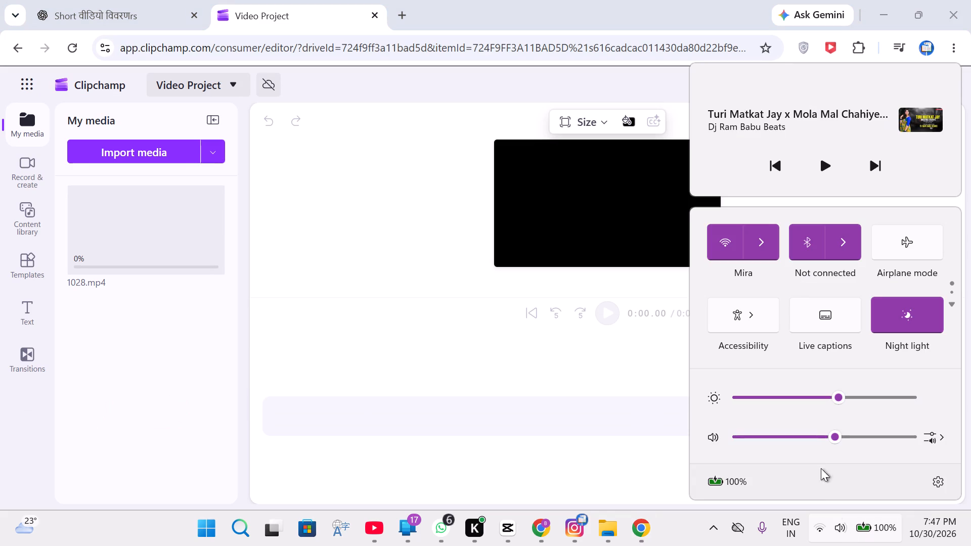
scroll(811, 395, down, 13)
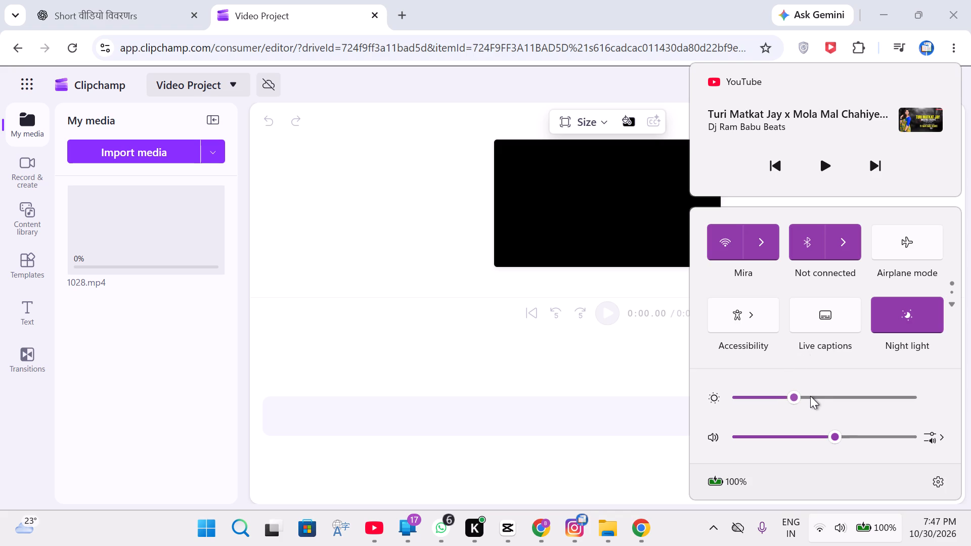
scroll(810, 396, down, 3)
scroll(760, 389, down, 2)
click(626, 366)
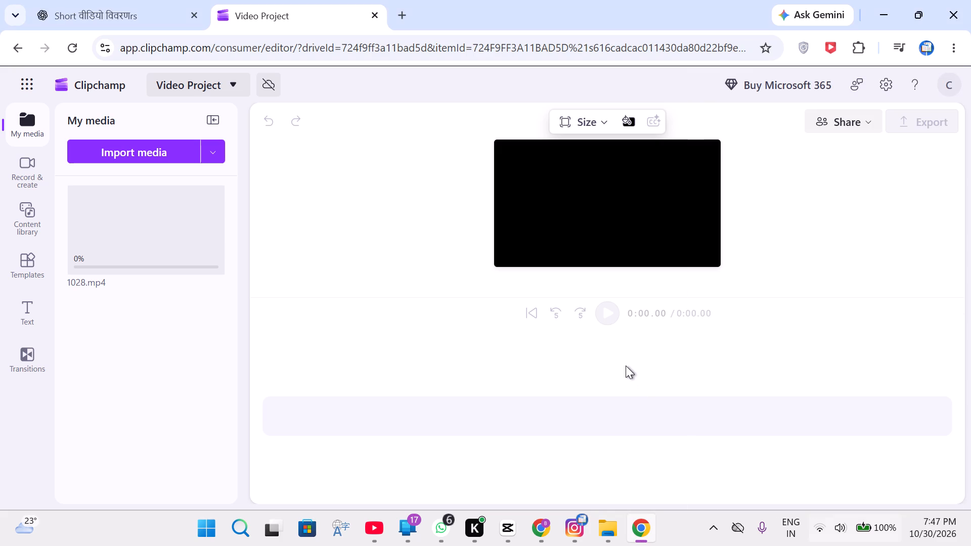
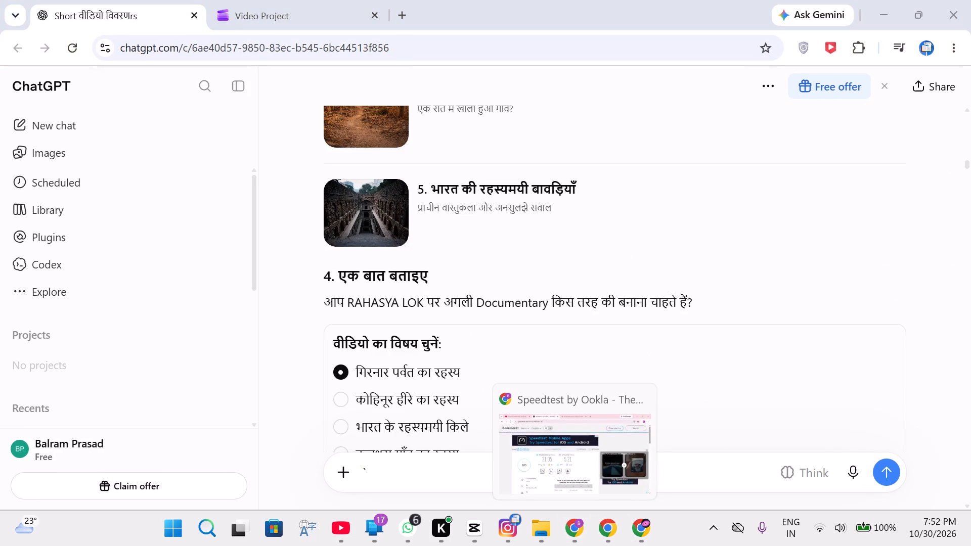
click(290, 0)
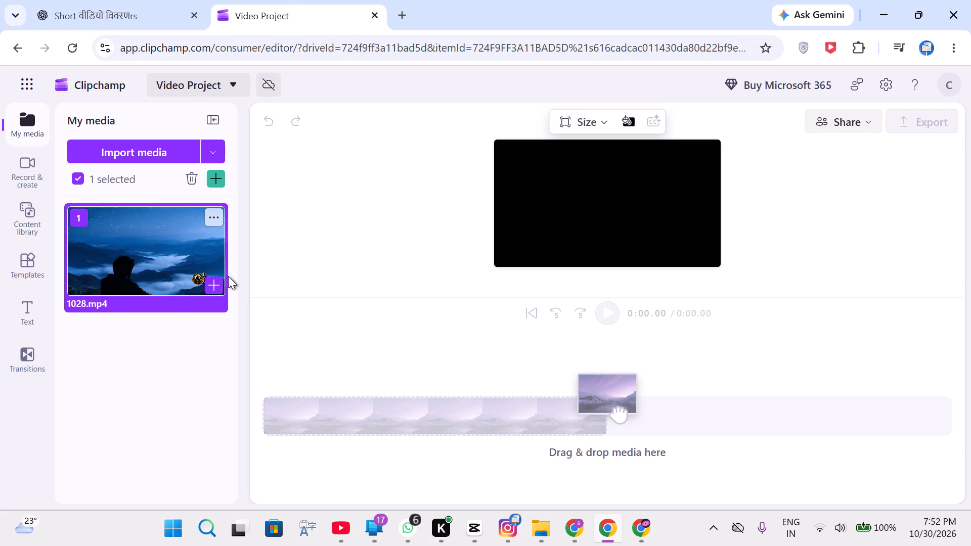
click(212, 277)
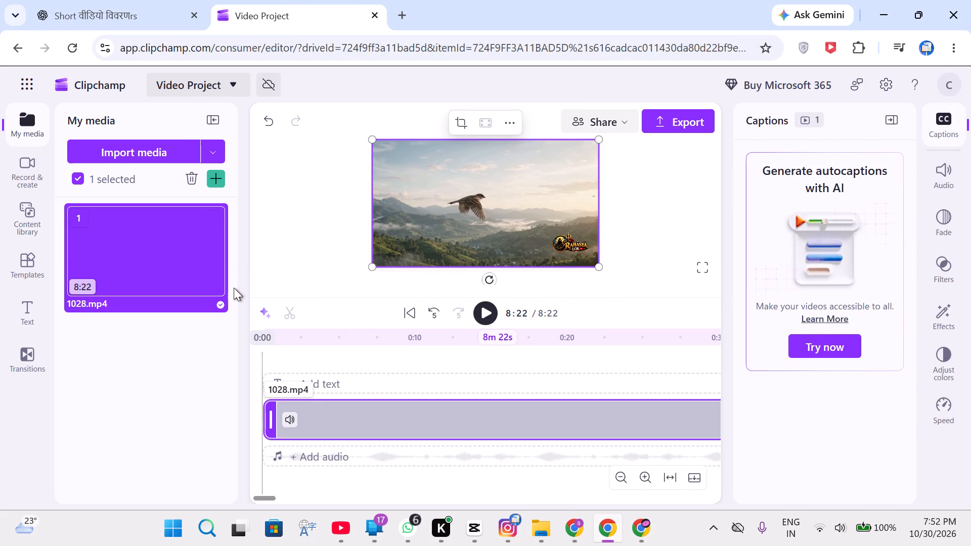
Scrub through the opening of the 1028.mp4 clip from 0:04 to 0:28, checking the scenes.
click(332, 357)
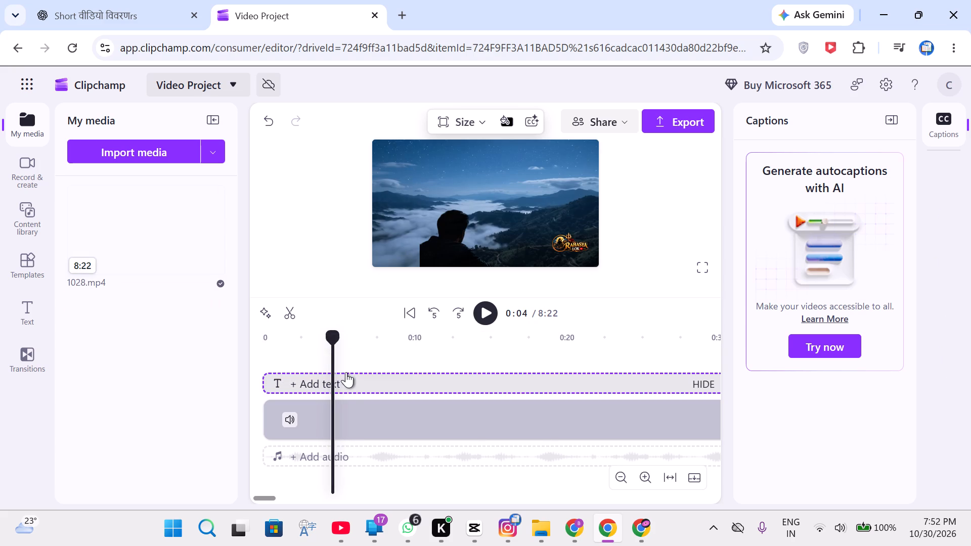
click(346, 372)
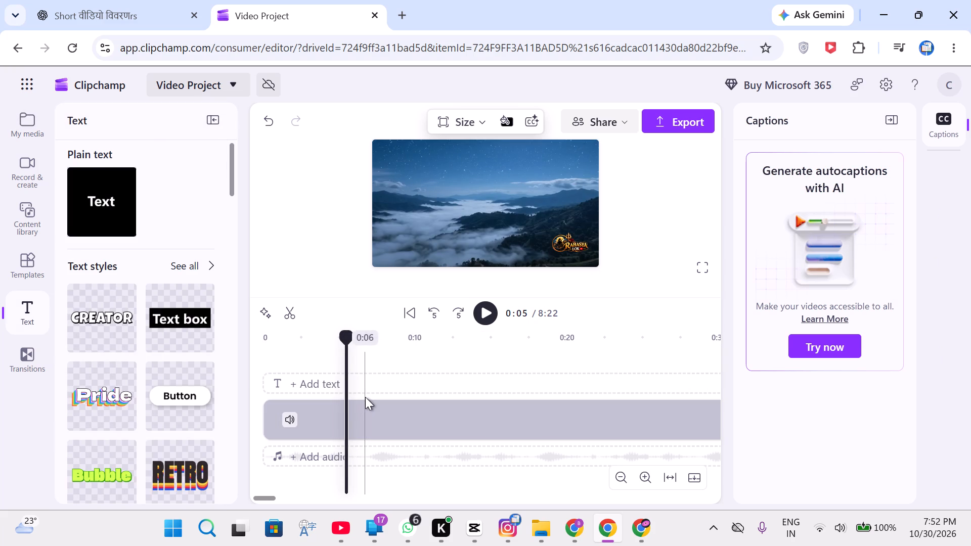
click(365, 396)
click(378, 399)
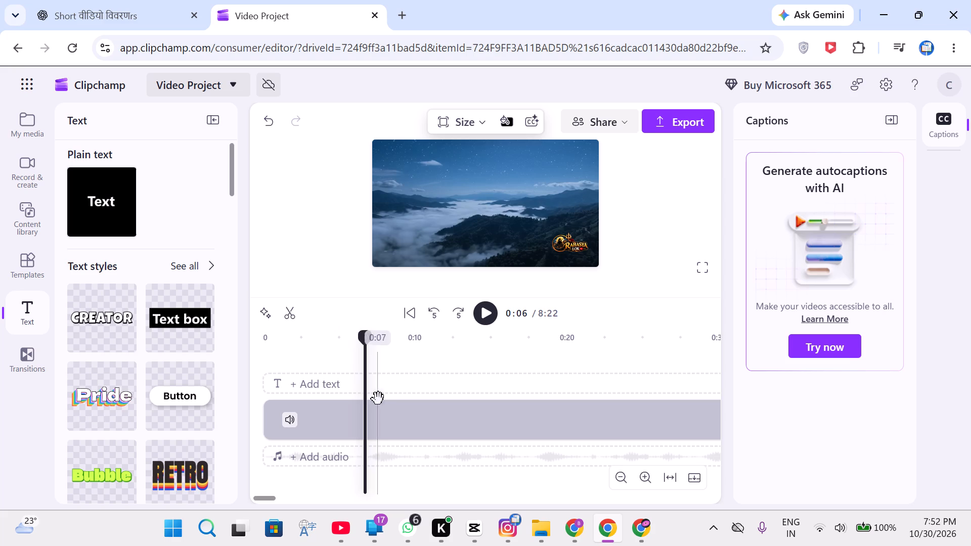
click(417, 392)
click(436, 396)
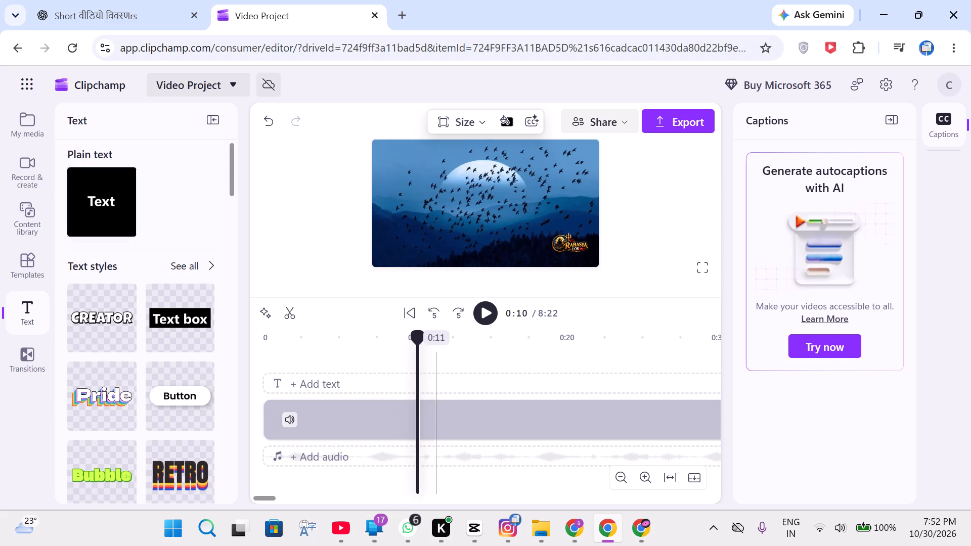
click(455, 397)
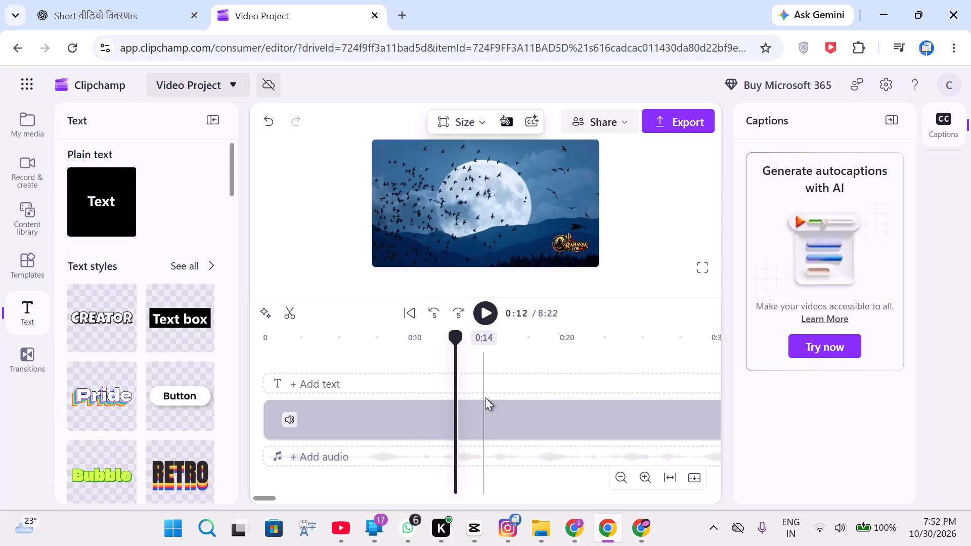
click(488, 397)
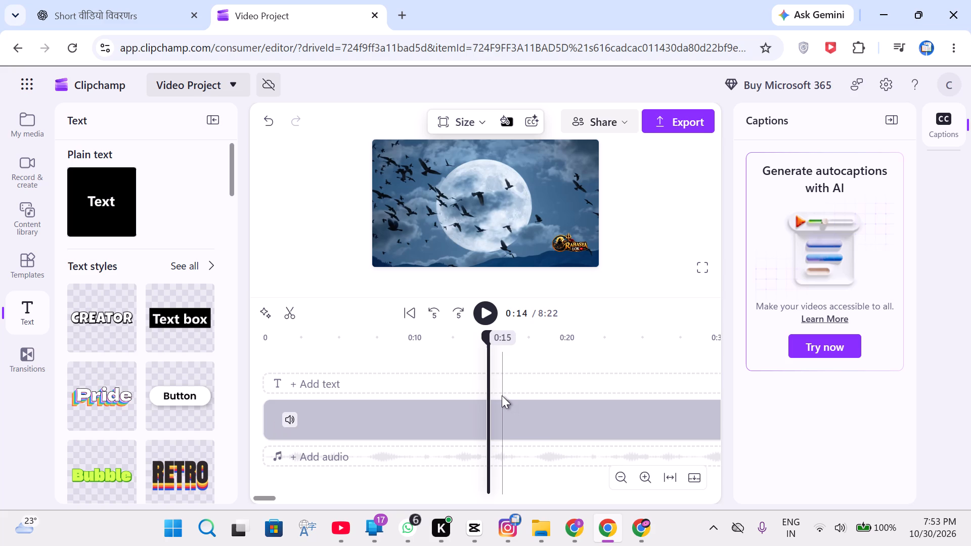
click(502, 394)
click(525, 395)
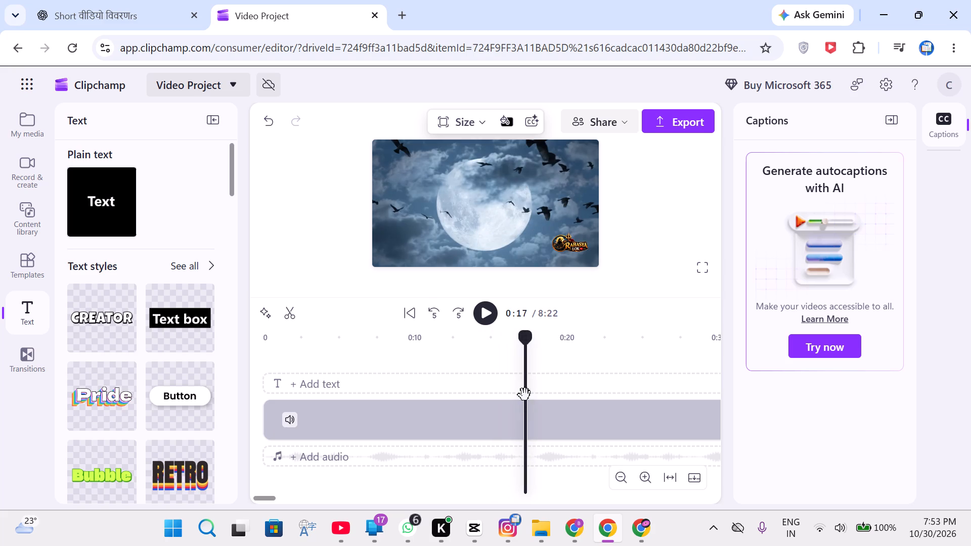
click(536, 395)
click(552, 390)
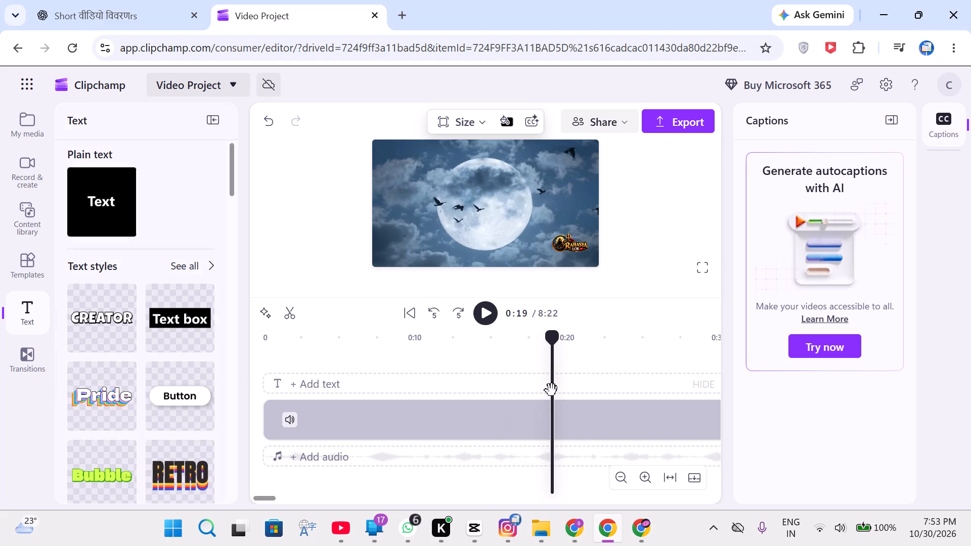
click(568, 394)
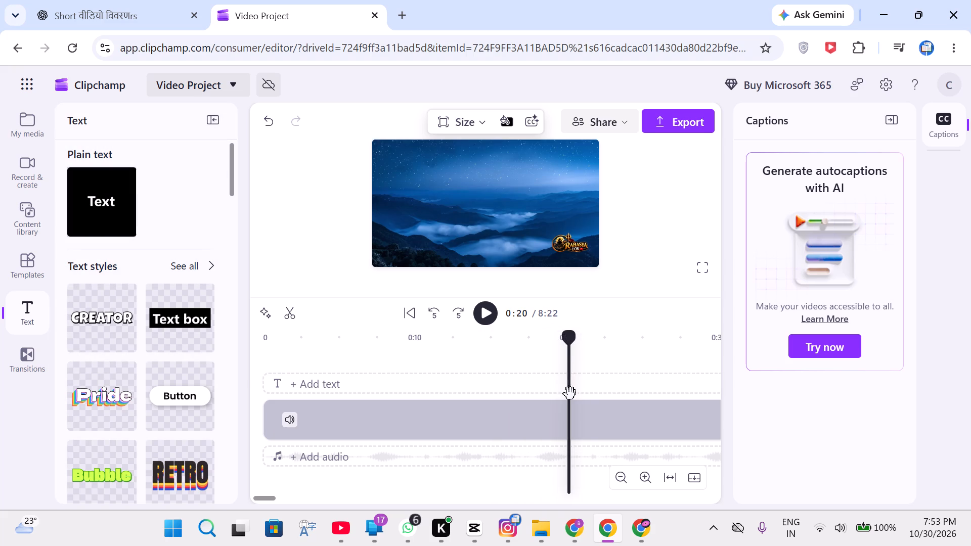
click(581, 393)
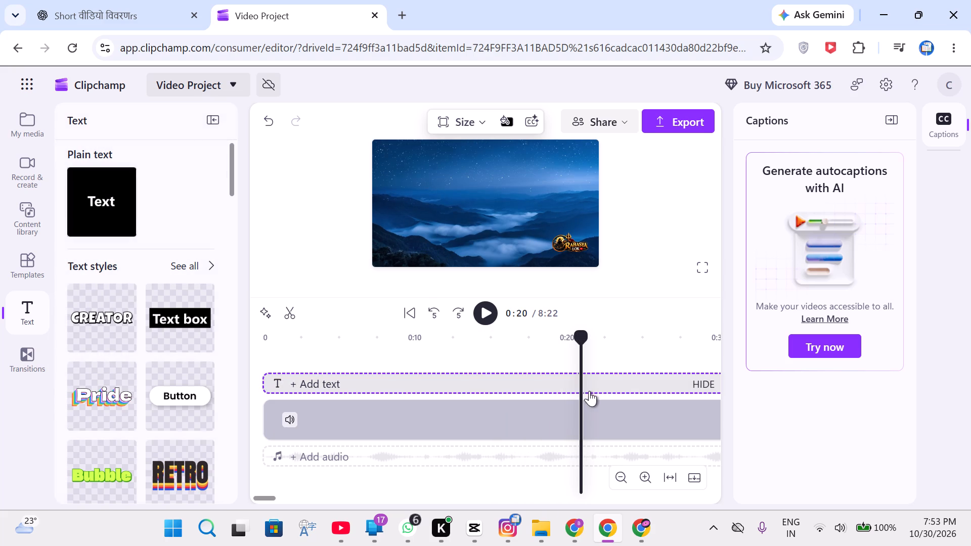
click(590, 391)
click(612, 391)
click(629, 395)
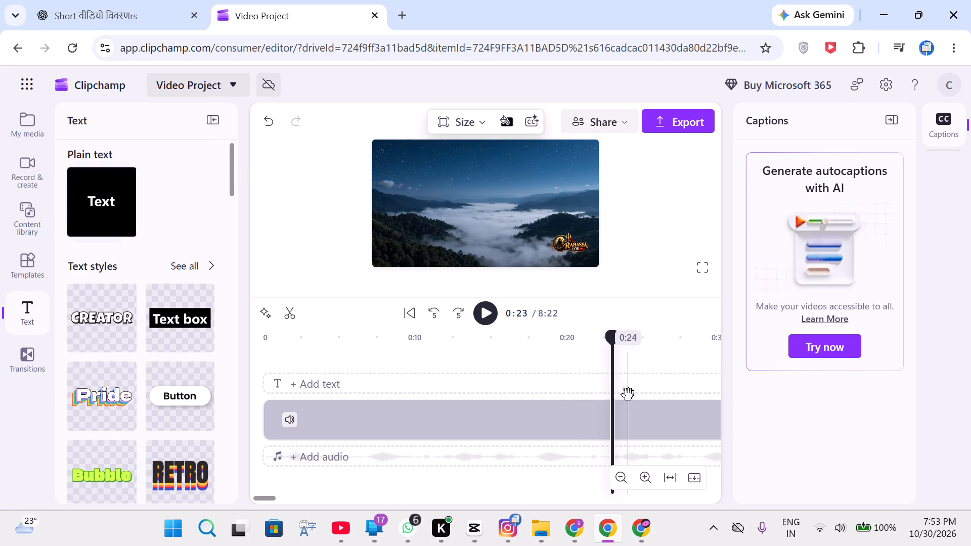
click(639, 396)
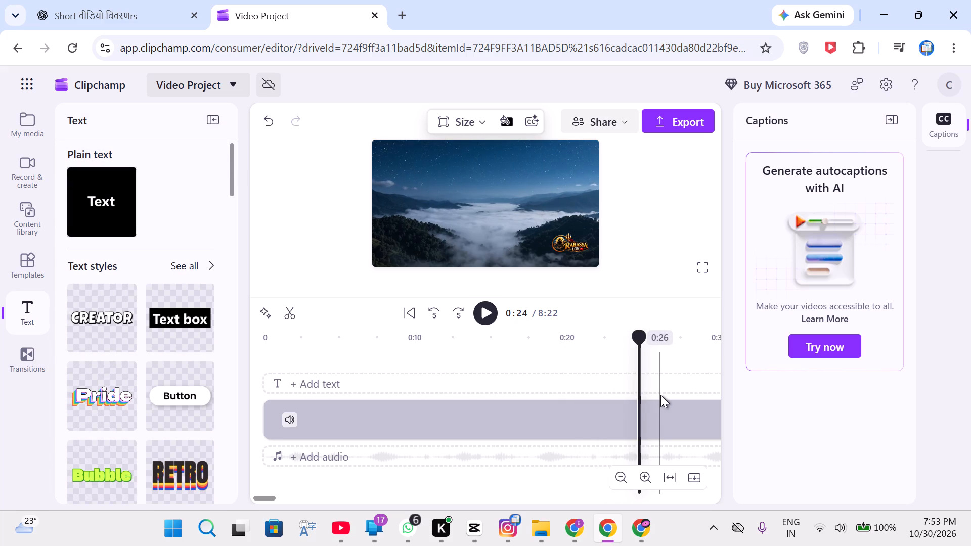
click(679, 393)
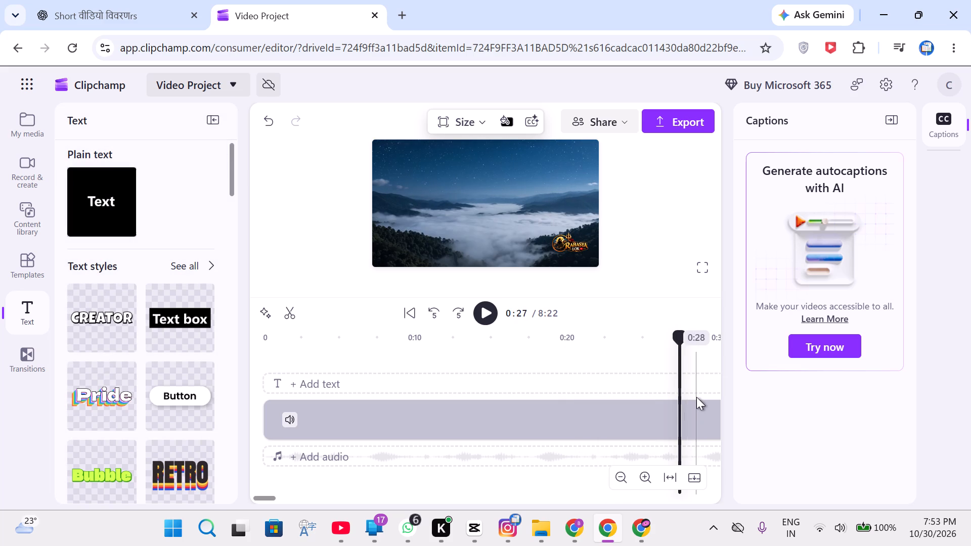
click(699, 398)
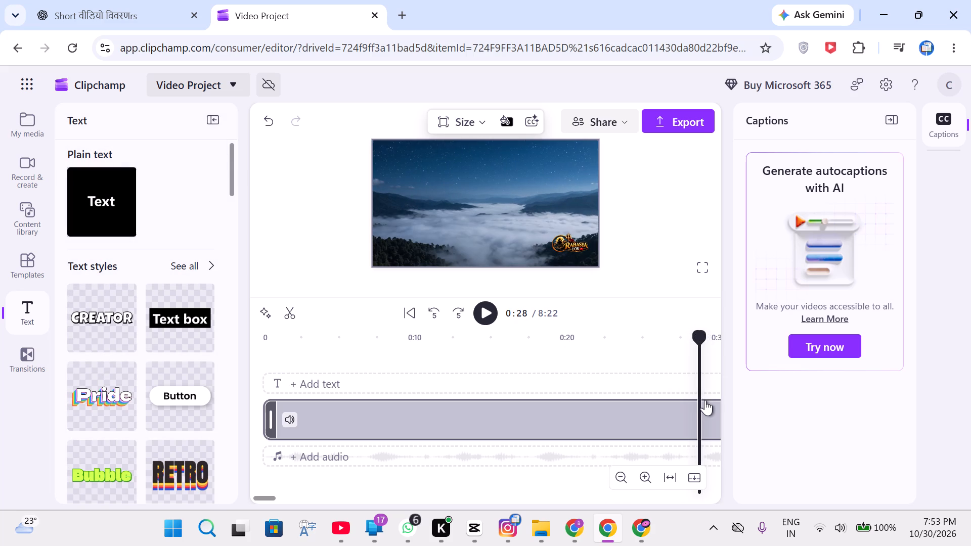
click(705, 400)
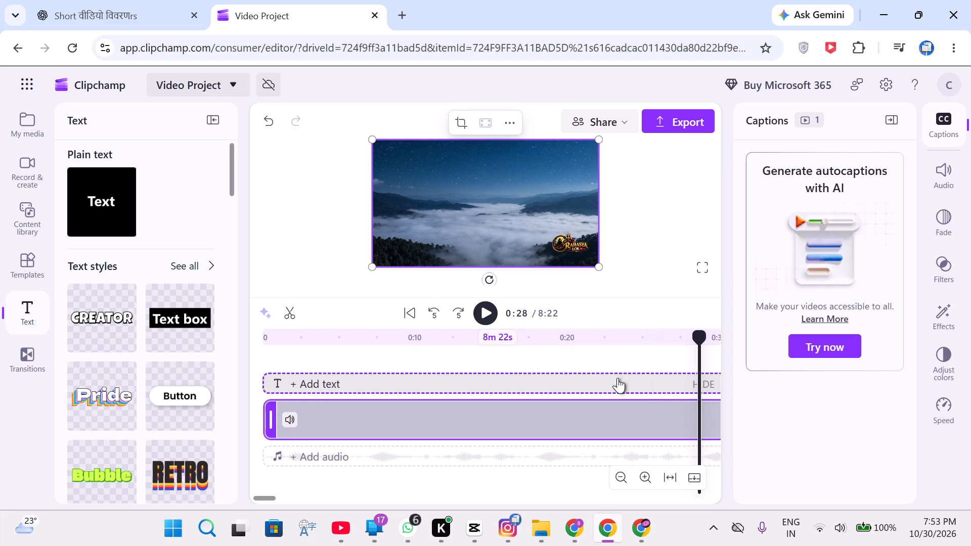
Play on from 0:28 to find the scene change, and split the clip at 0:47 where the Rahasya Lok logo shot begins.
click(485, 313)
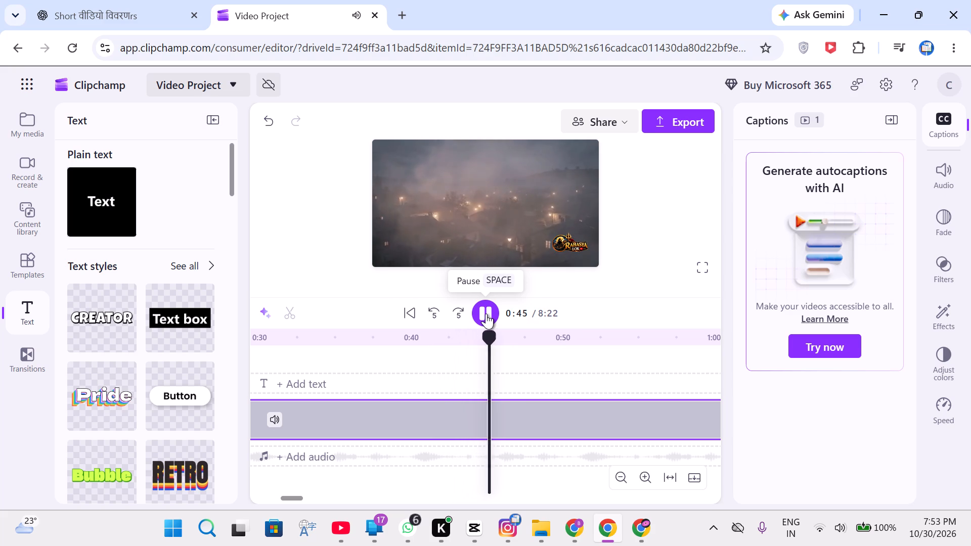
click(486, 313)
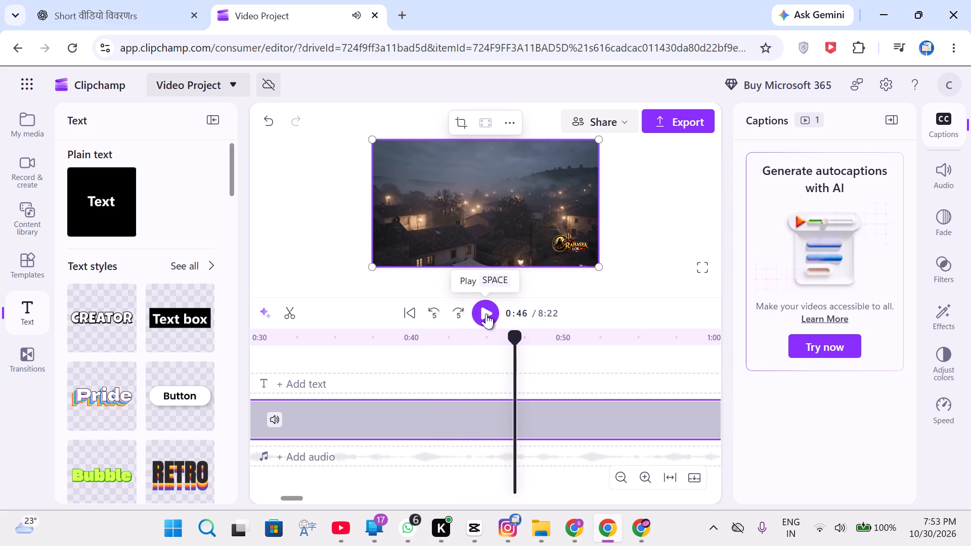
double_click(486, 313)
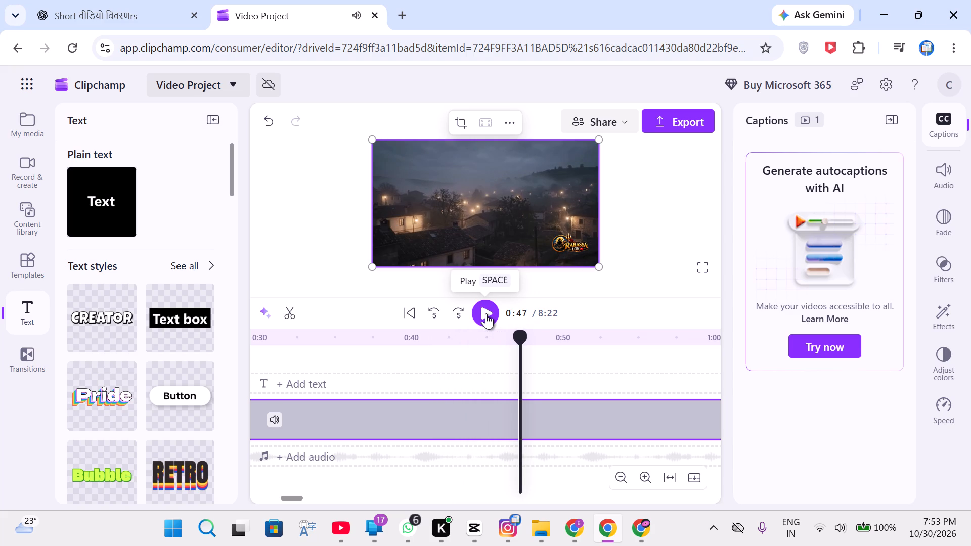
double_click(486, 313)
double_click(486, 313)
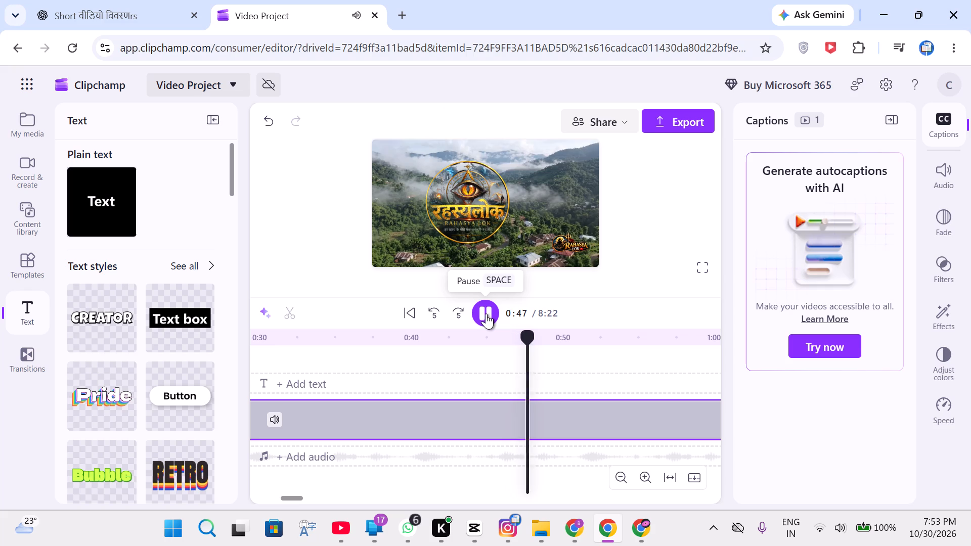
click(528, 361)
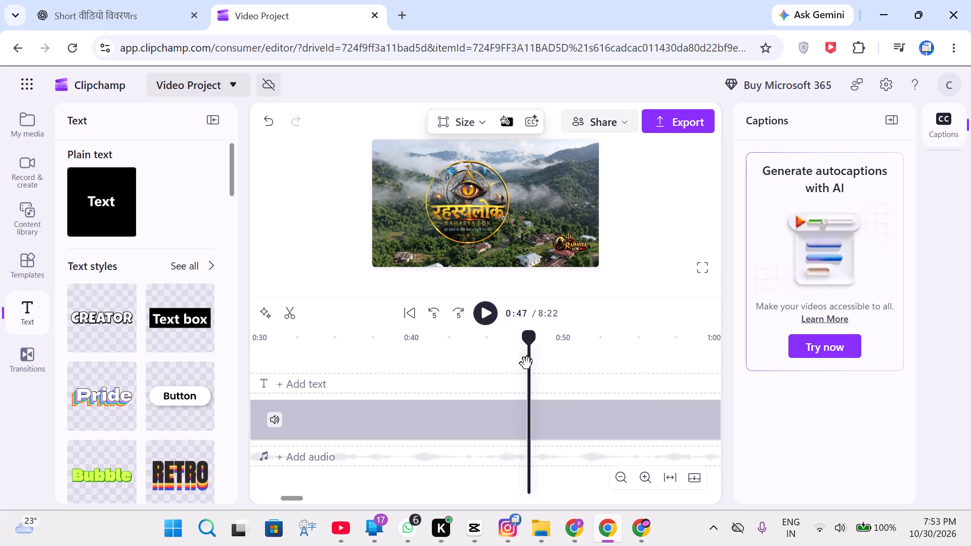
click(525, 366)
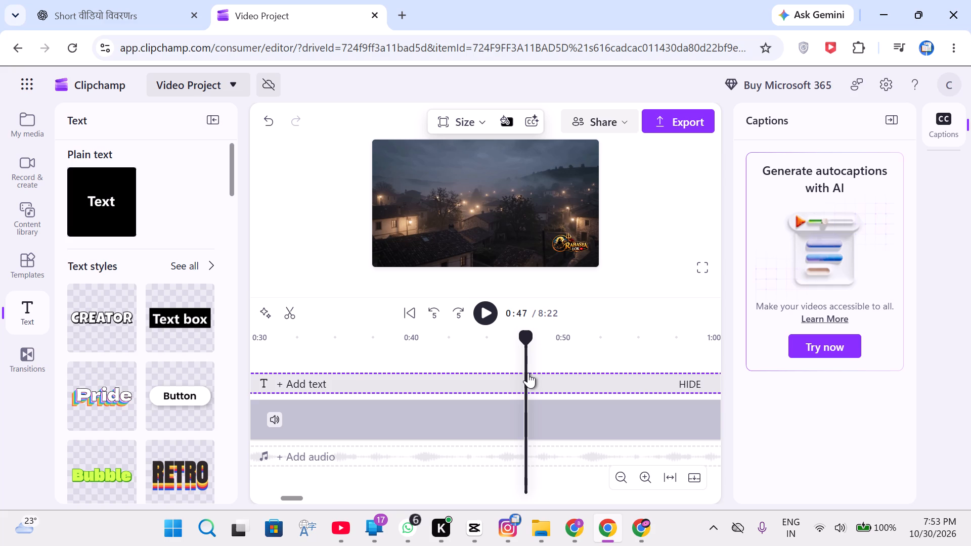
click(529, 366)
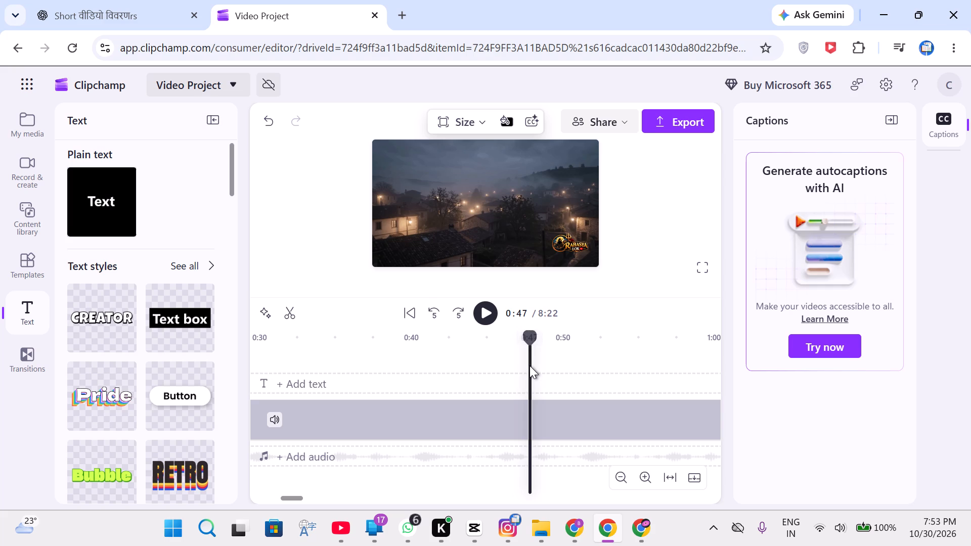
click(526, 366)
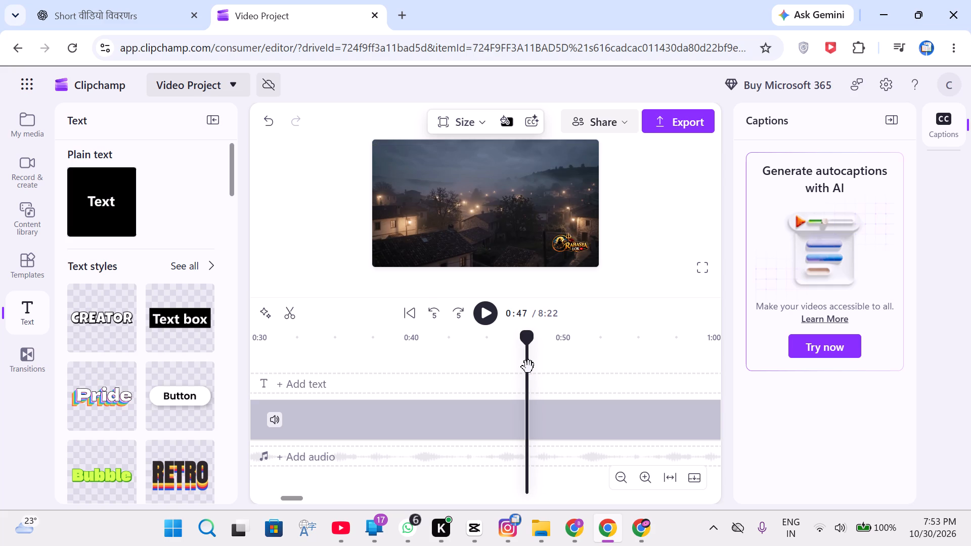
click(529, 368)
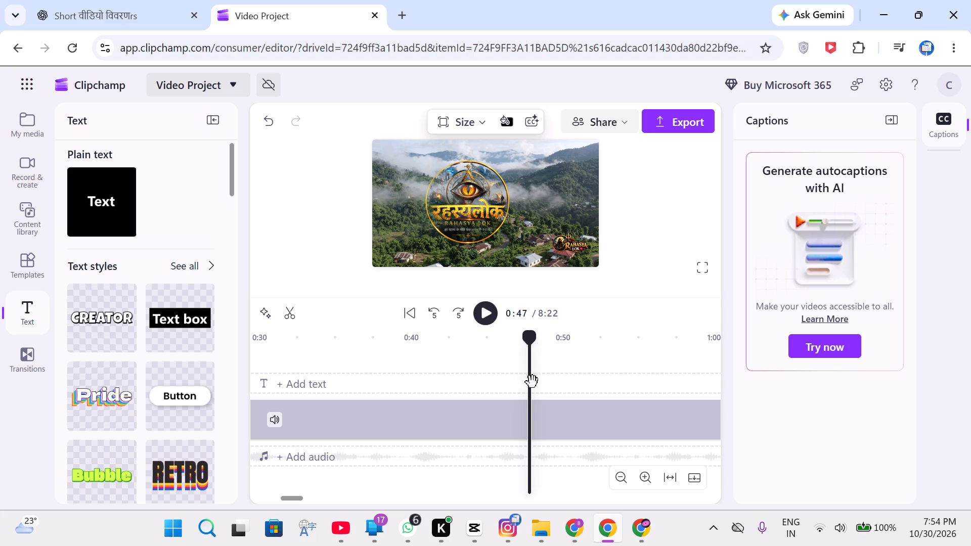
right_click(533, 416)
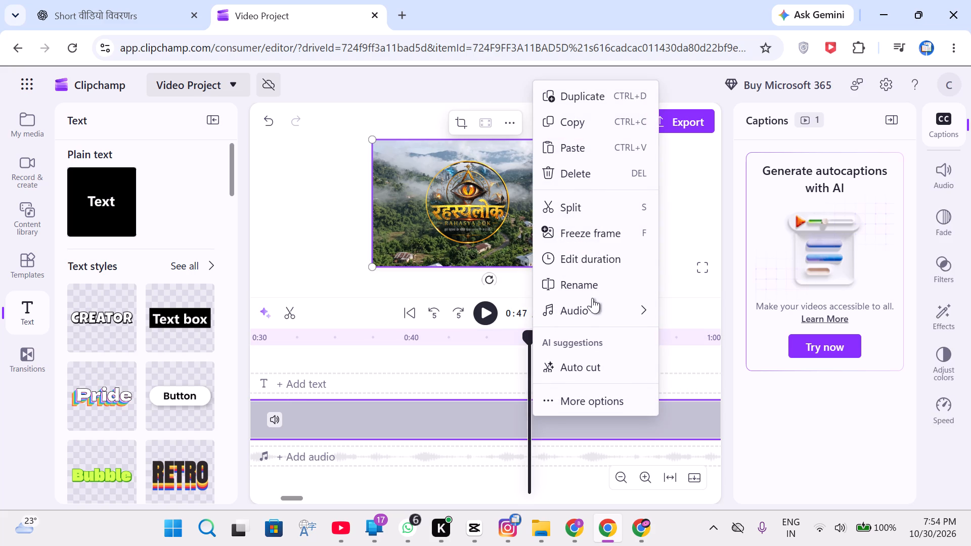
click(598, 216)
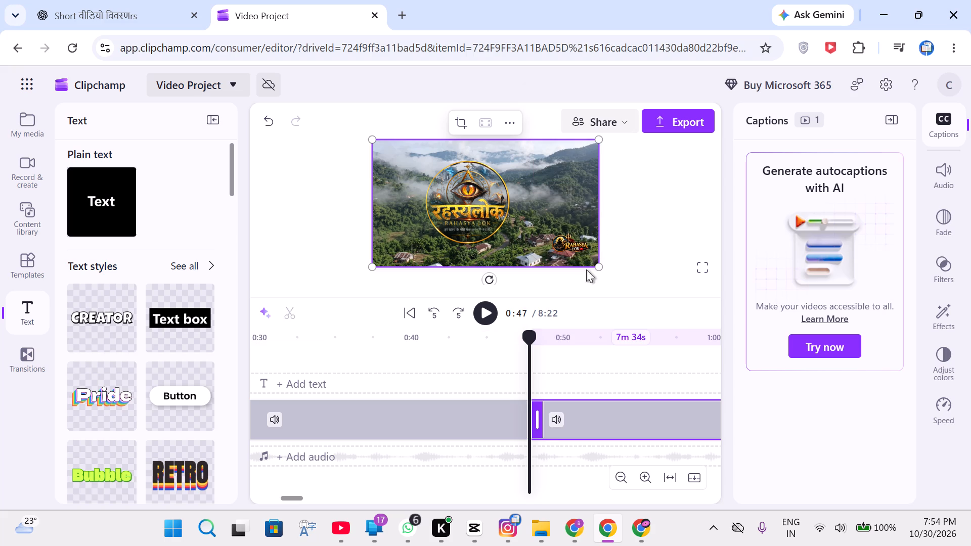
Delete the part of the 1028.mp4 clip that follows the split at 0:47.
right_click(620, 417)
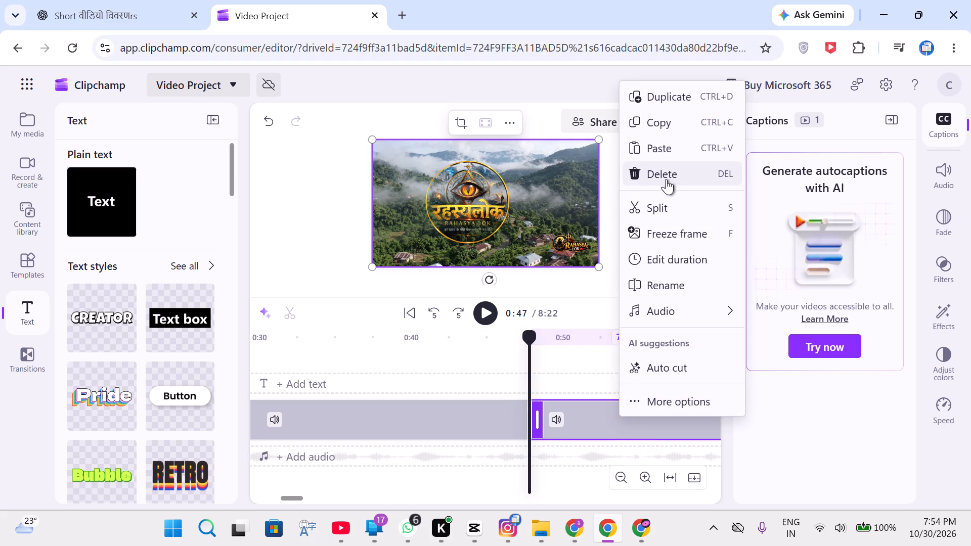
click(667, 178)
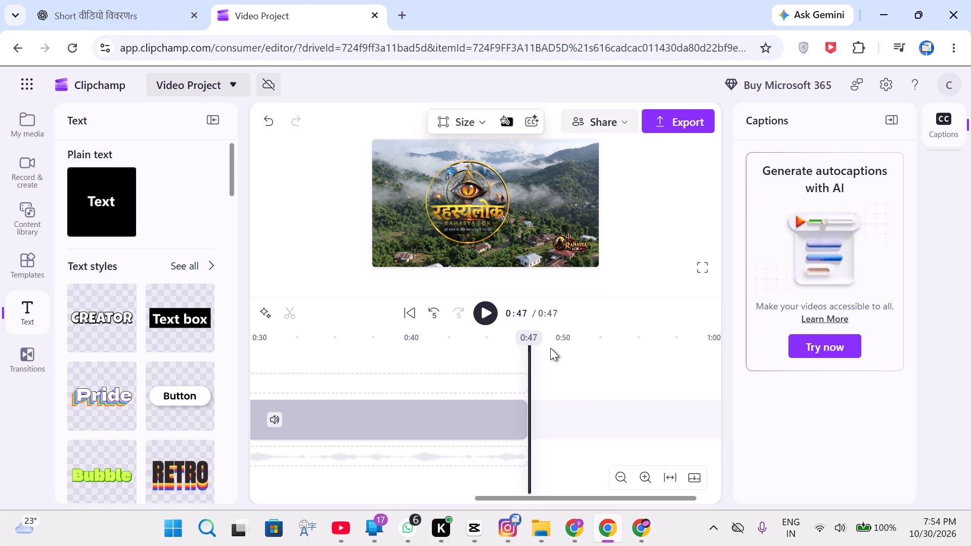
Return the playhead to the very start of the timeline at 0:00.
drag(535, 339, 511, 357)
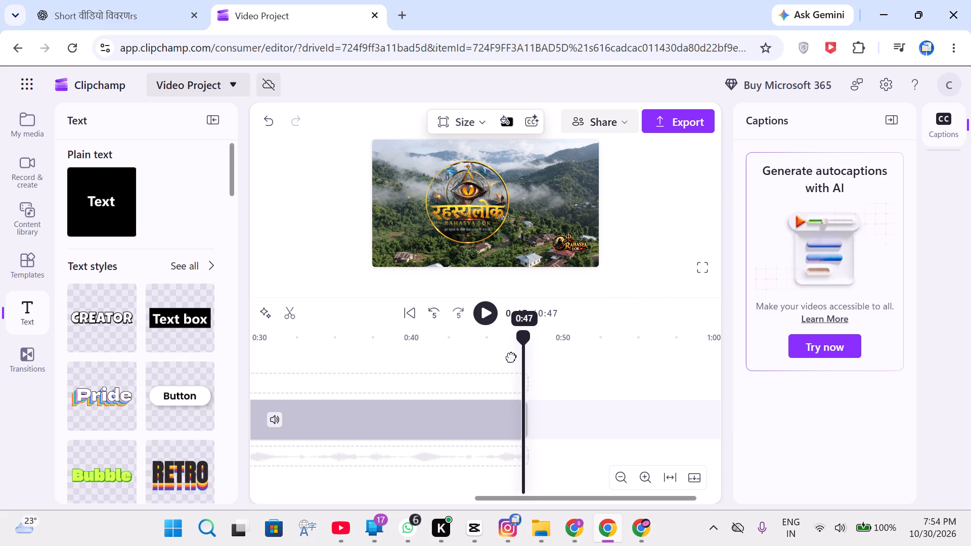
drag(511, 357, 264, 421)
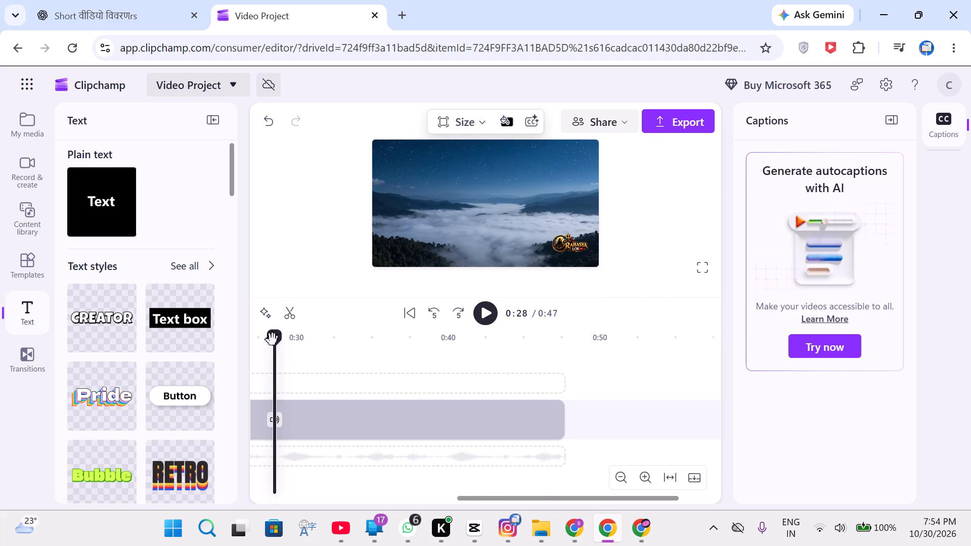
drag(273, 343, 273, 343)
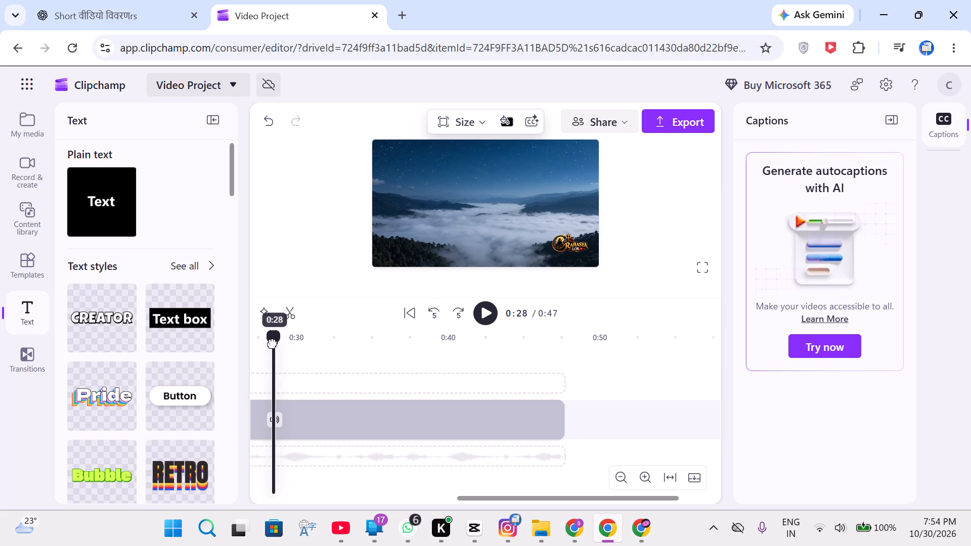
drag(273, 343, 264, 348)
click(264, 348)
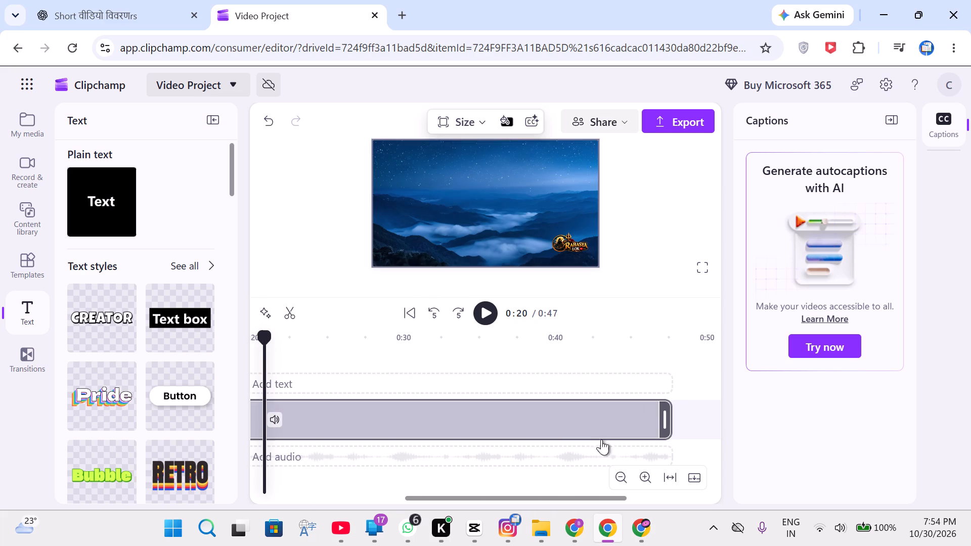
click(624, 475)
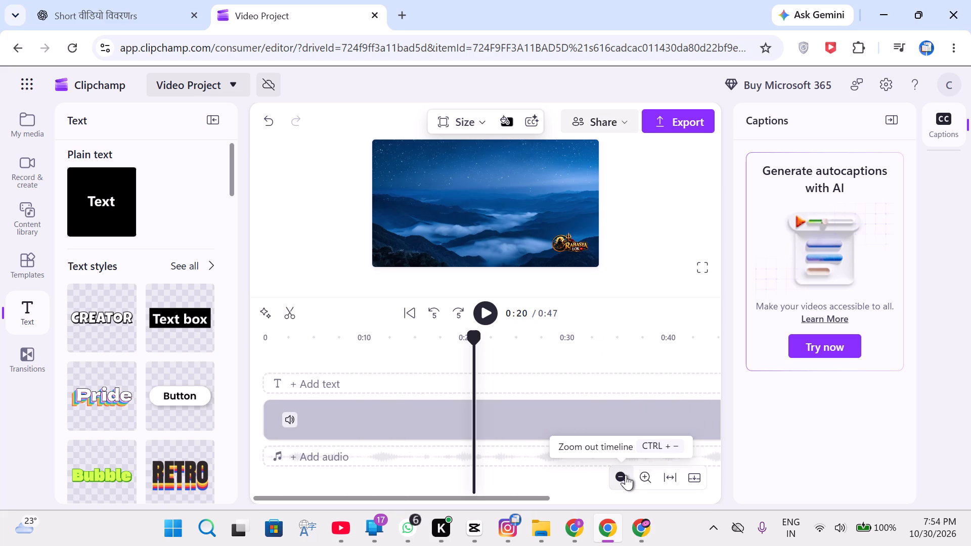
click(267, 353)
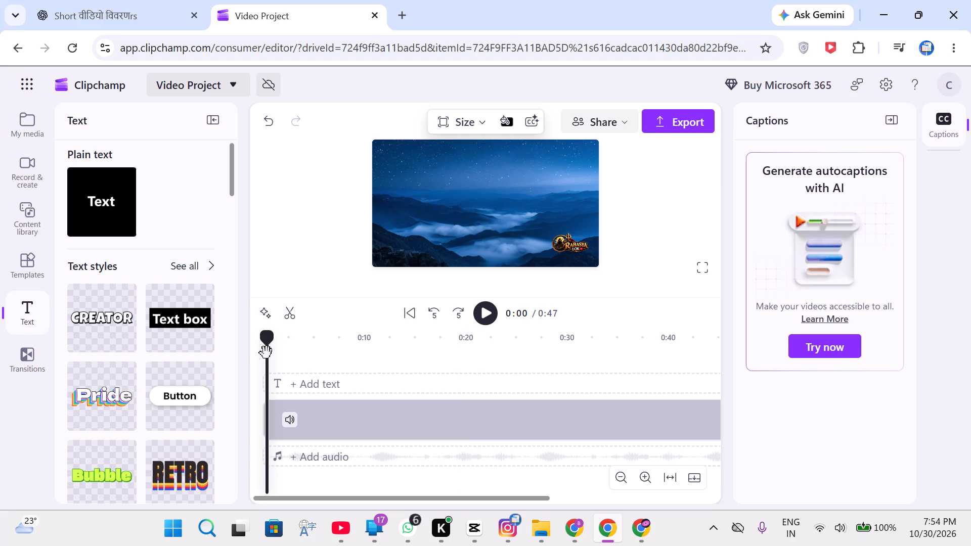
click(261, 355)
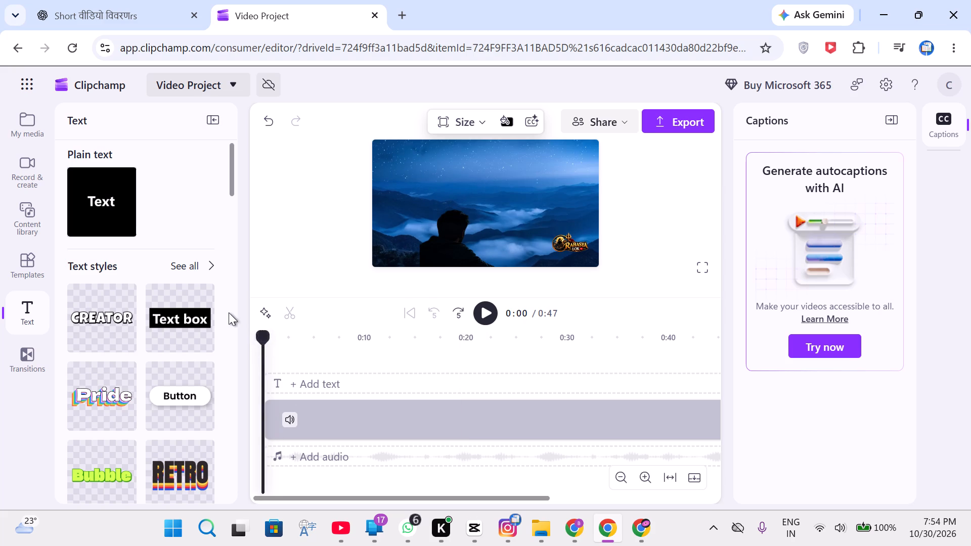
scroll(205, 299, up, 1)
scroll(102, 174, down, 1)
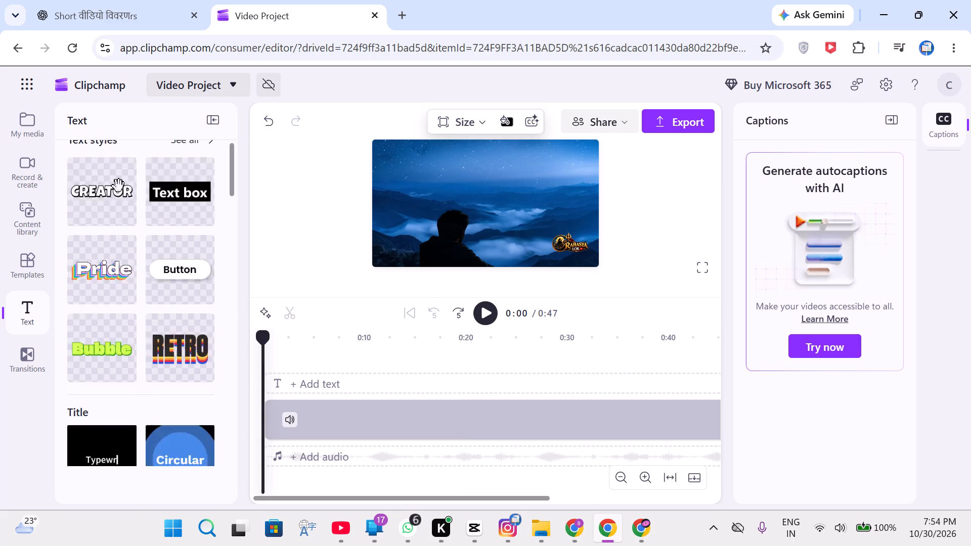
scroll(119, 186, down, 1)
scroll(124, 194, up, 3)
Start a media import and browse to the PNG WM folder inside Rahassya lok on USB Drive (E:).
click(19, 128)
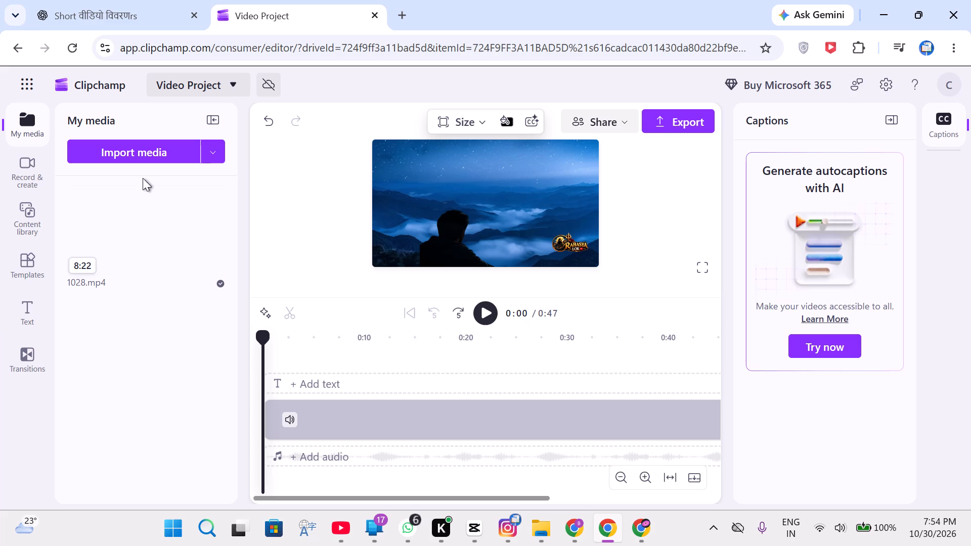
click(173, 155)
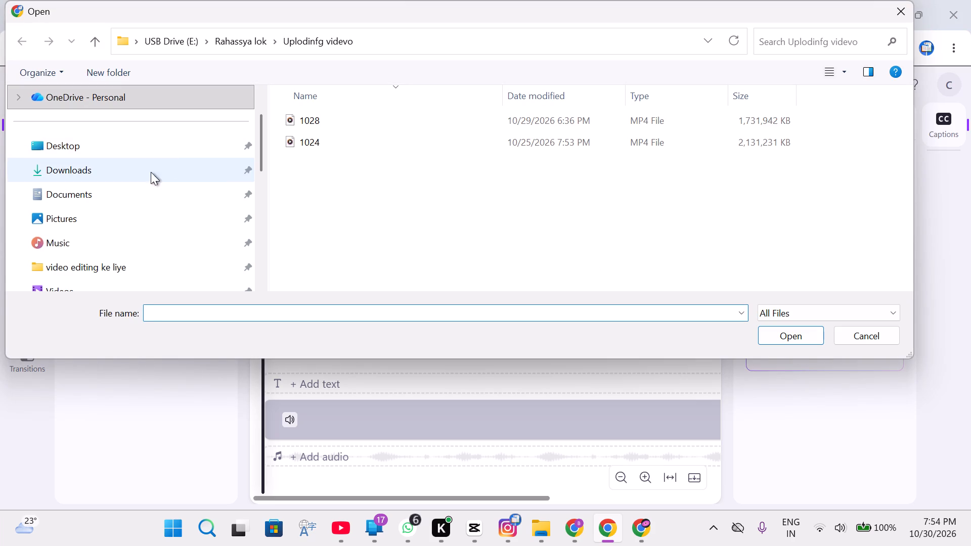
scroll(114, 244, down, 2)
click(110, 239)
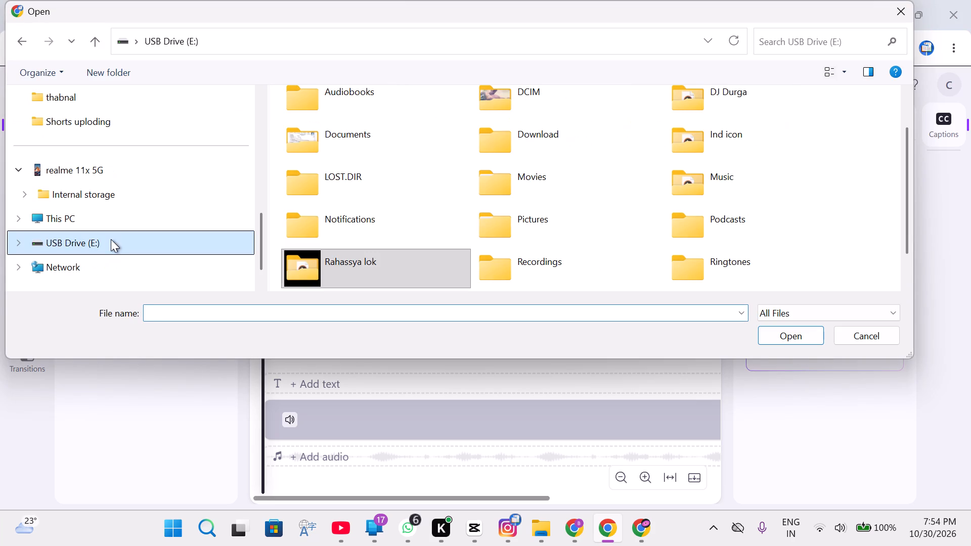
double_click(350, 255)
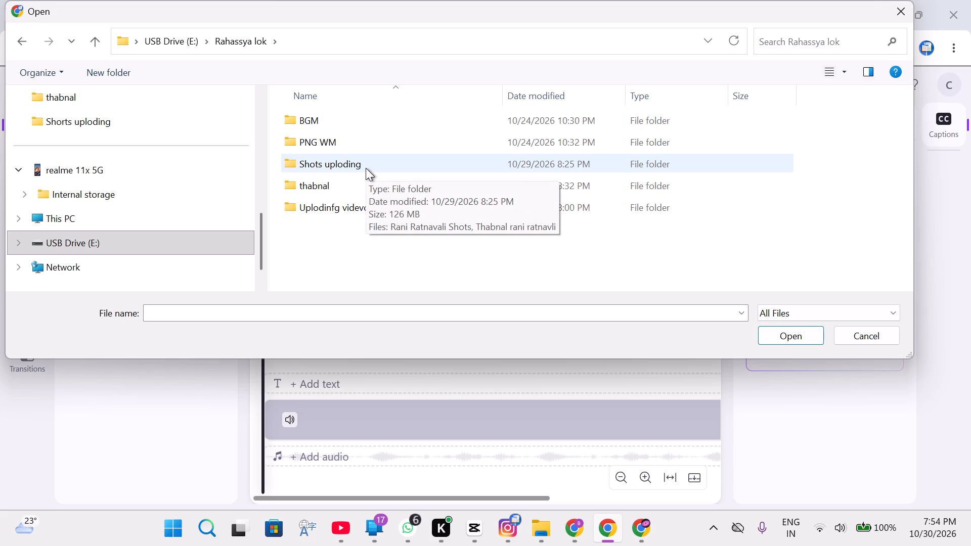
double_click(365, 122)
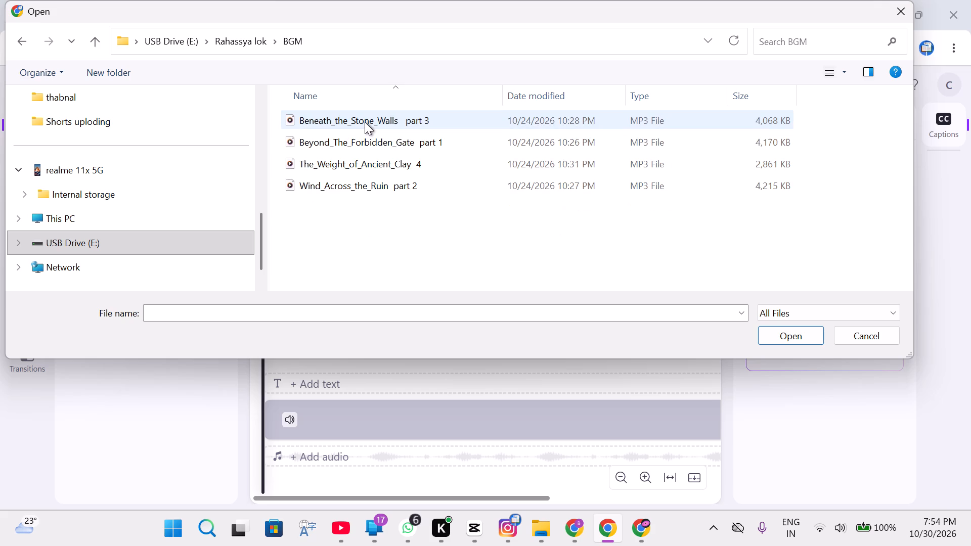
click(21, 40)
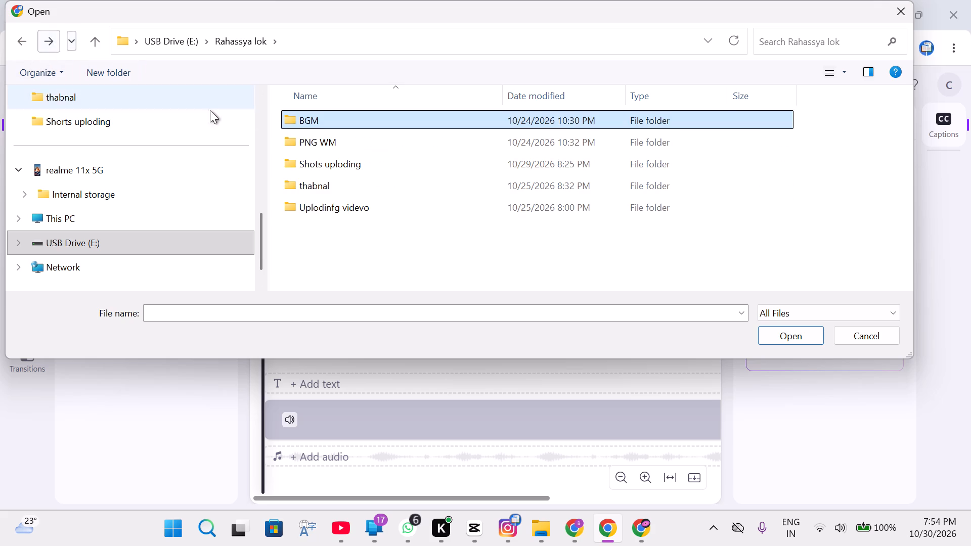
double_click(328, 142)
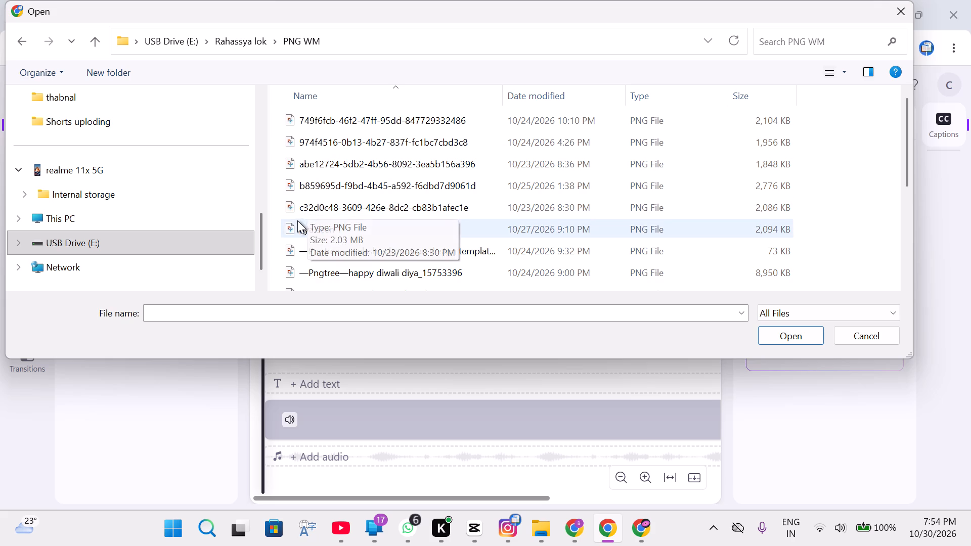
Preview the PNG images starting with c32d0c48, b859695d and abe12724 to look for the channel logo.
scroll(289, 224, down, 1)
scroll(289, 224, up, 1)
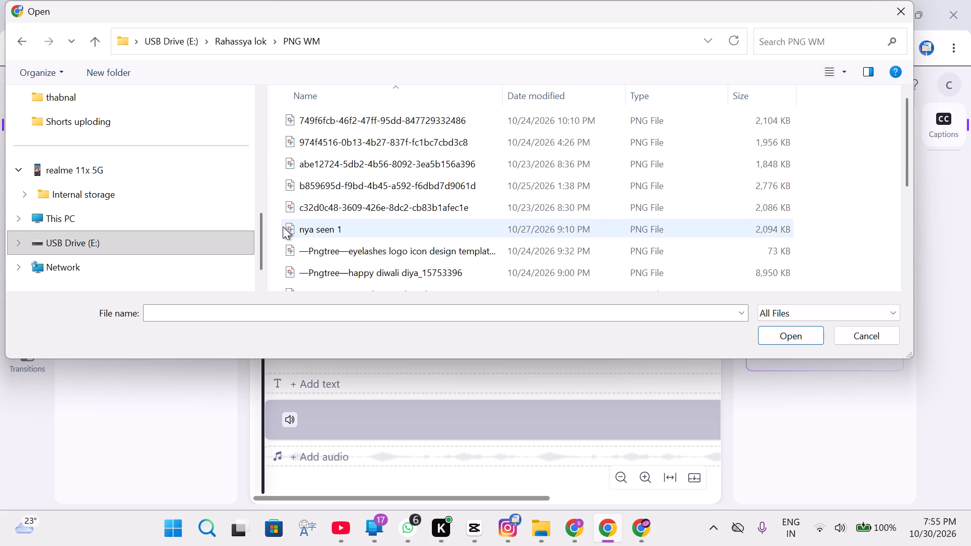
right_click(310, 209)
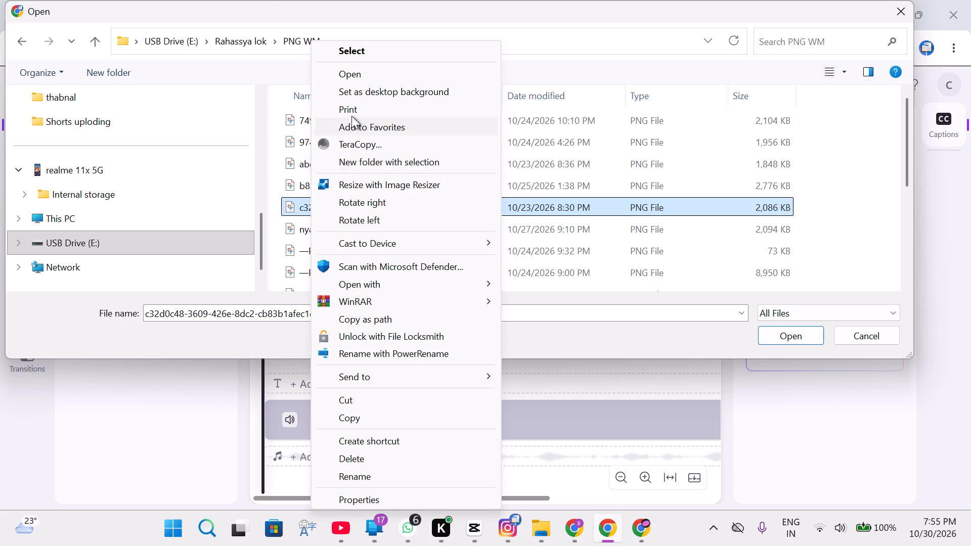
click(379, 76)
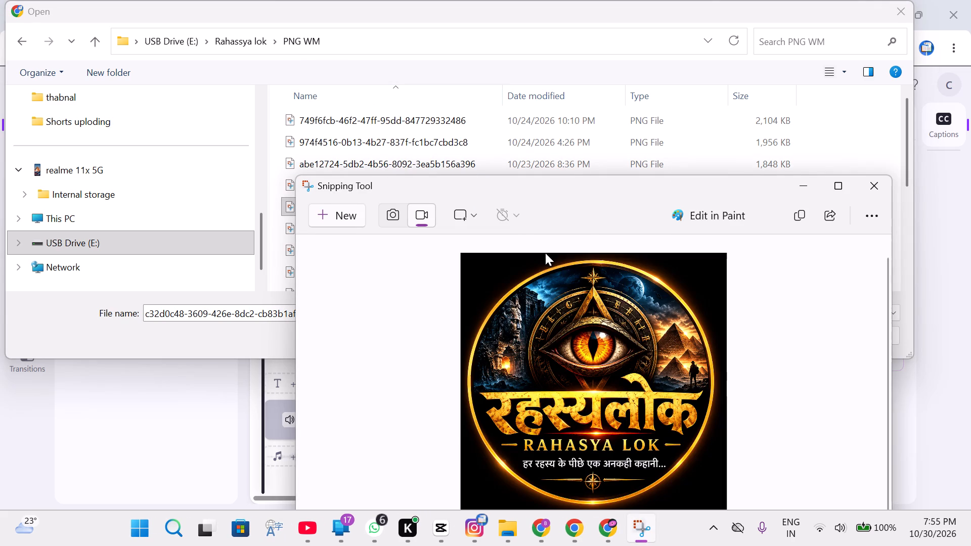
click(873, 184)
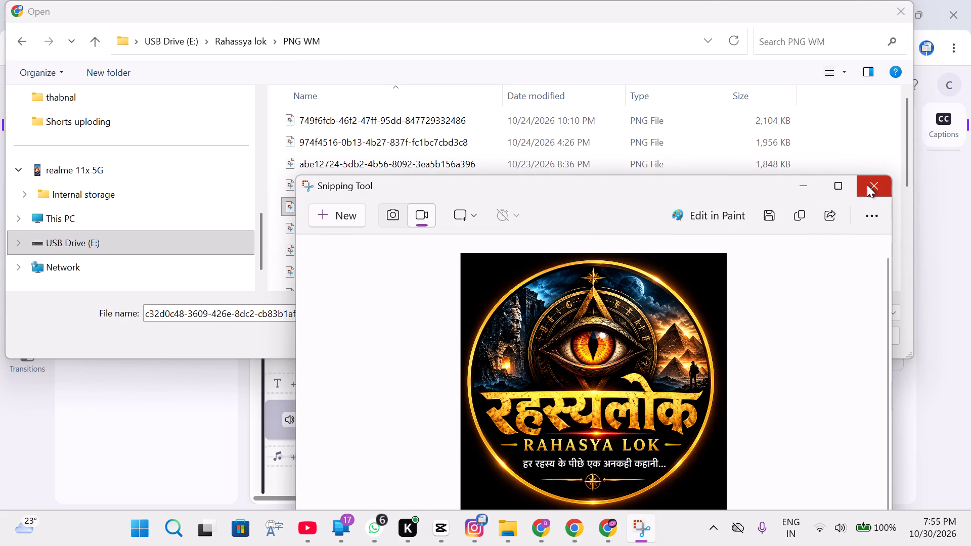
click(511, 180)
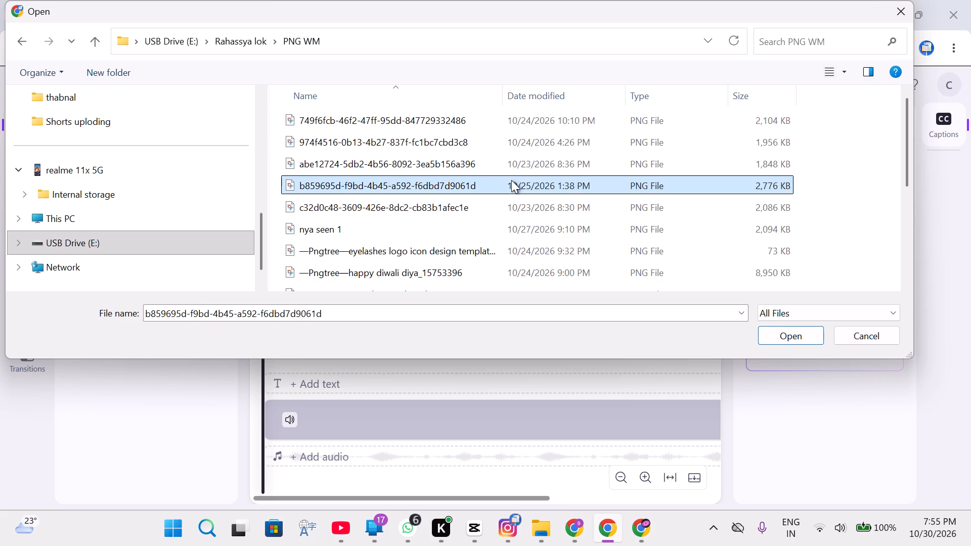
right_click(511, 180)
click(585, 47)
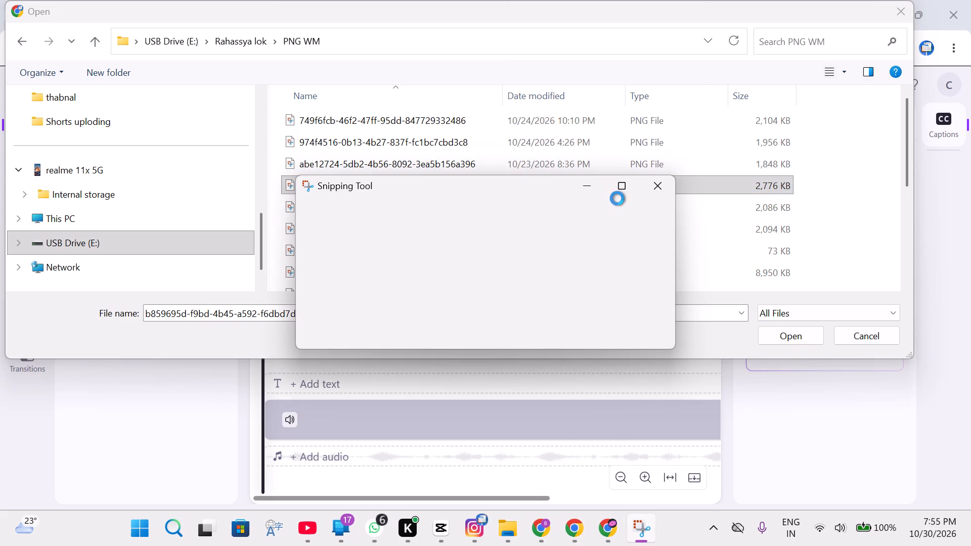
click(865, 188)
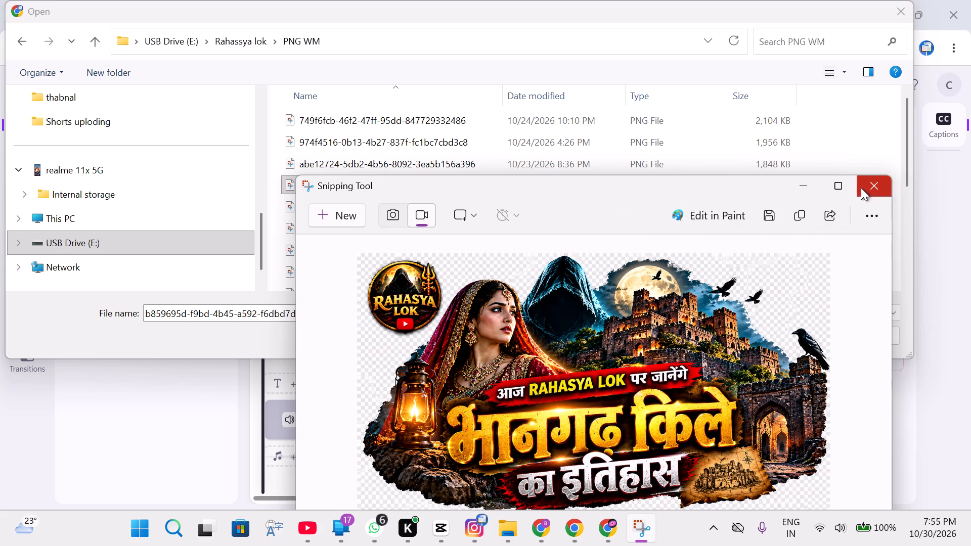
click(418, 157)
right_click(418, 157)
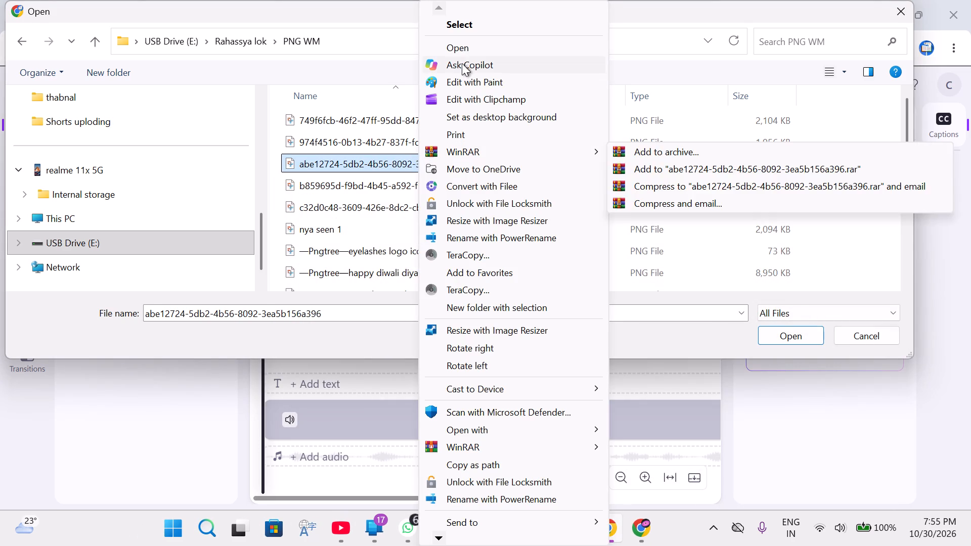
click(474, 52)
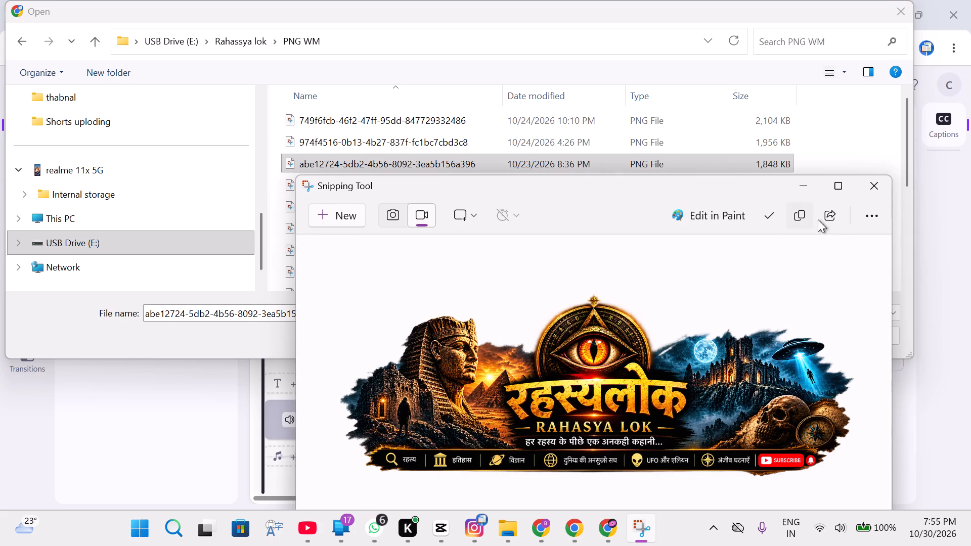
click(874, 184)
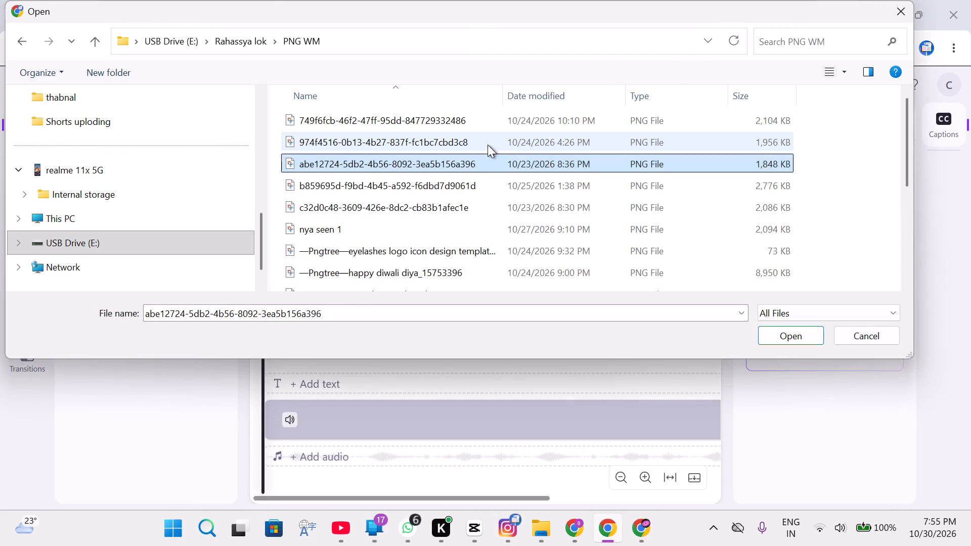
Preview the 974f4516 and 749f6fcb PNG images to compare the Rahasya Lok logo versions.
click(488, 144)
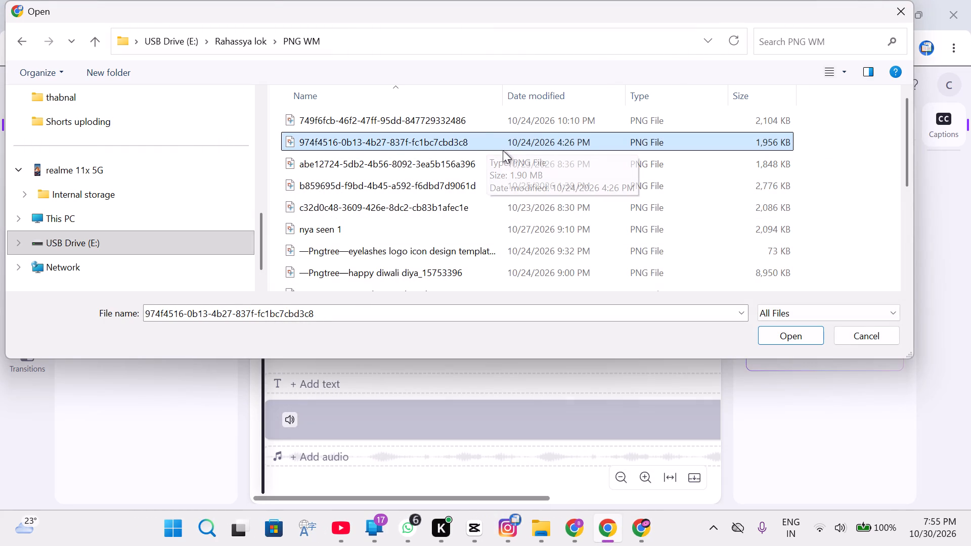
right_click(499, 139)
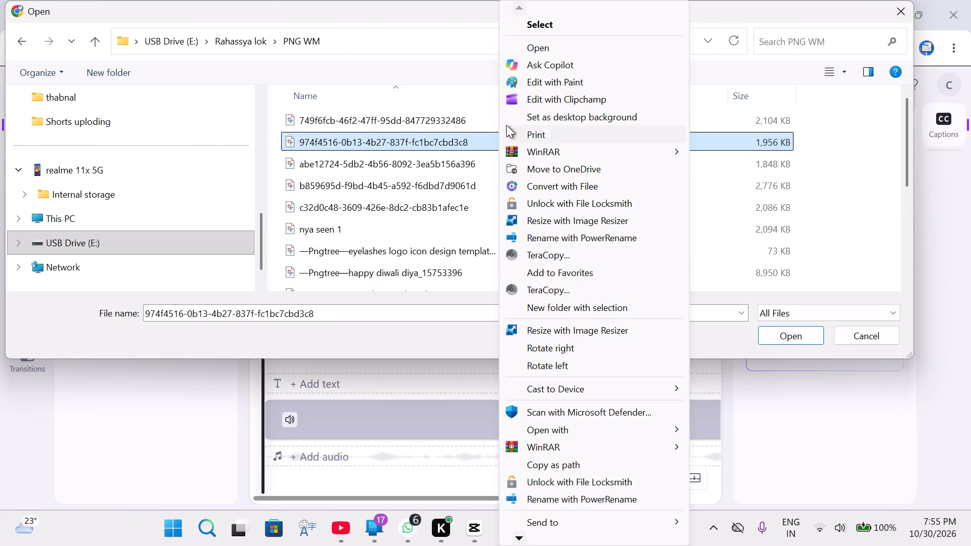
click(549, 48)
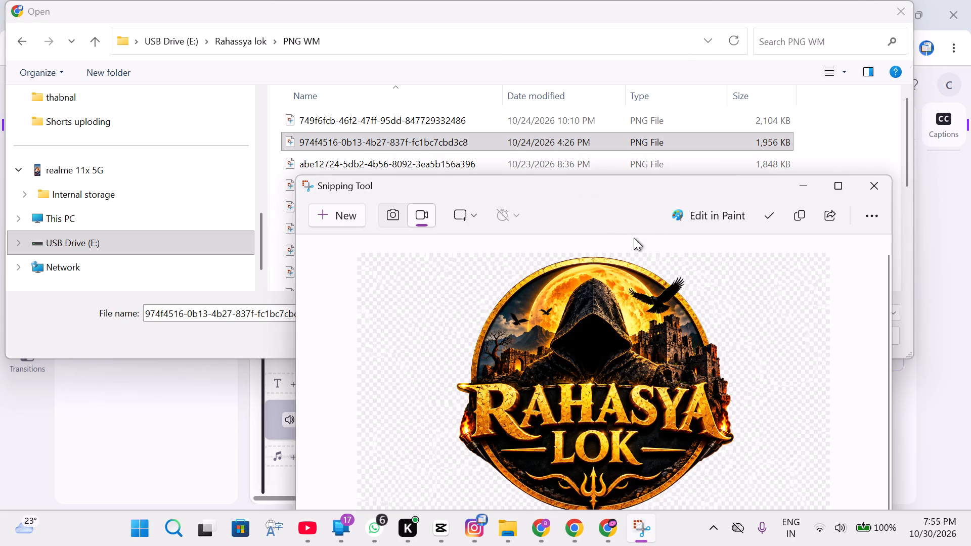
click(871, 185)
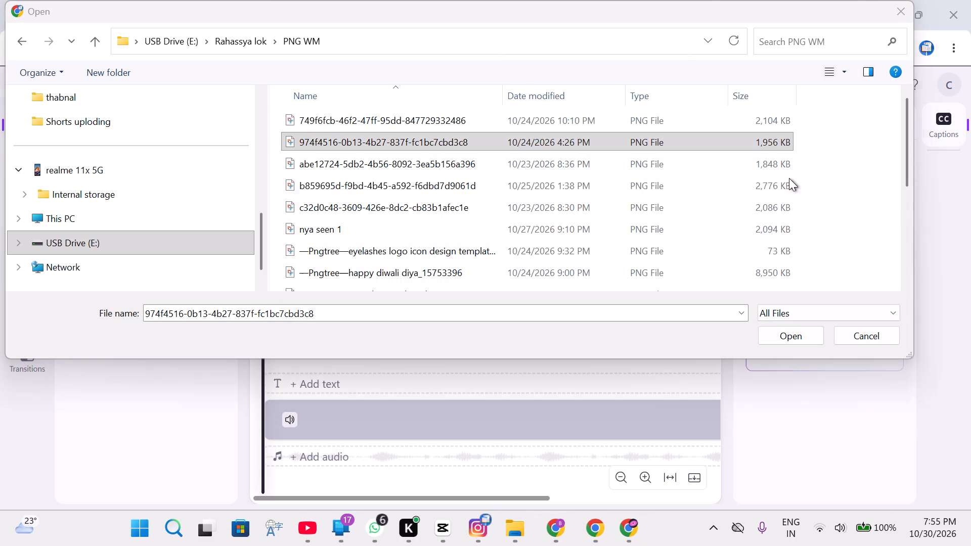
click(532, 124)
right_click(531, 121)
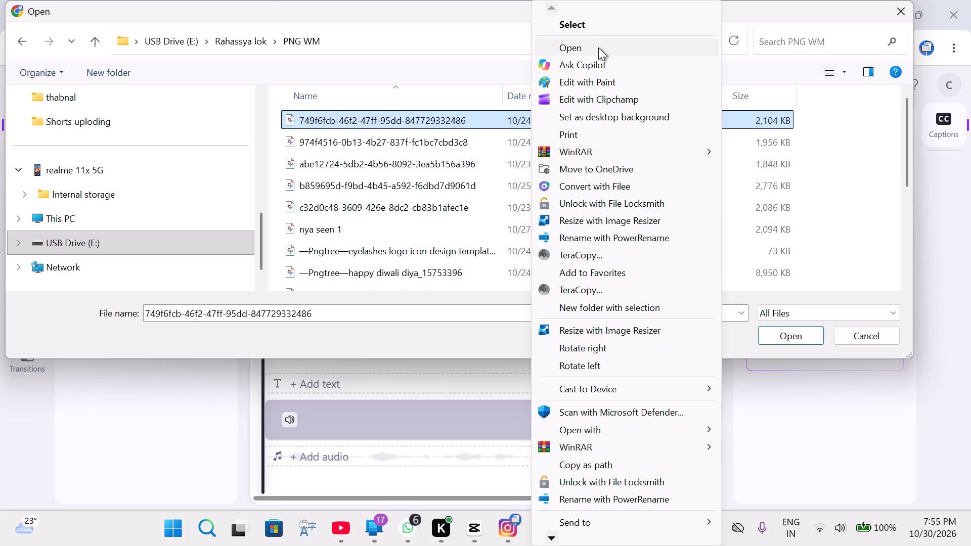
click(598, 48)
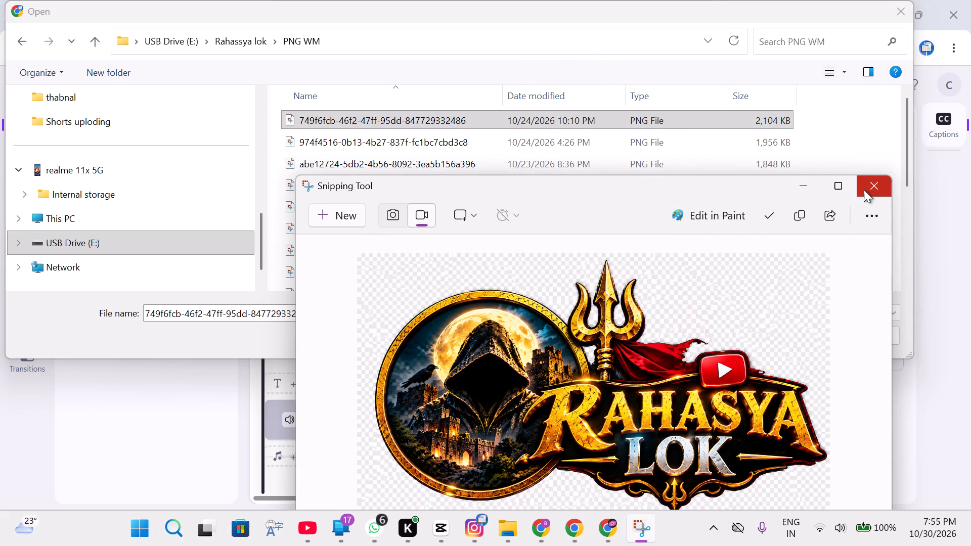
click(865, 190)
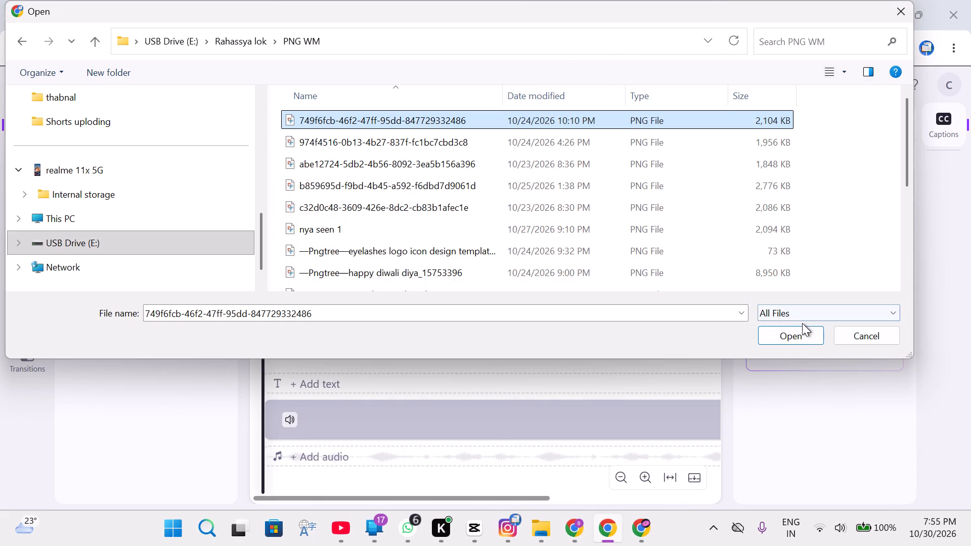
Import the 749f6fcb Rahasya Lok logo PNG and add it to the timeline above the video at 0:00.
click(802, 335)
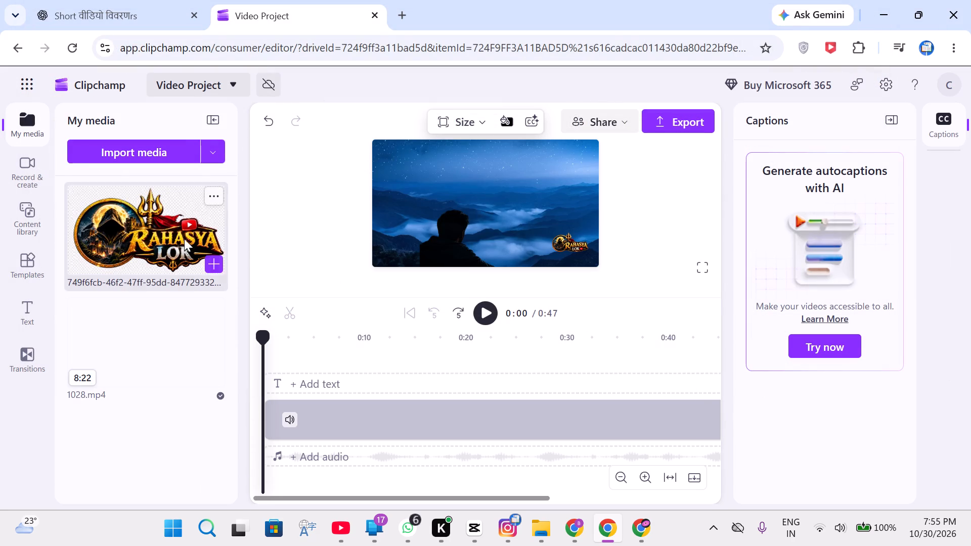
click(210, 262)
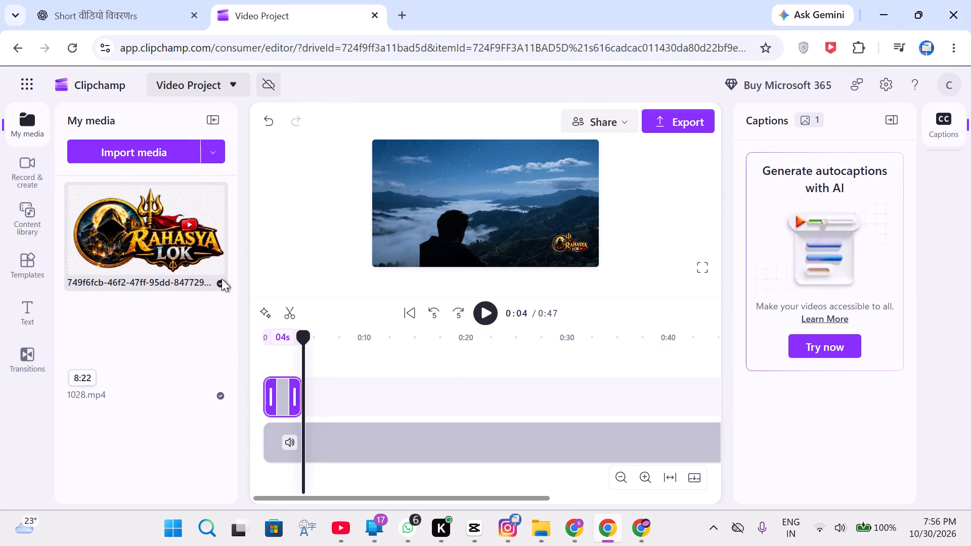
click(257, 368)
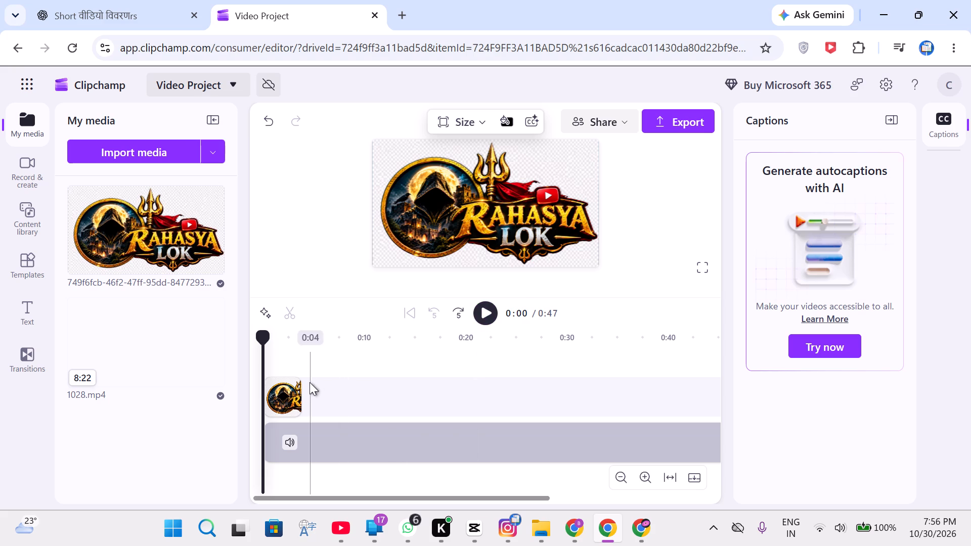
right_click(285, 399)
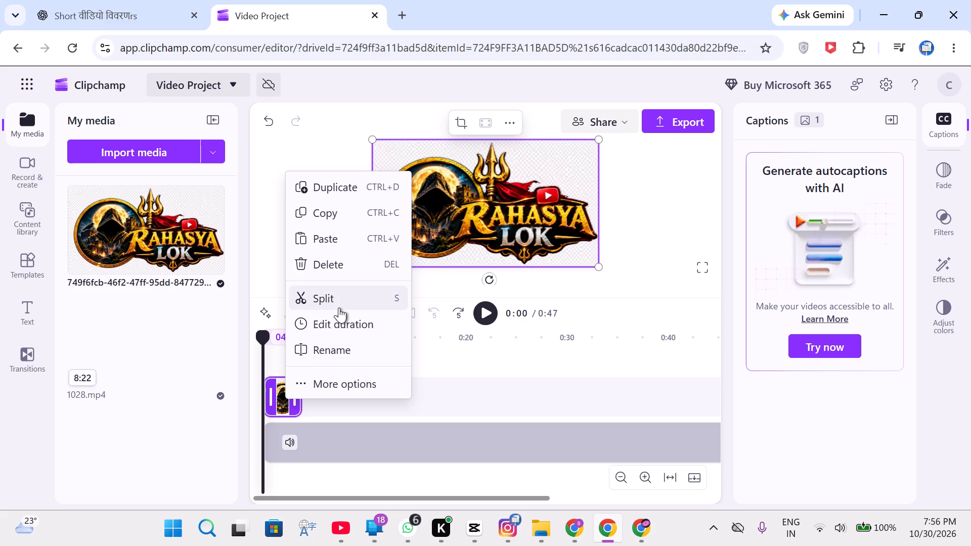
click(341, 379)
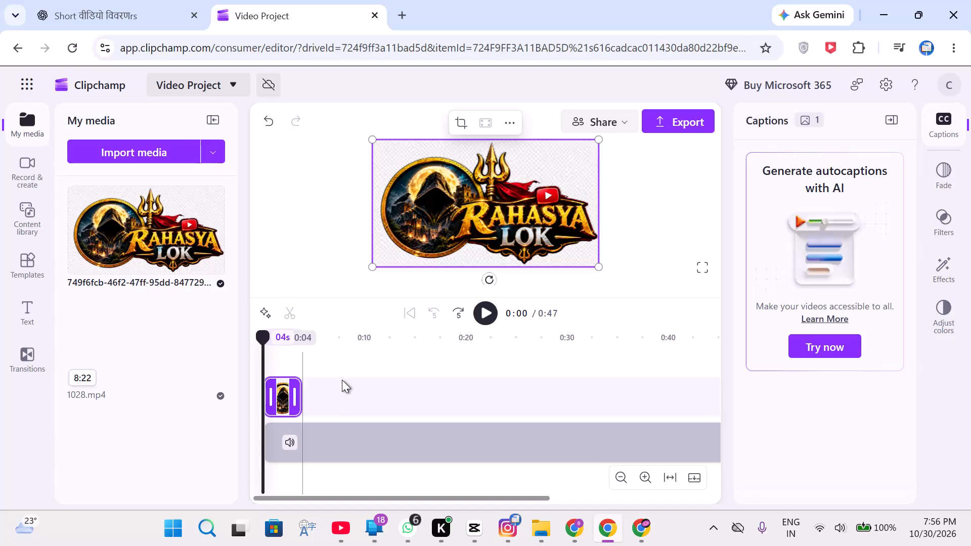
right_click(287, 394)
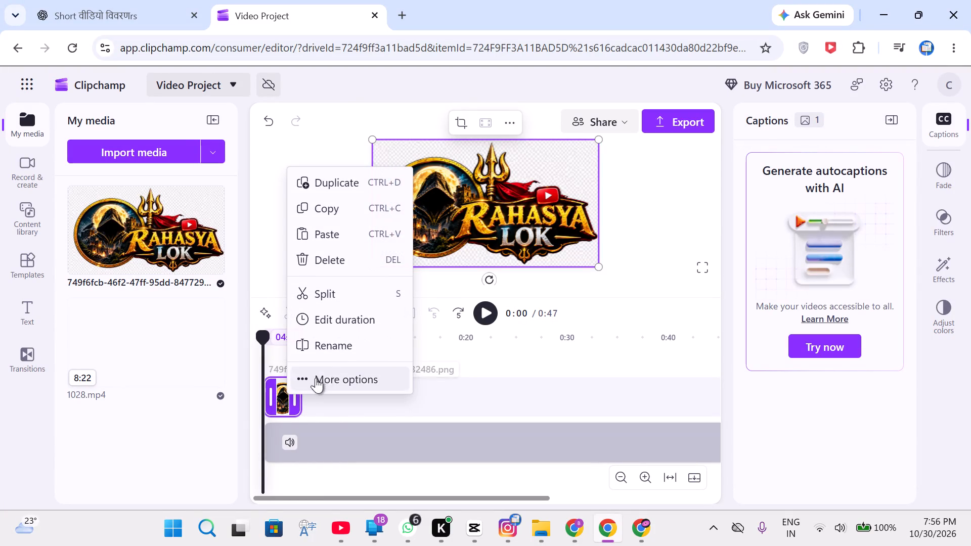
scroll(345, 347, down, 3)
scroll(347, 352, up, 2)
click(431, 397)
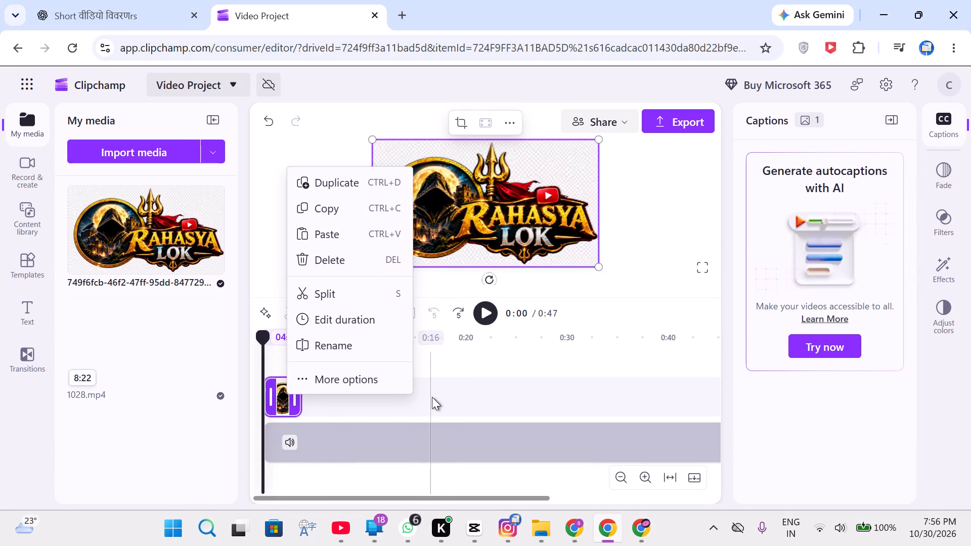
double_click(296, 397)
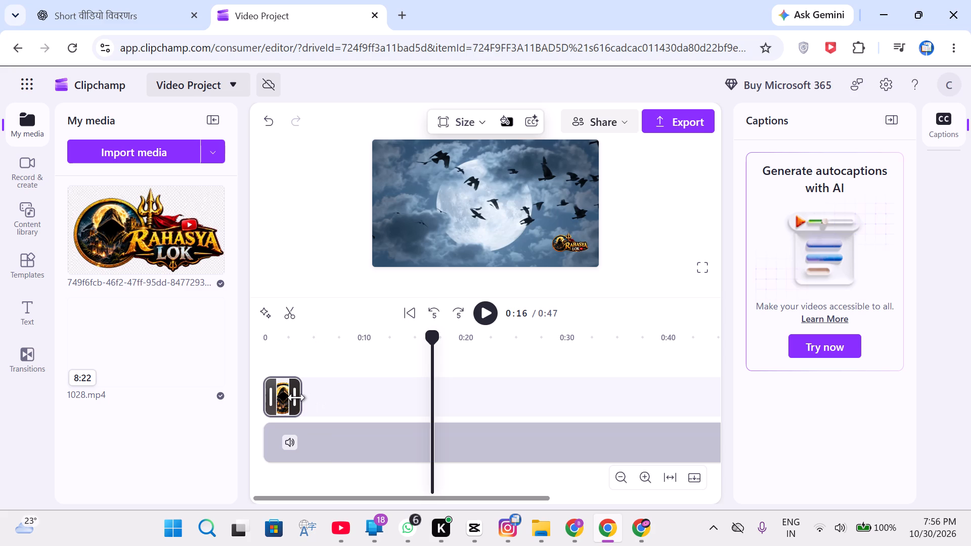
right_click(286, 399)
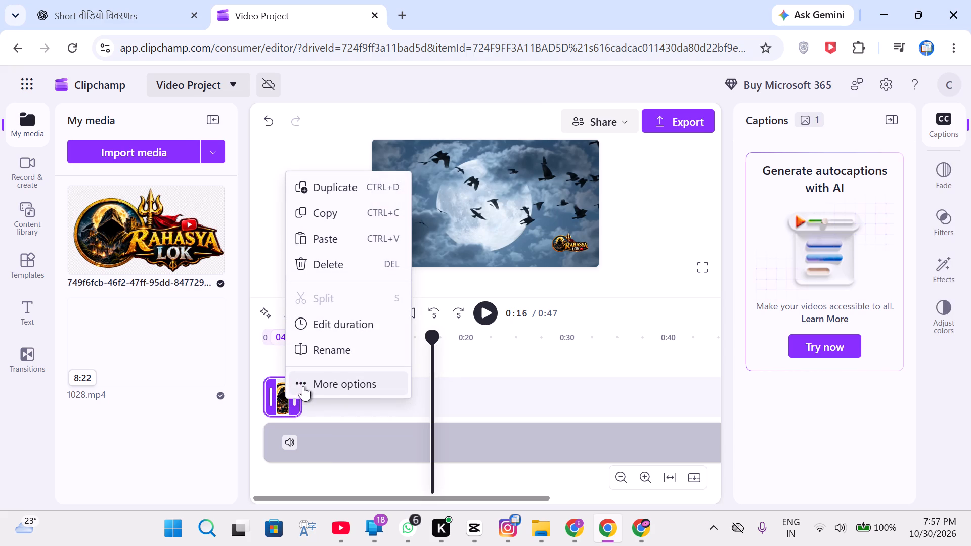
click(303, 386)
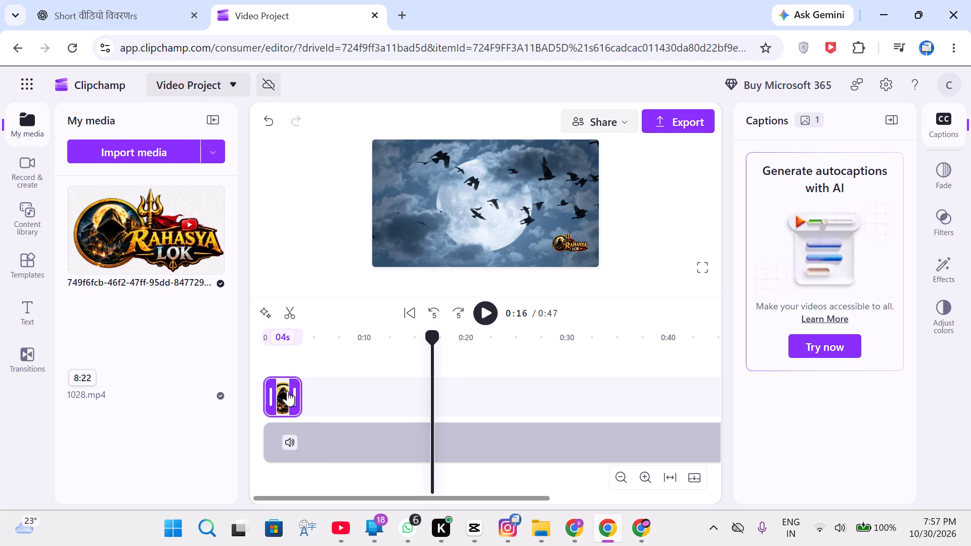
click(280, 397)
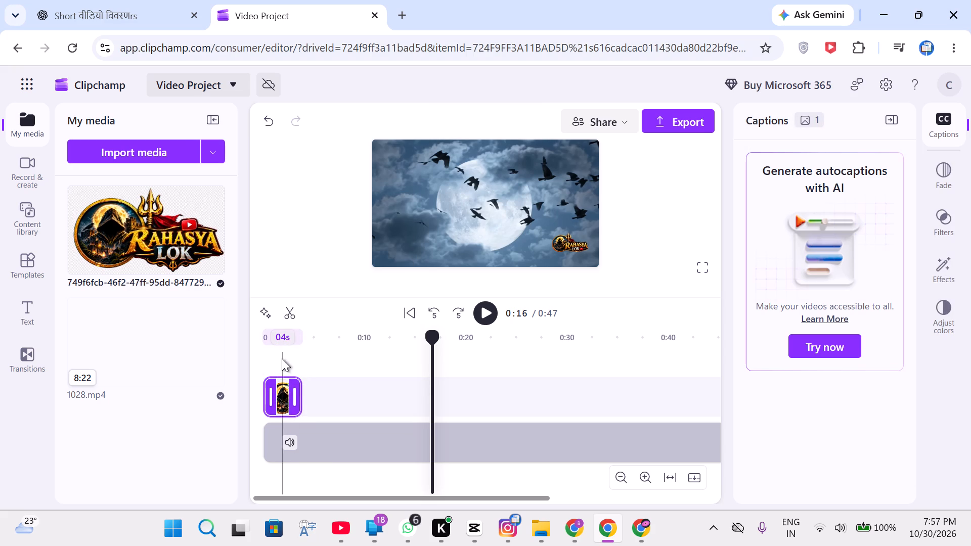
Move the playhead to 0:01 and remove the background from the Rahasya Lok logo image.
click(282, 358)
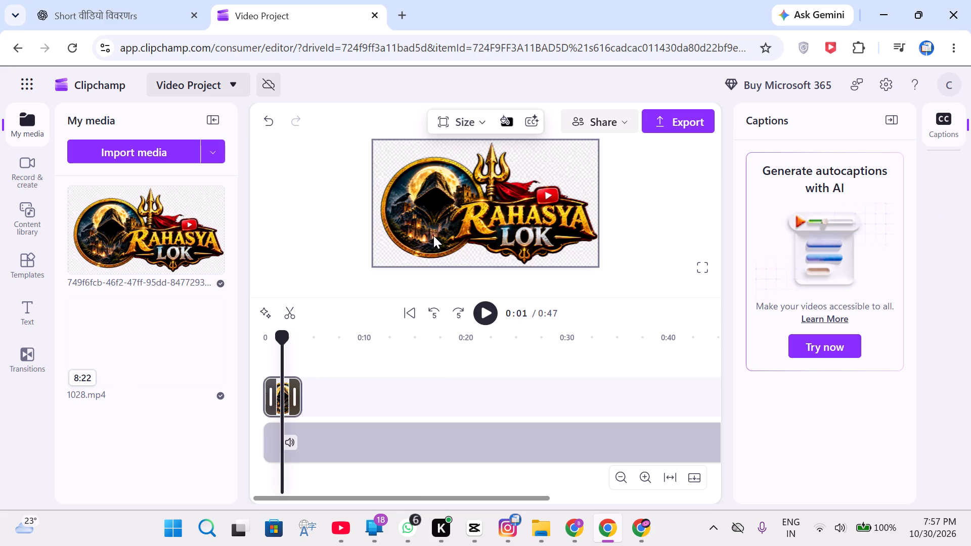
right_click(433, 236)
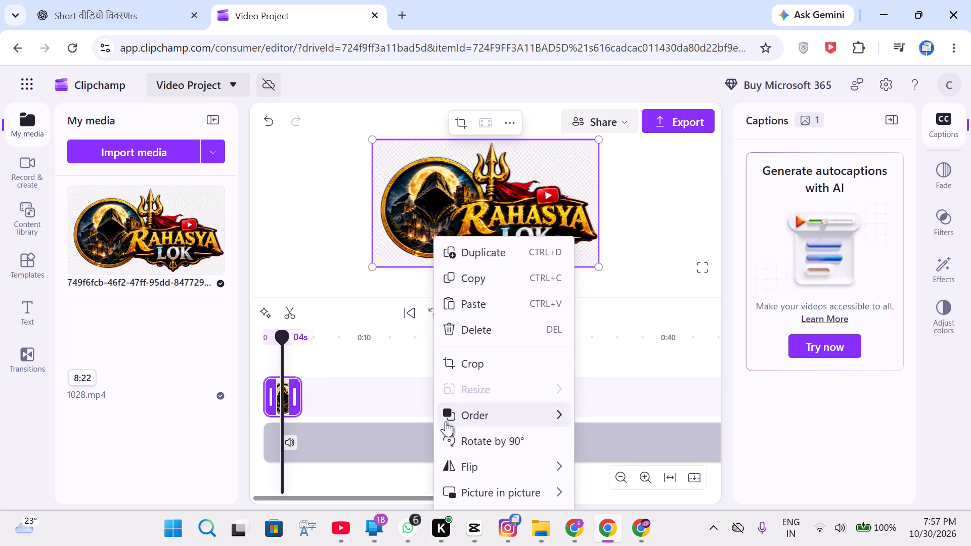
scroll(488, 464, down, 2)
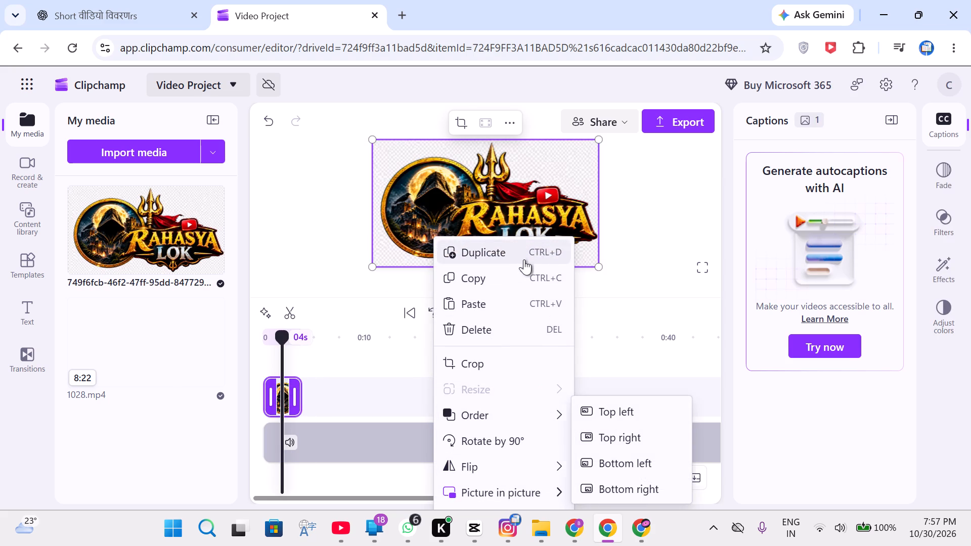
scroll(524, 261, down, 5)
scroll(534, 472, up, 5)
scroll(517, 374, down, 5)
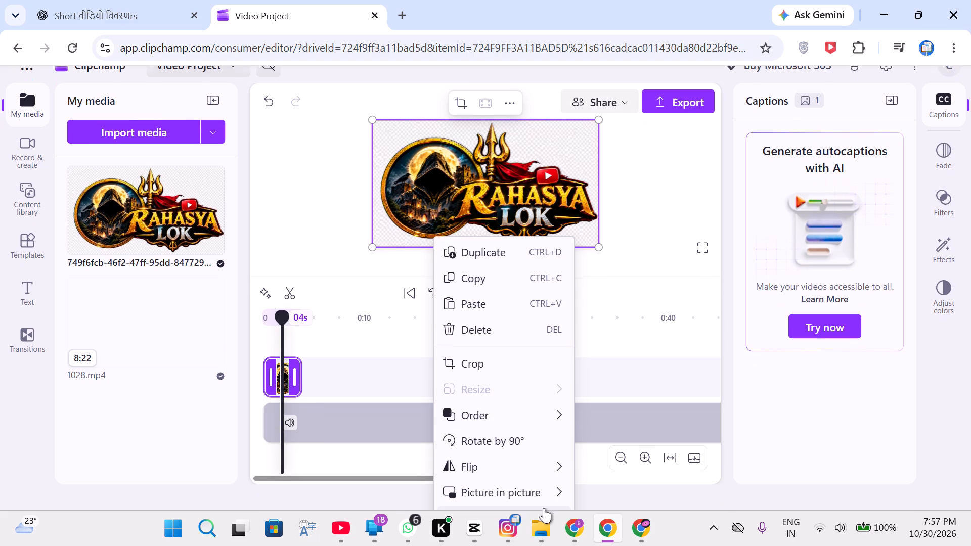
scroll(453, 266, up, 1)
click(475, 190)
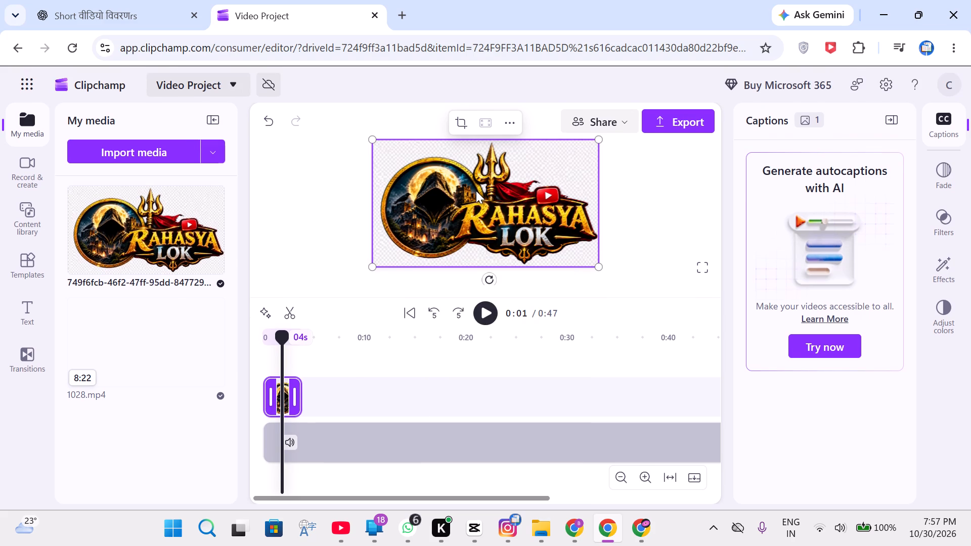
right_click(476, 191)
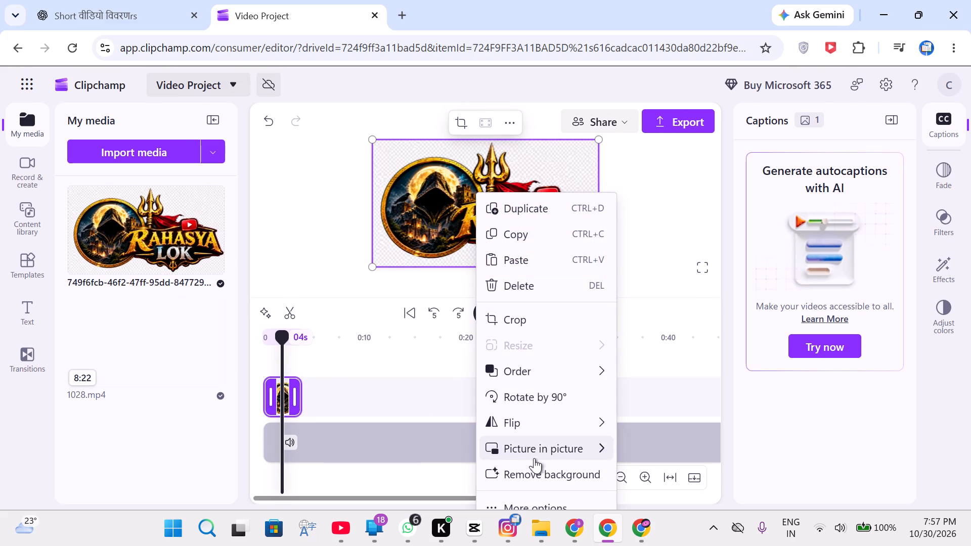
click(536, 469)
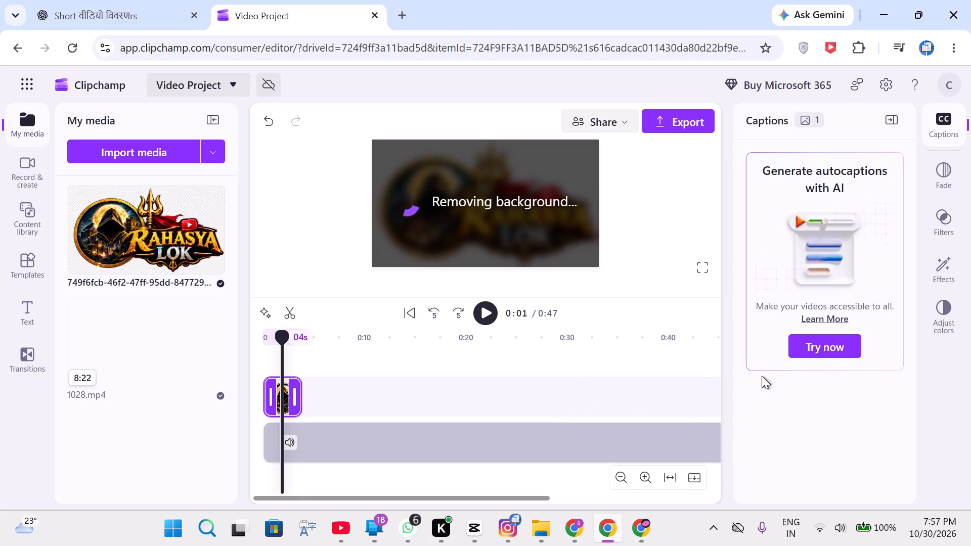
Switch to ChatGPT to check the reply about the thumbnail icons, unmute the voice chat microphone, and return to Clipchamp.
click(644, 527)
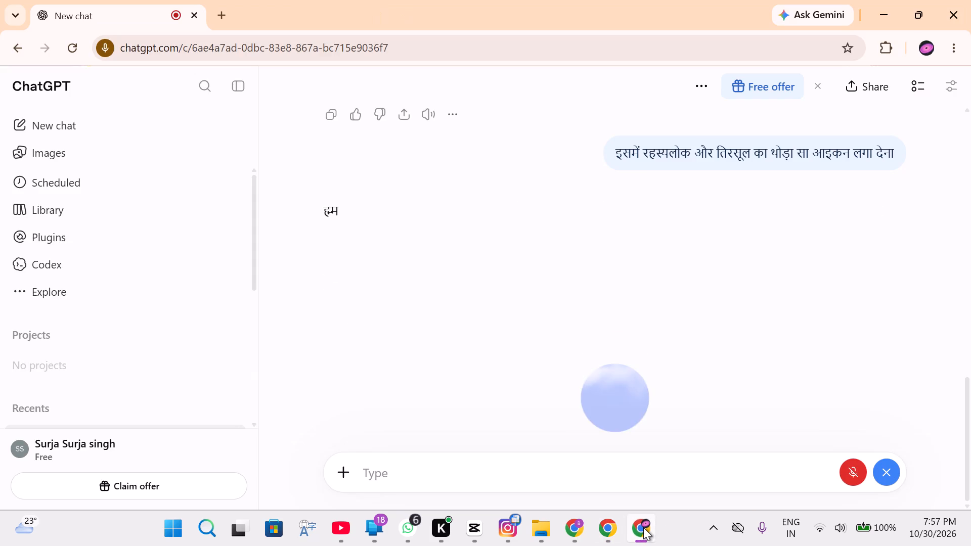
click(644, 527)
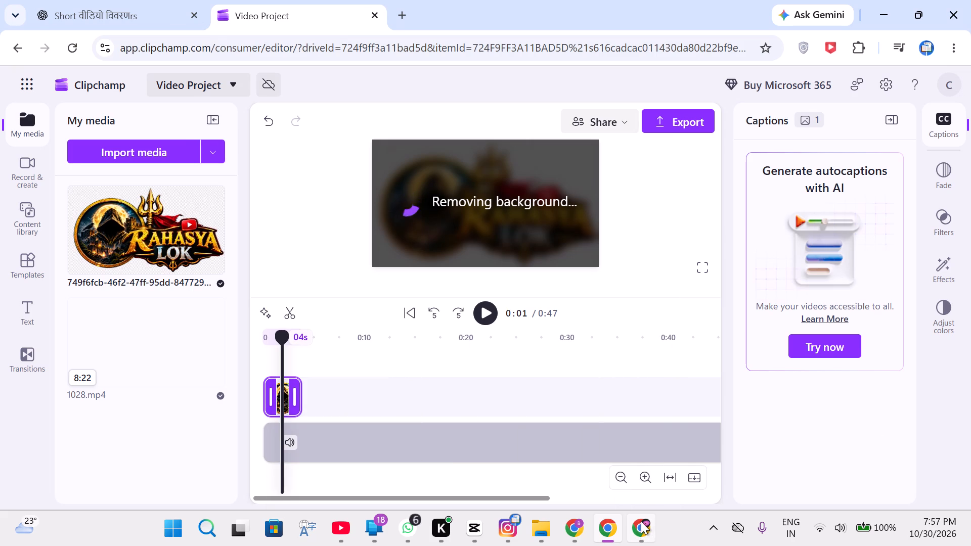
click(638, 519)
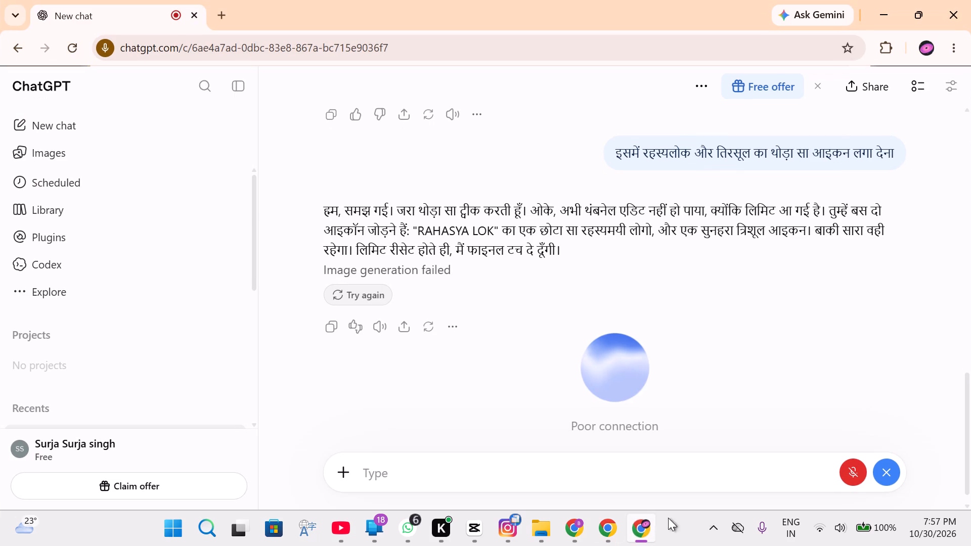
click(845, 476)
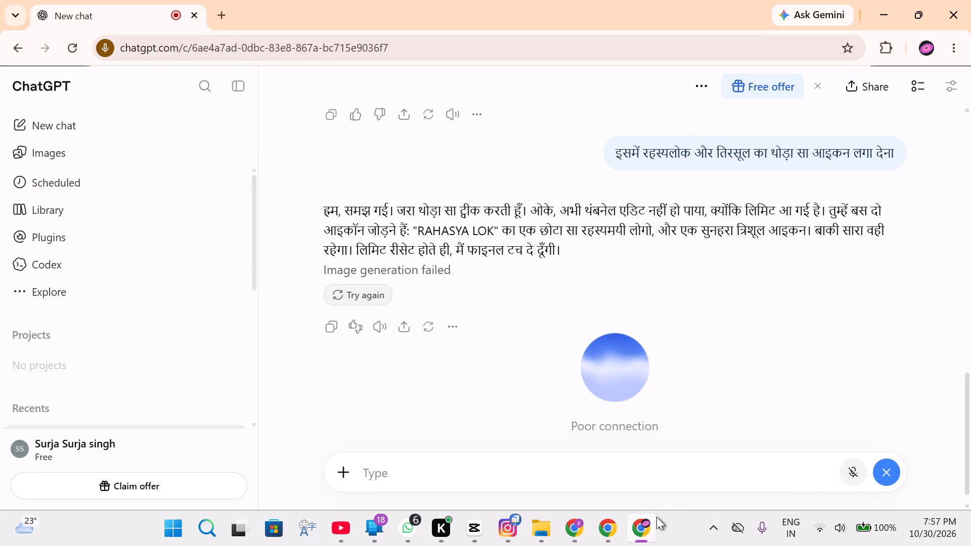
click(648, 524)
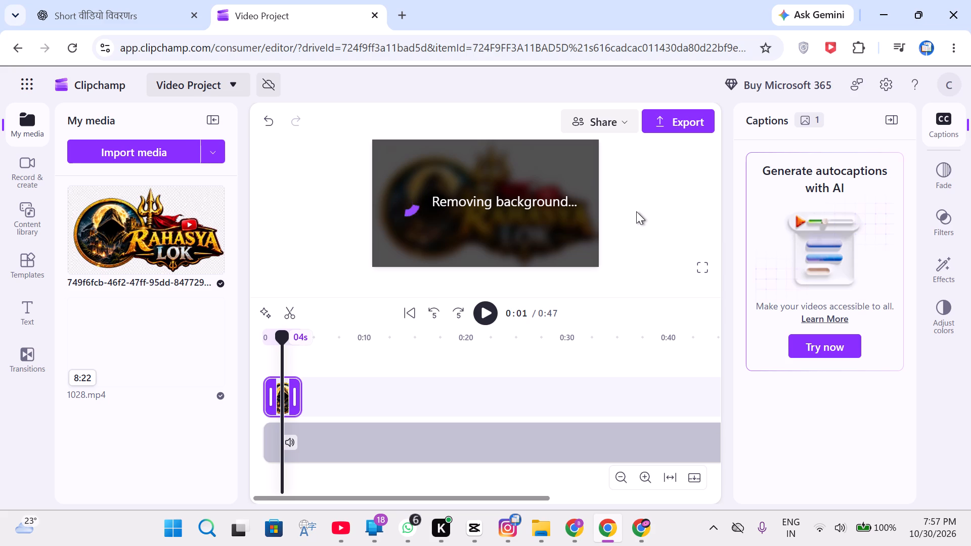
click(639, 542)
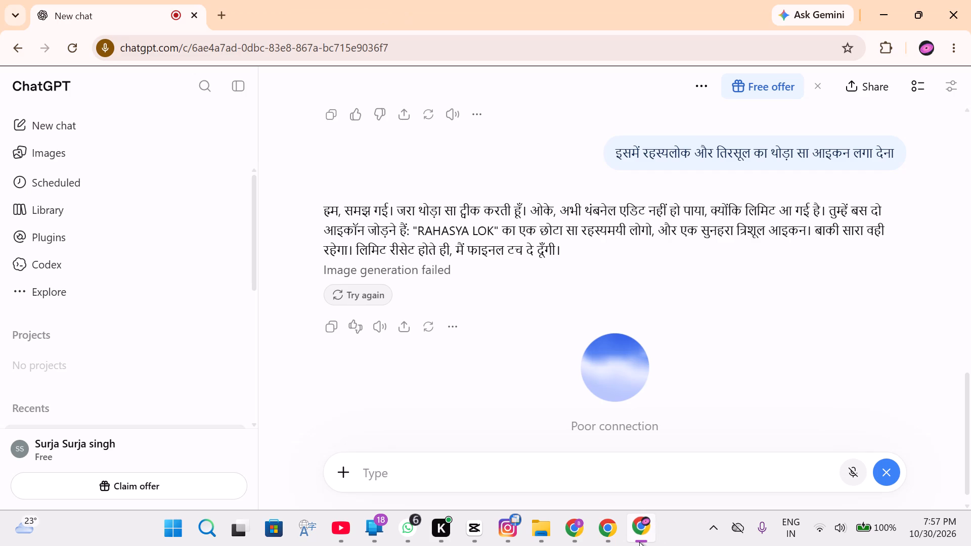
click(639, 542)
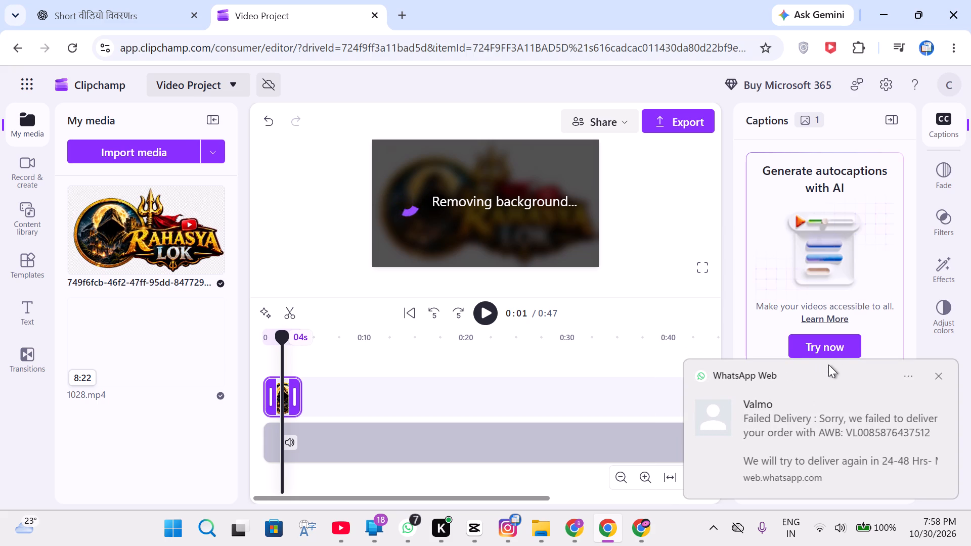
Dismiss the two WhatsApp notifications covering the Clipchamp editor.
click(939, 375)
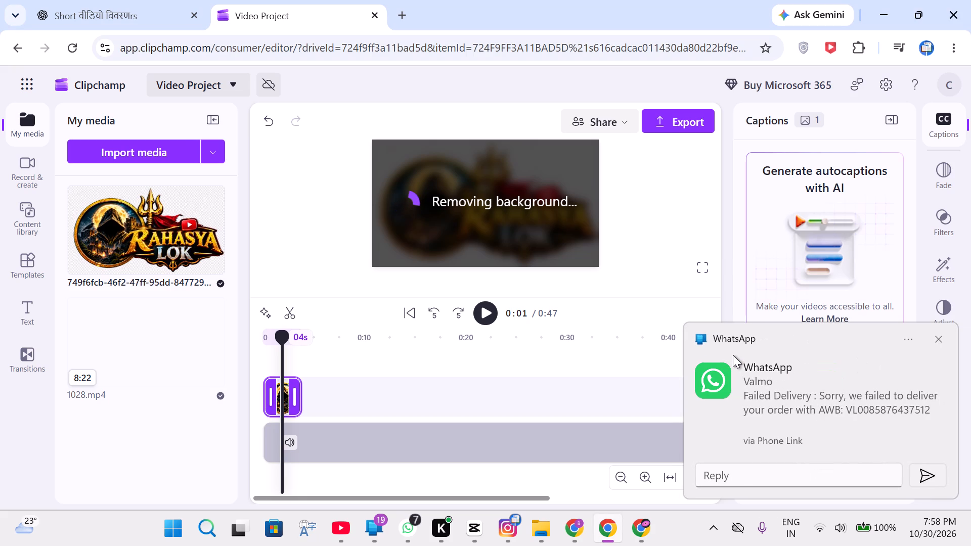
click(938, 341)
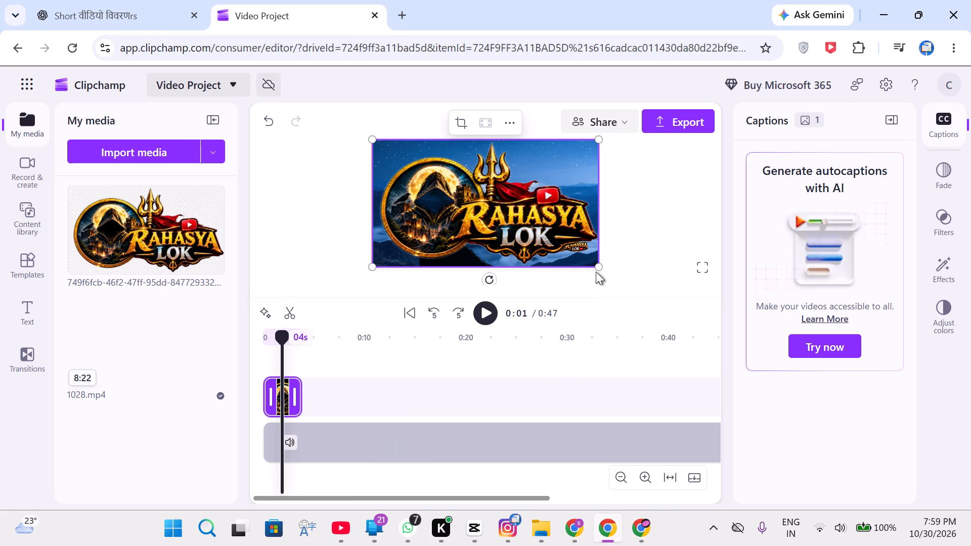
Shrink the Rahasya Lok logo in the preview to about five-sixths of the frame's width.
click(563, 234)
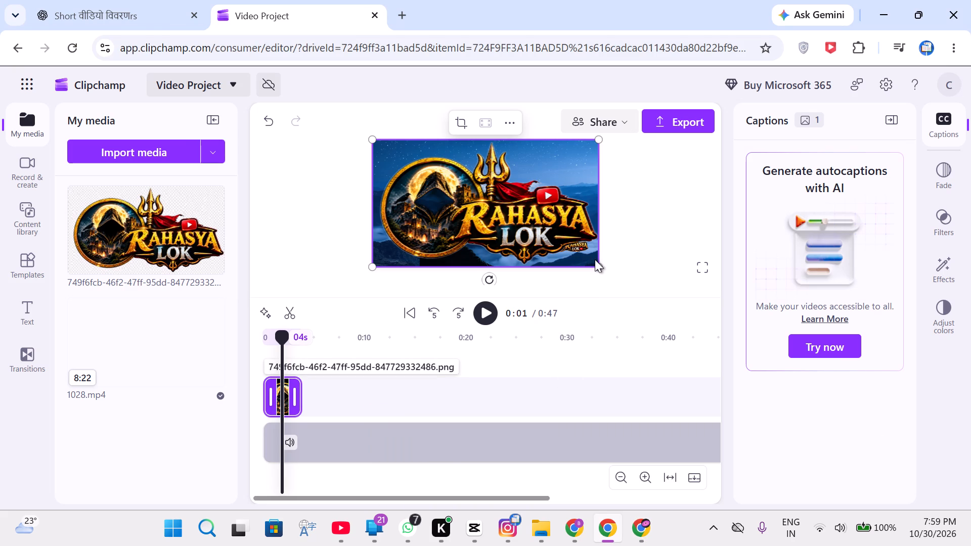
drag(596, 262, 571, 249)
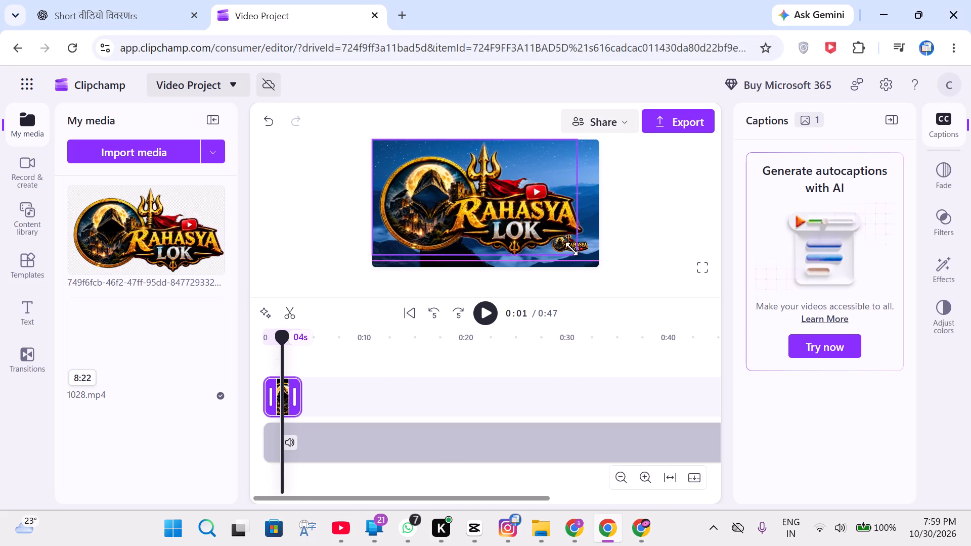
drag(571, 249, 558, 241)
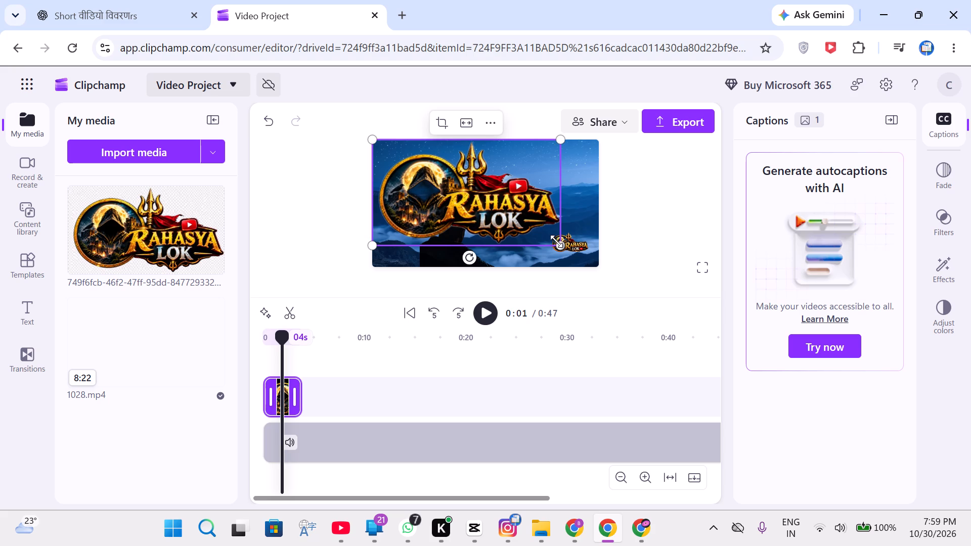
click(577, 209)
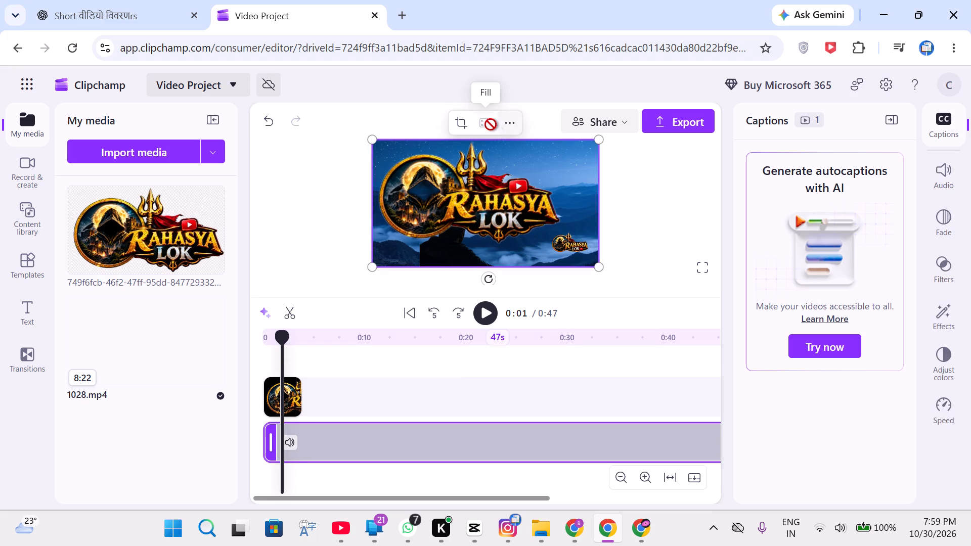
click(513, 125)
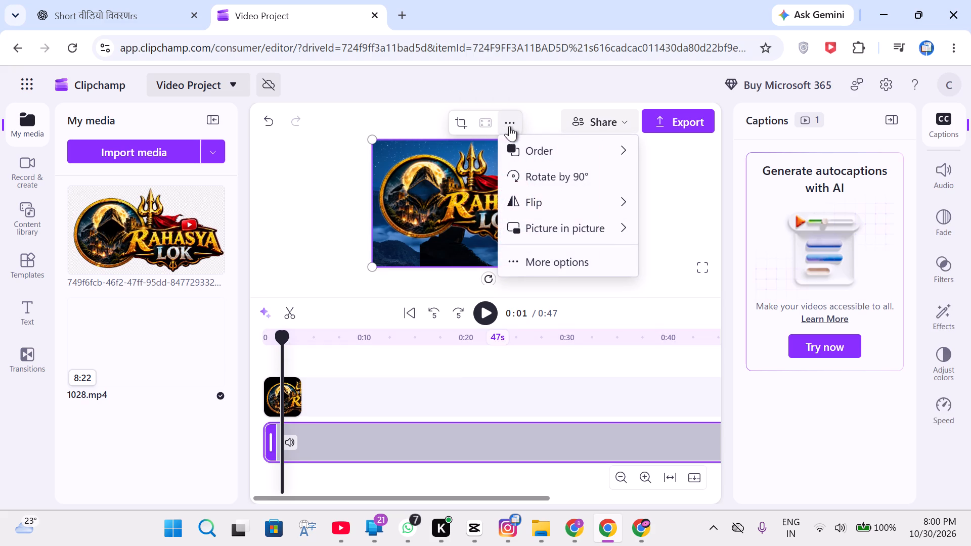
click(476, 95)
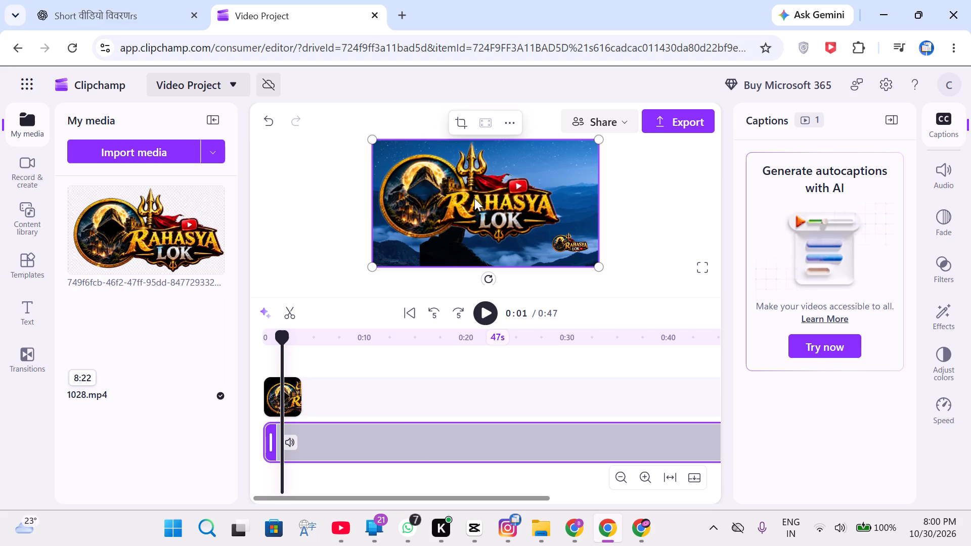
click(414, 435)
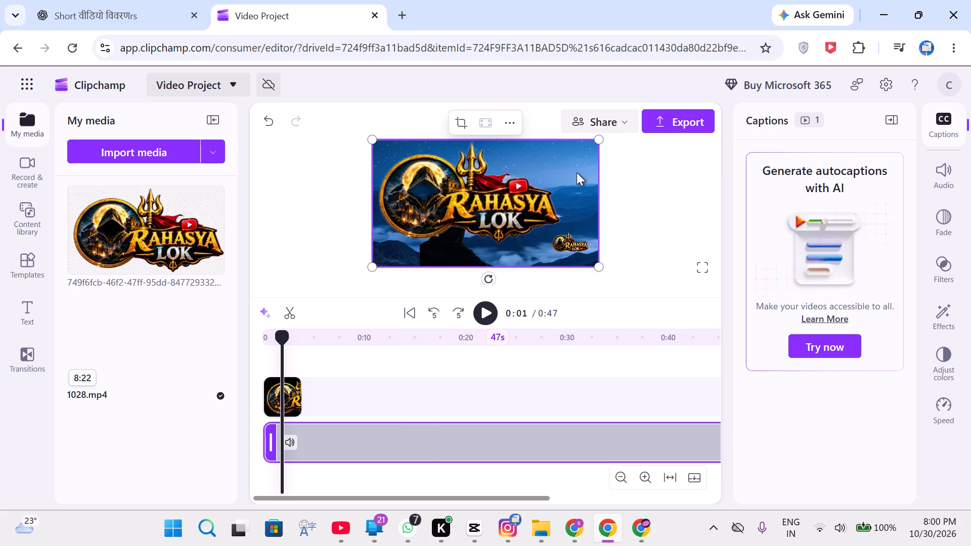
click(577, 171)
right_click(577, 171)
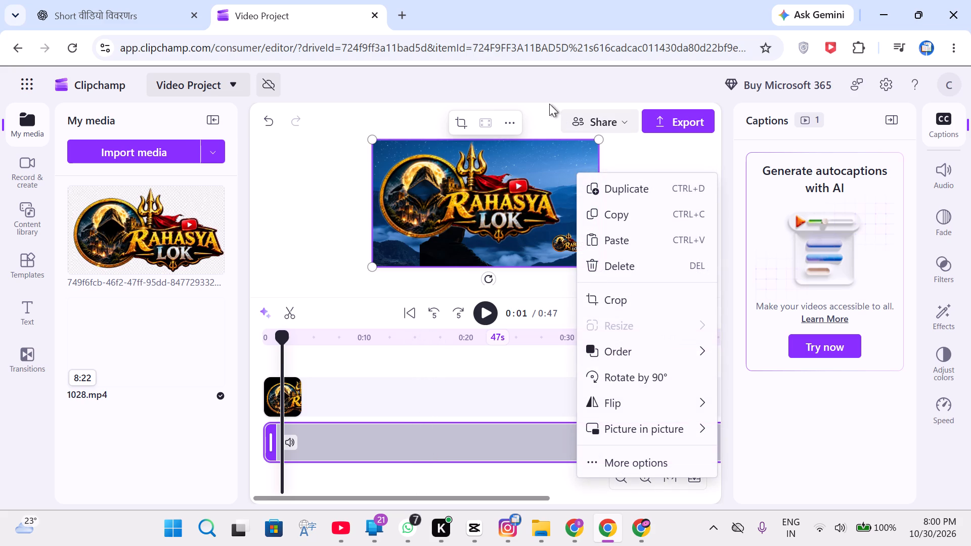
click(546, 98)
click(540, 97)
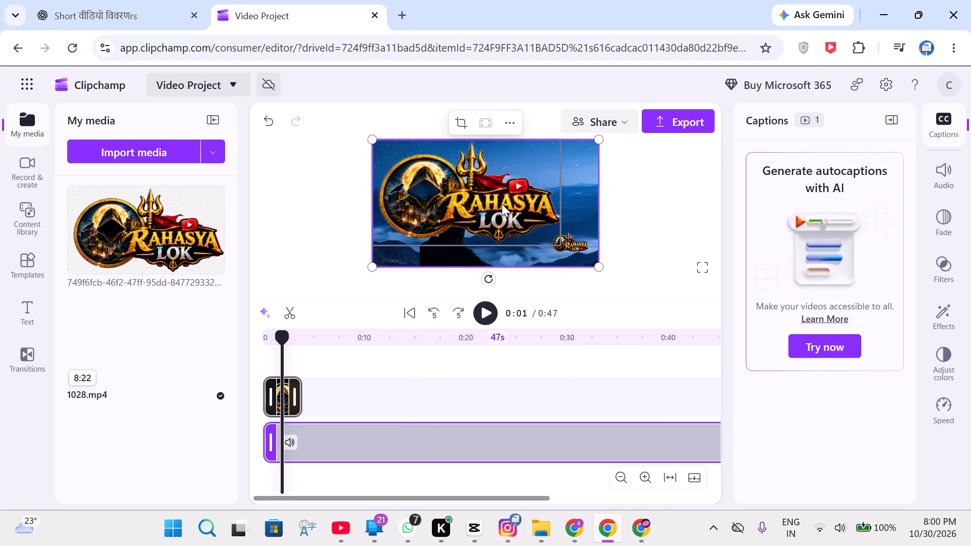
Change the project's aspect ratio to Vertical 9:16.
click(410, 388)
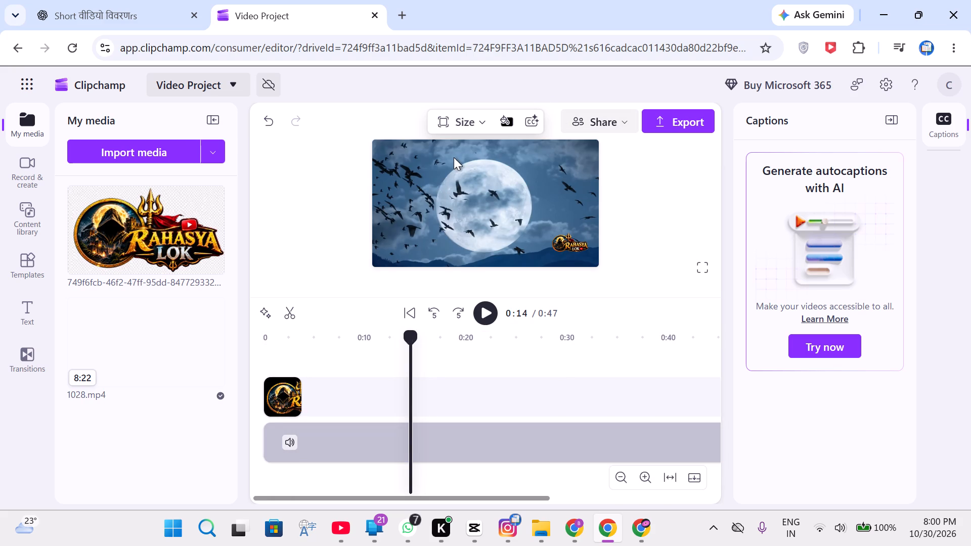
click(466, 121)
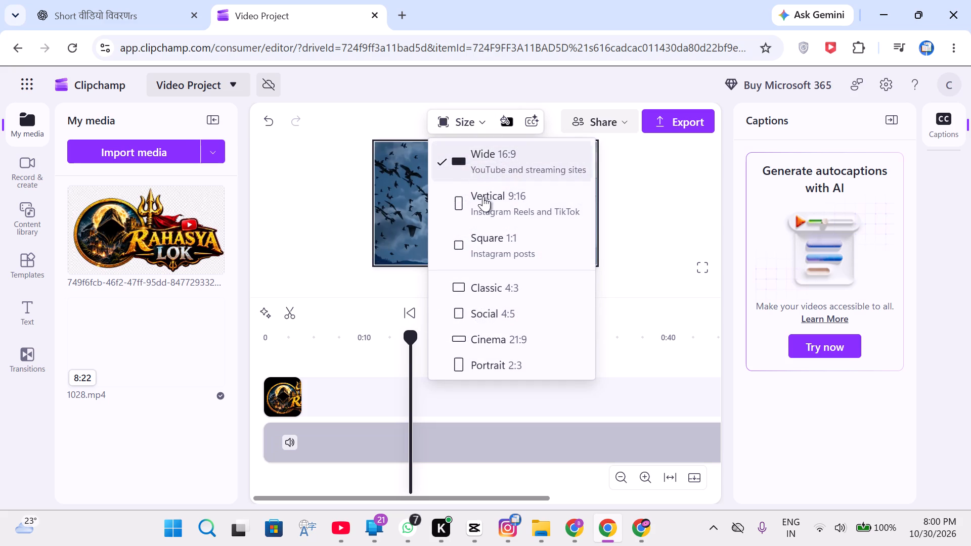
click(487, 207)
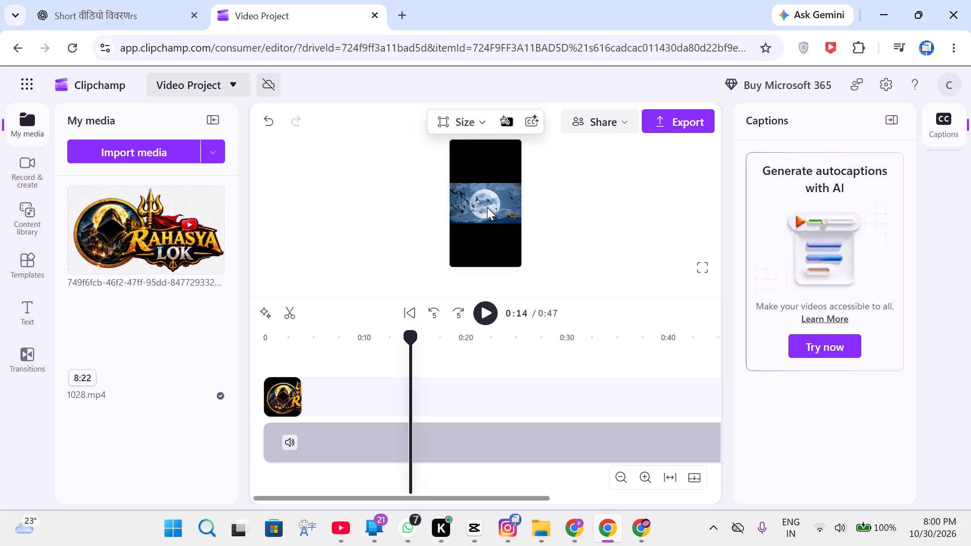
click(481, 121)
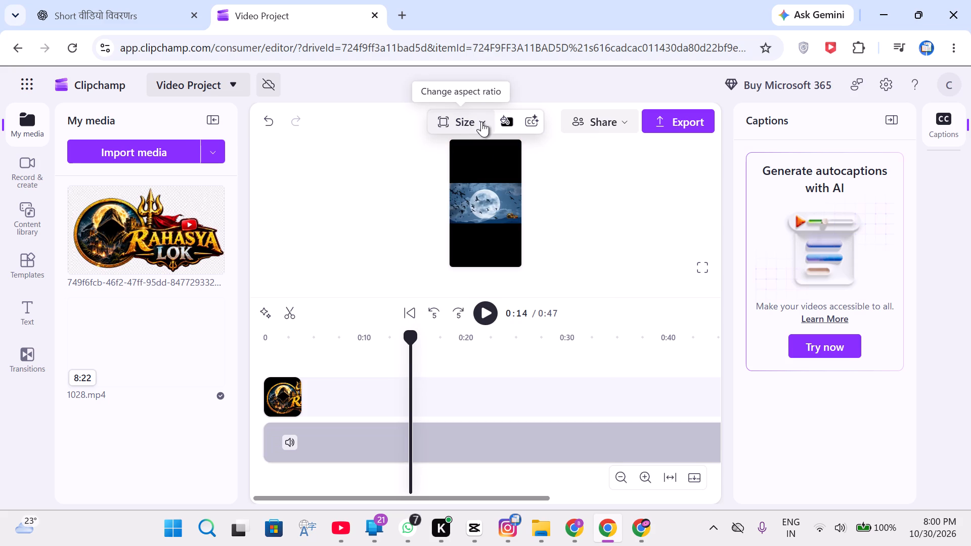
click(412, 193)
Make the 1028 video clip fill the whole vertical frame.
click(479, 202)
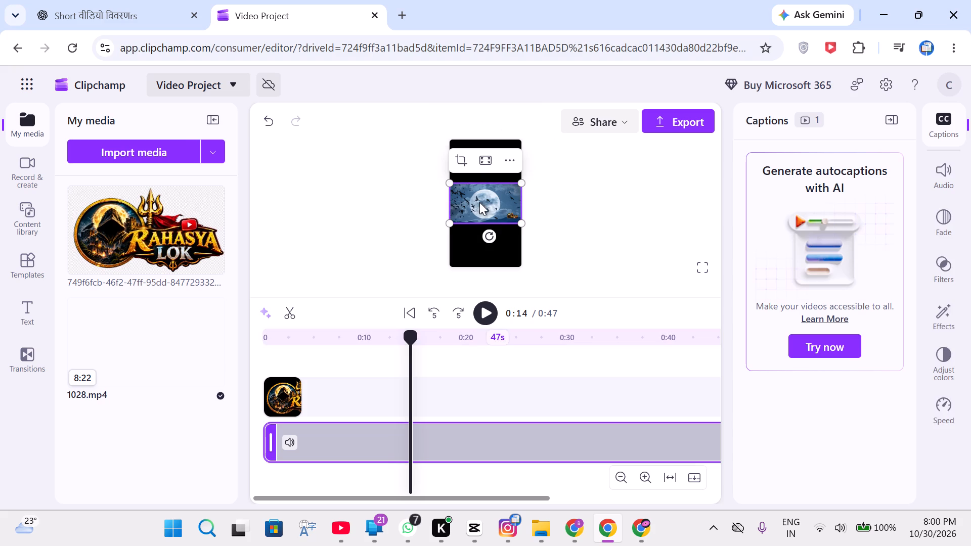
click(481, 165)
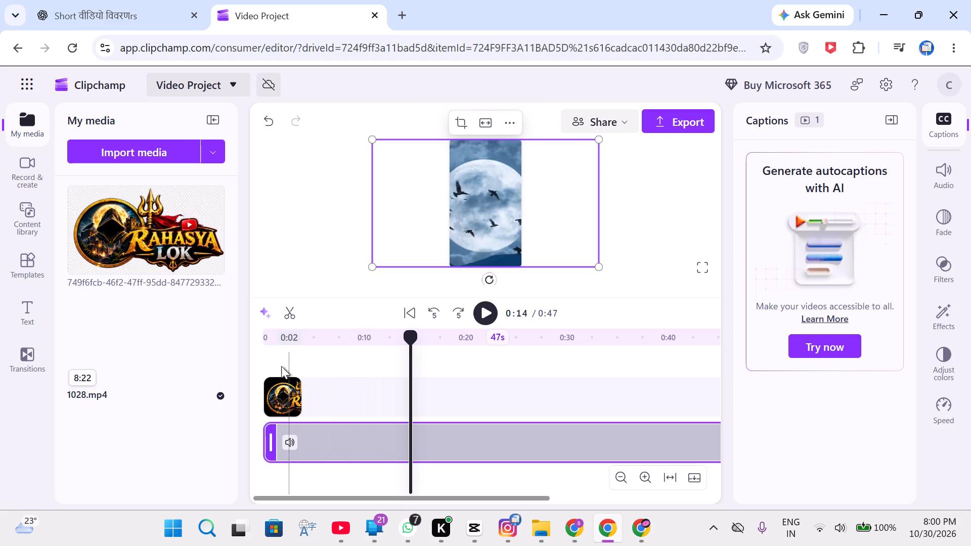
At the start of the timeline, shrink the Rahasya Lok logo to under half the frame's width and place it in the frame's lower-right corner.
click(263, 365)
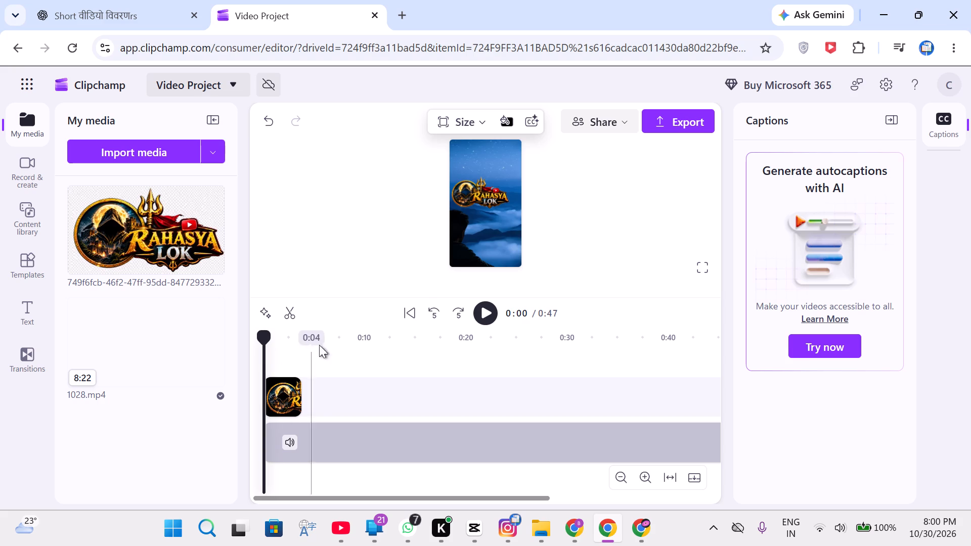
click(472, 196)
drag(474, 196, 475, 196)
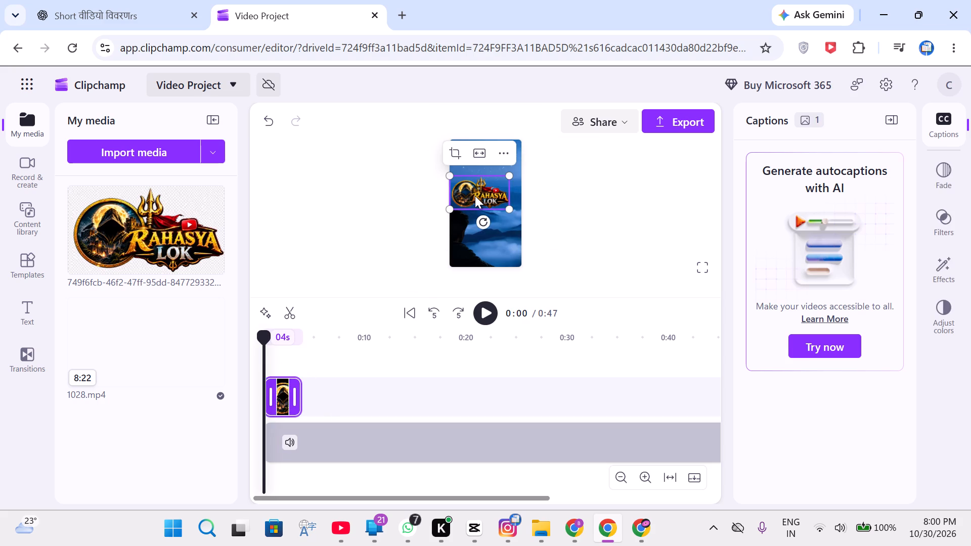
drag(475, 196, 471, 231)
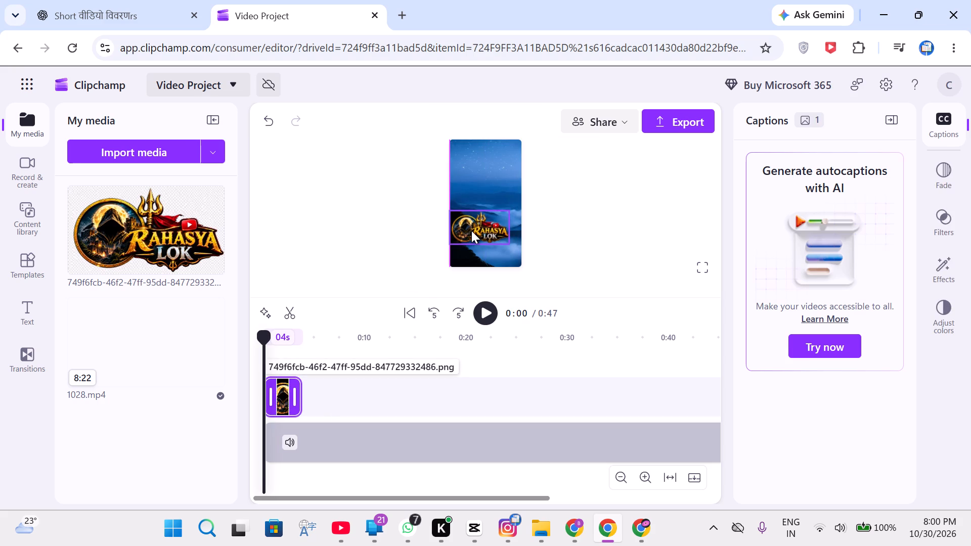
drag(471, 231, 474, 234)
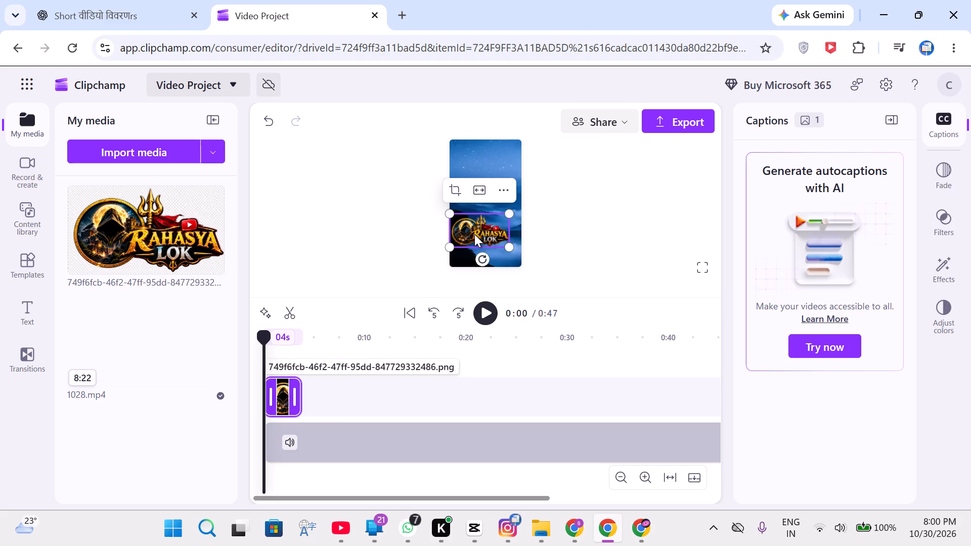
drag(504, 246, 494, 245)
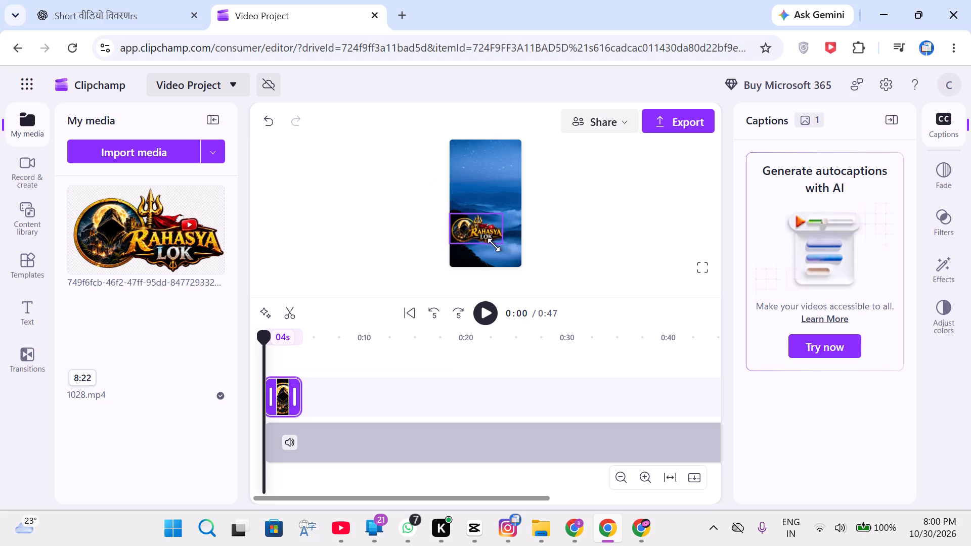
drag(494, 245, 475, 243)
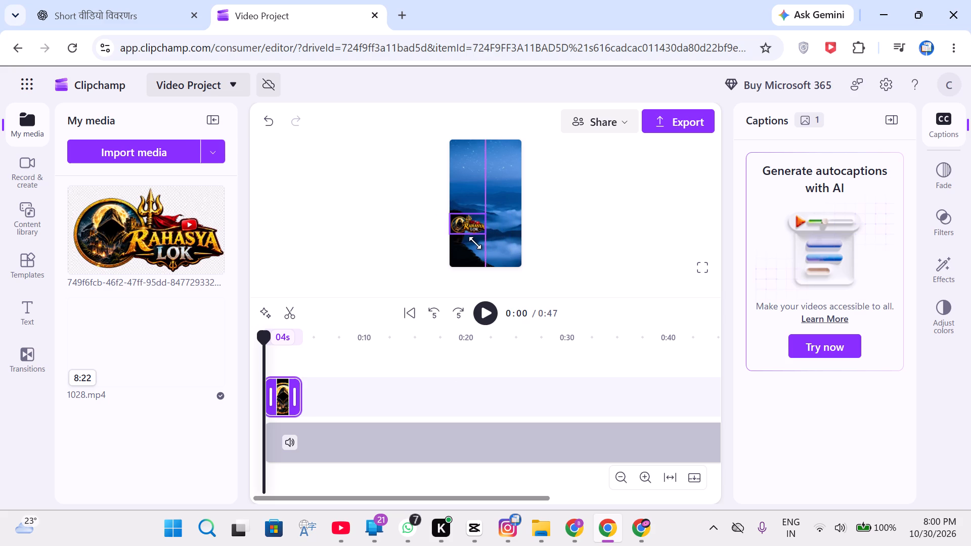
drag(475, 243, 471, 242)
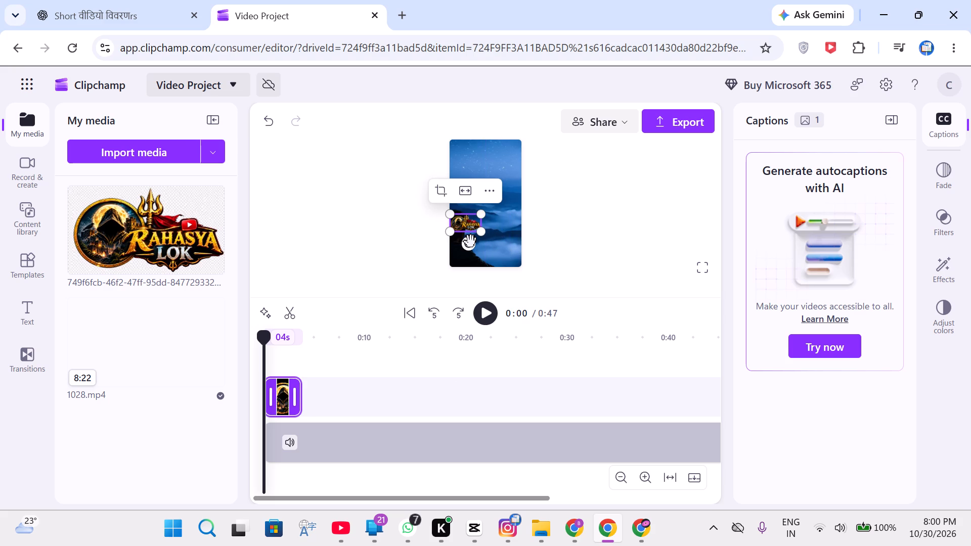
click(493, 189)
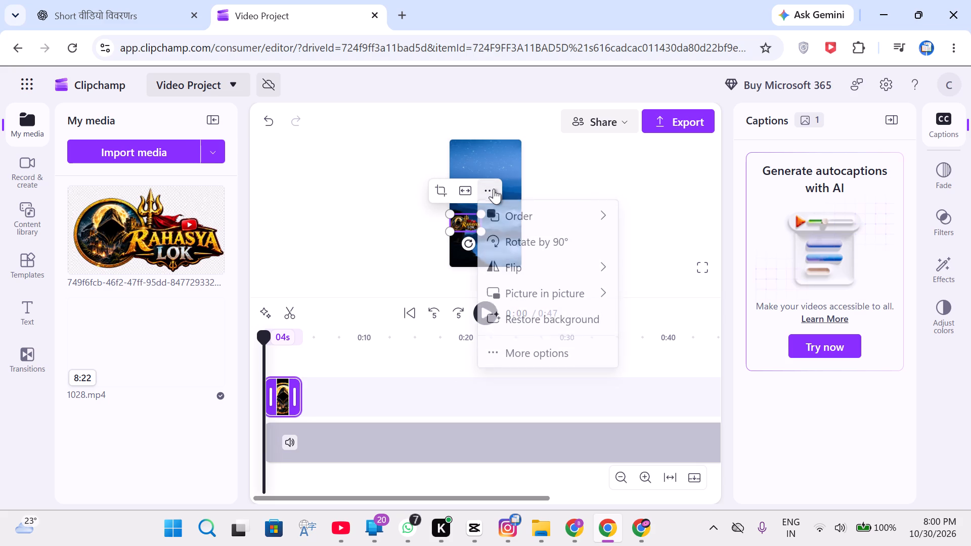
Apply the bottom-right picture-in-picture placement to the Rahasya Lok logo.
click(530, 350)
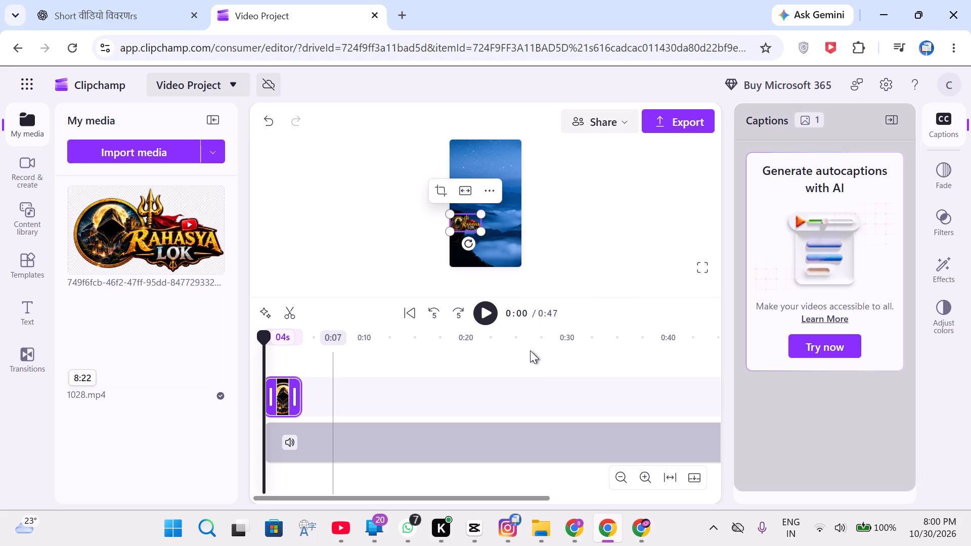
right_click(469, 223)
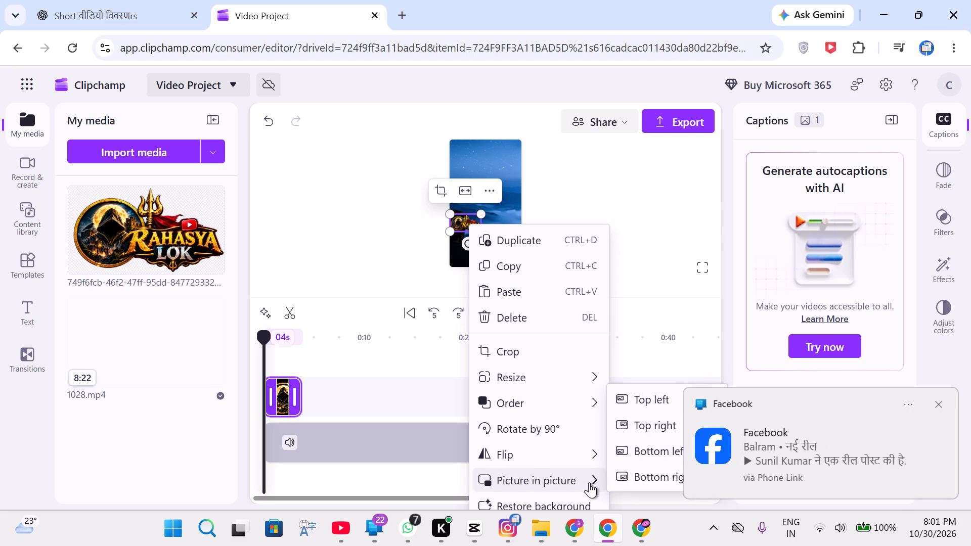
click(649, 480)
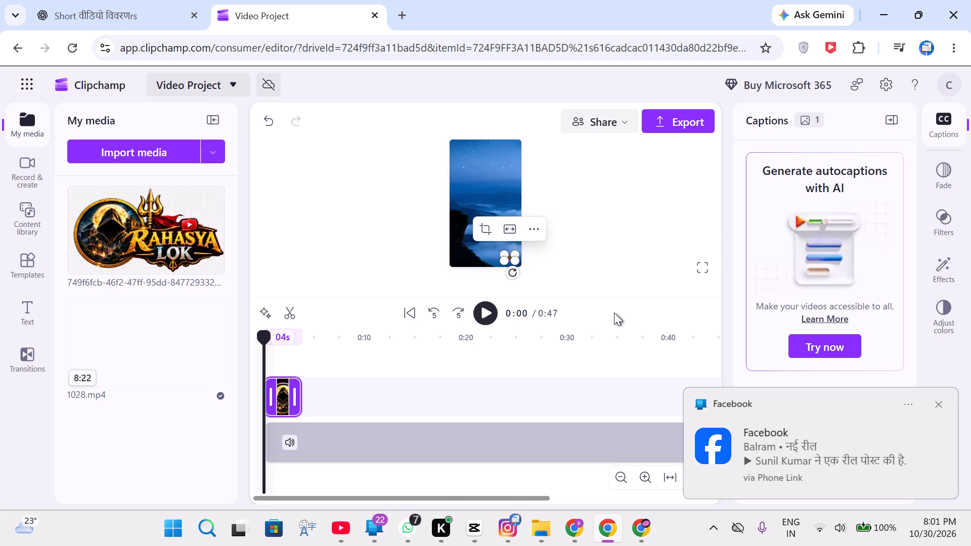
click(616, 223)
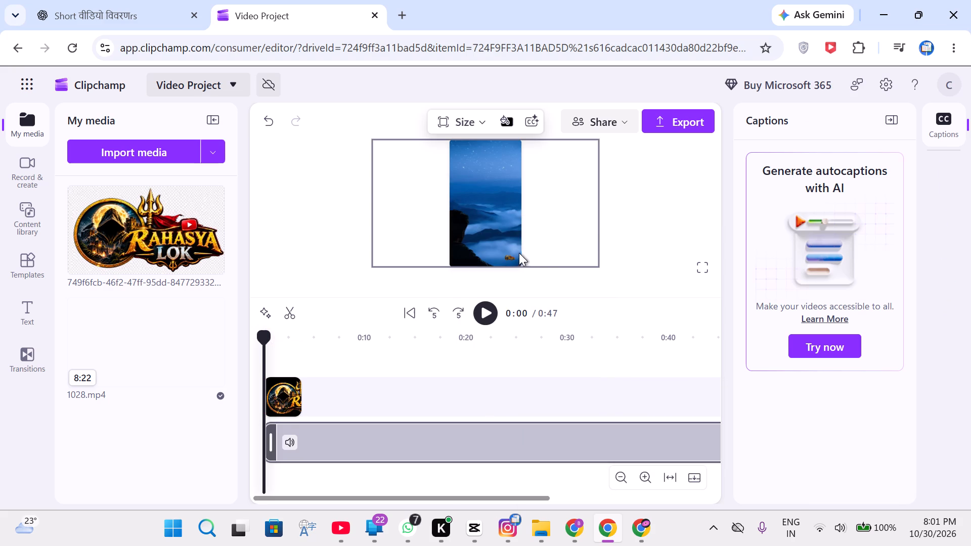
Enlarge the Rahasya Lok logo to about two-fifths of the frame's width, keeping it near the video frame's lower-right corner.
click(511, 256)
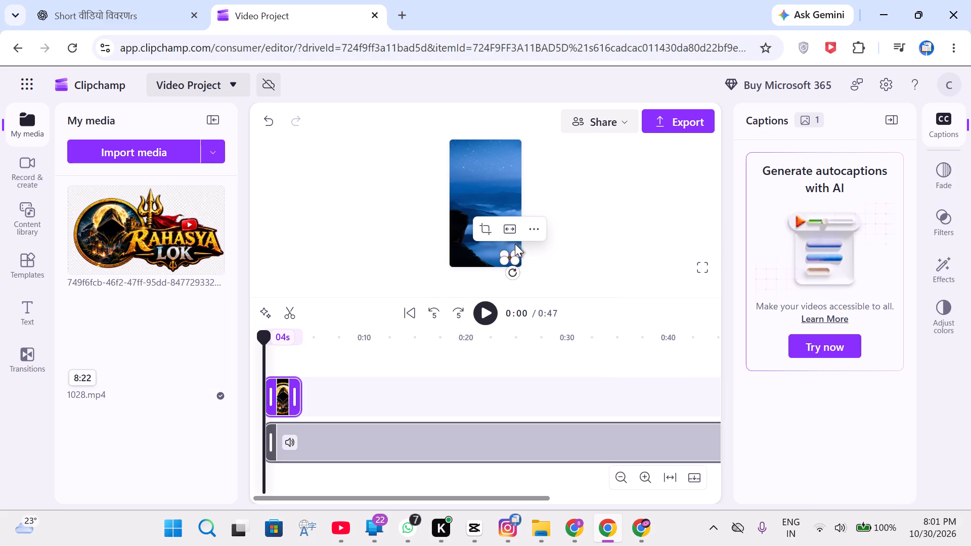
click(513, 249)
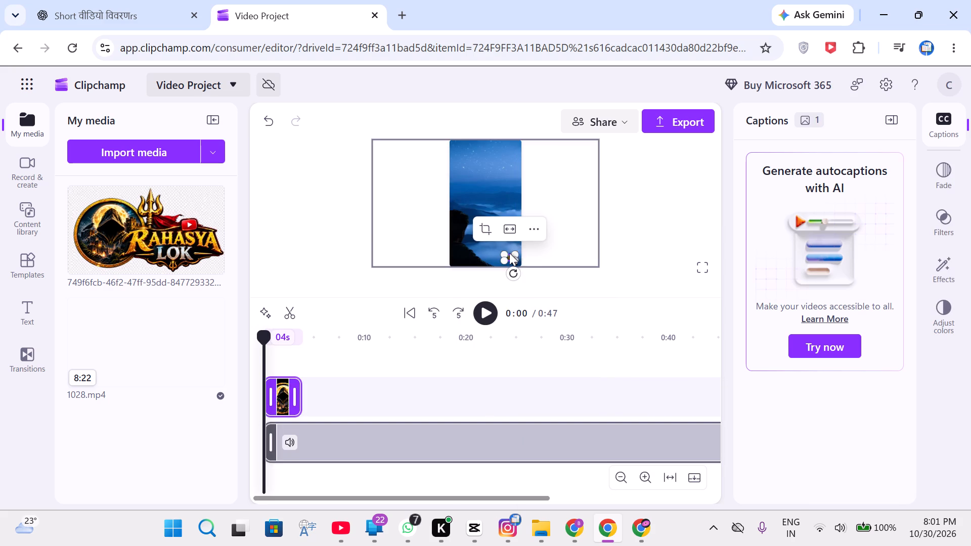
drag(508, 254, 495, 239)
click(472, 178)
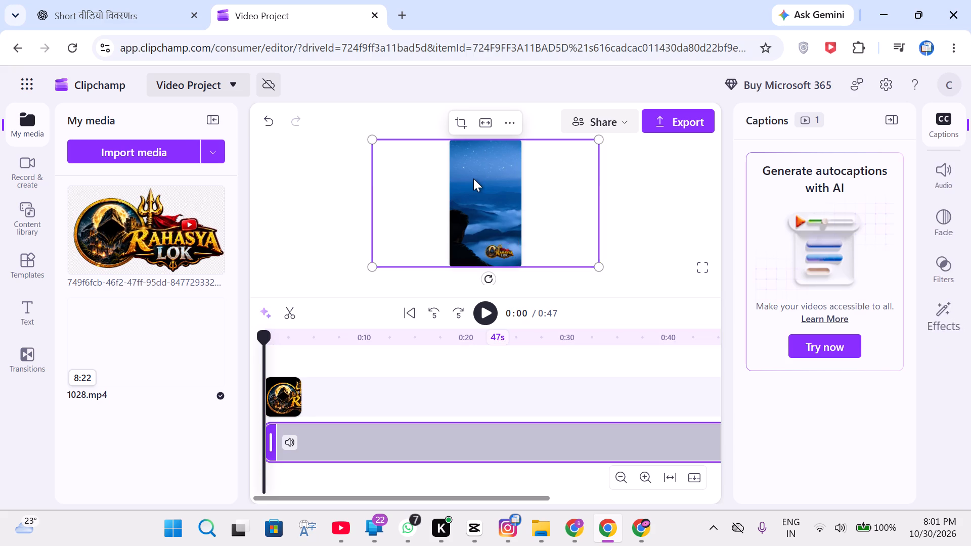
click(494, 244)
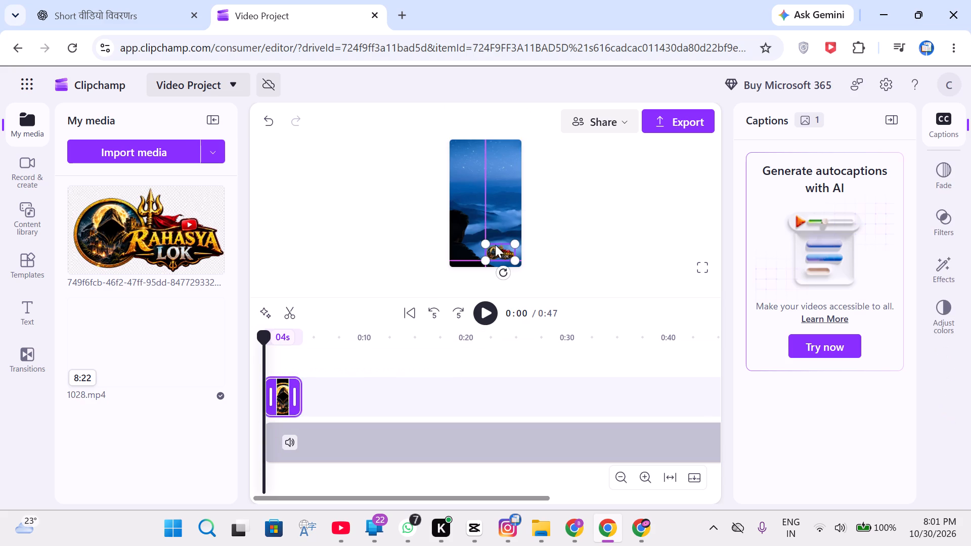
click(482, 187)
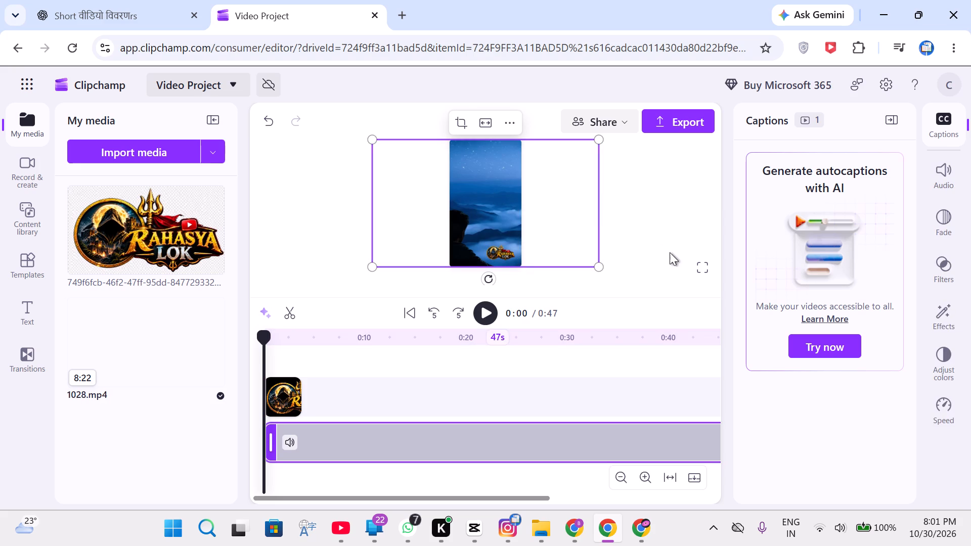
Preview the first six seconds of the short in full screen to check the logo and framing.
click(704, 265)
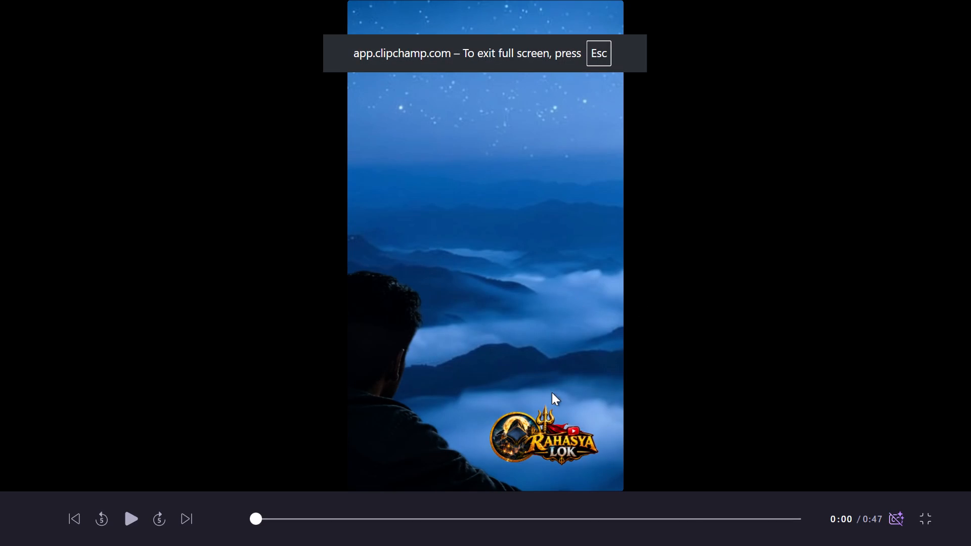
click(142, 522)
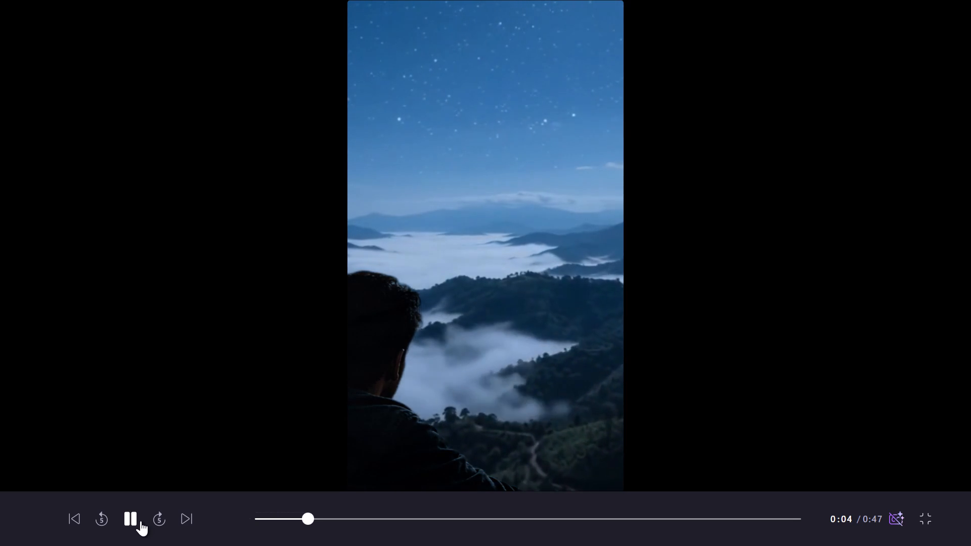
click(140, 520)
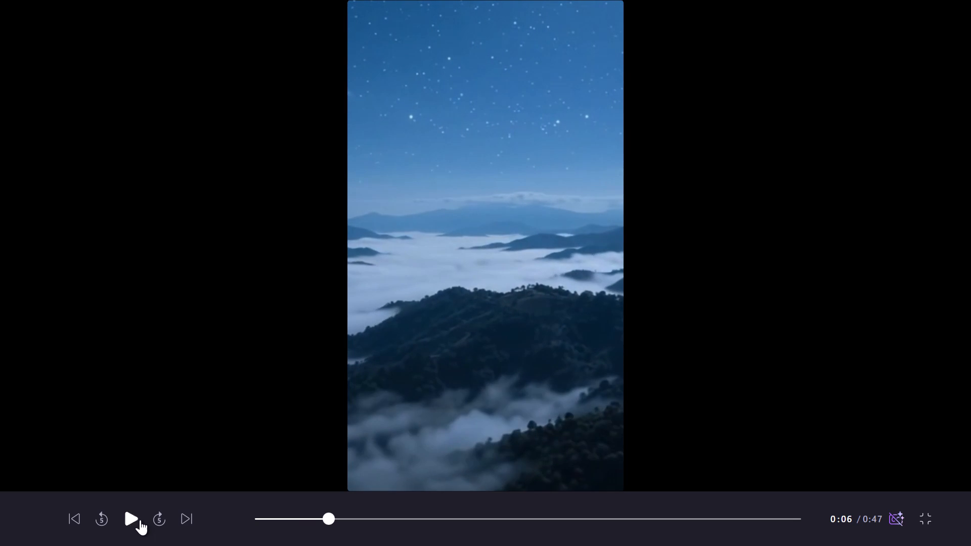
click(934, 524)
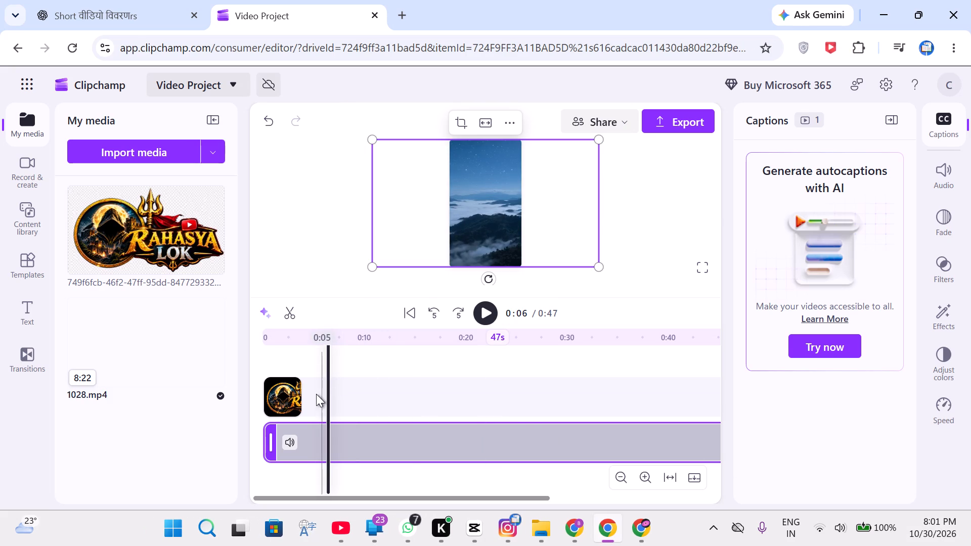
Extend the Rahasya Lok logo clip on the timeline to about 16 seconds so it stays over the video longer.
drag(297, 397, 299, 397)
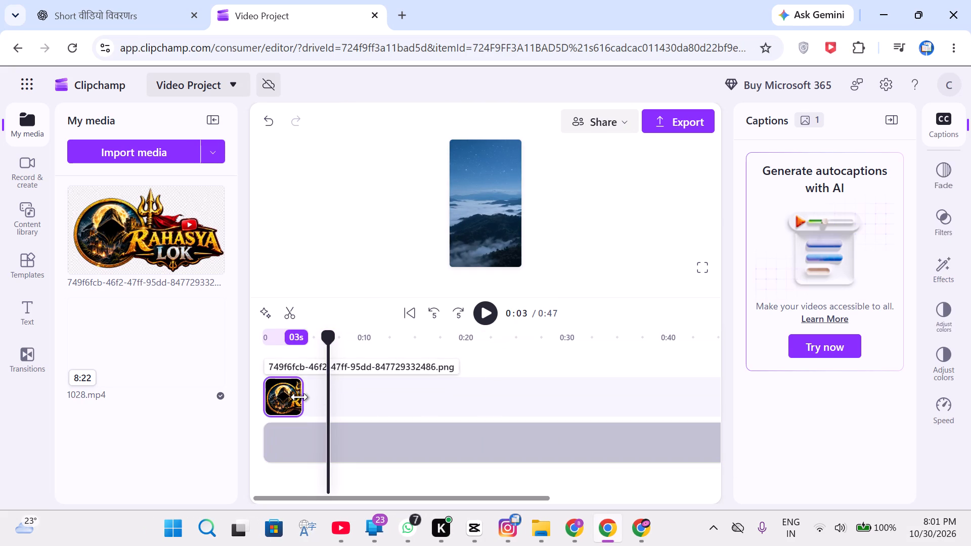
drag(299, 397, 335, 404)
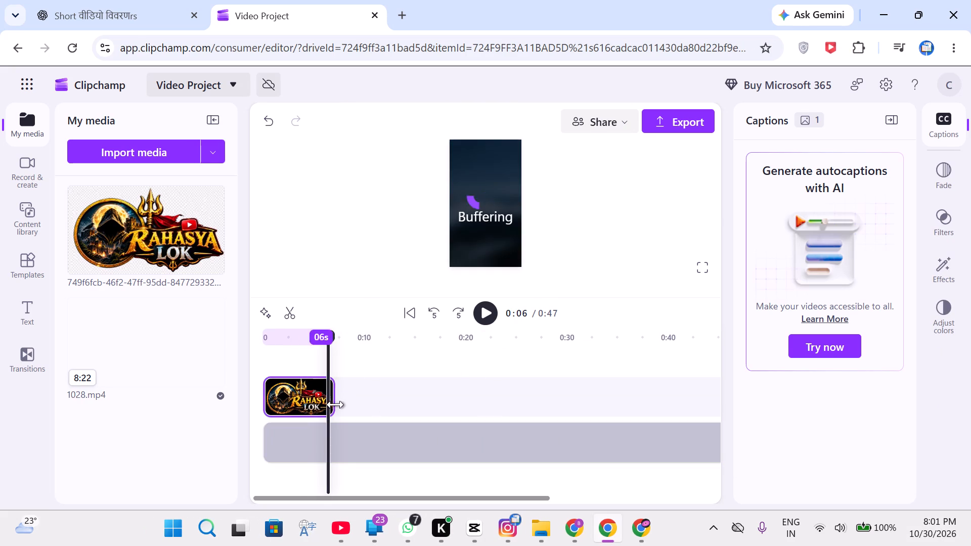
drag(335, 404, 341, 405)
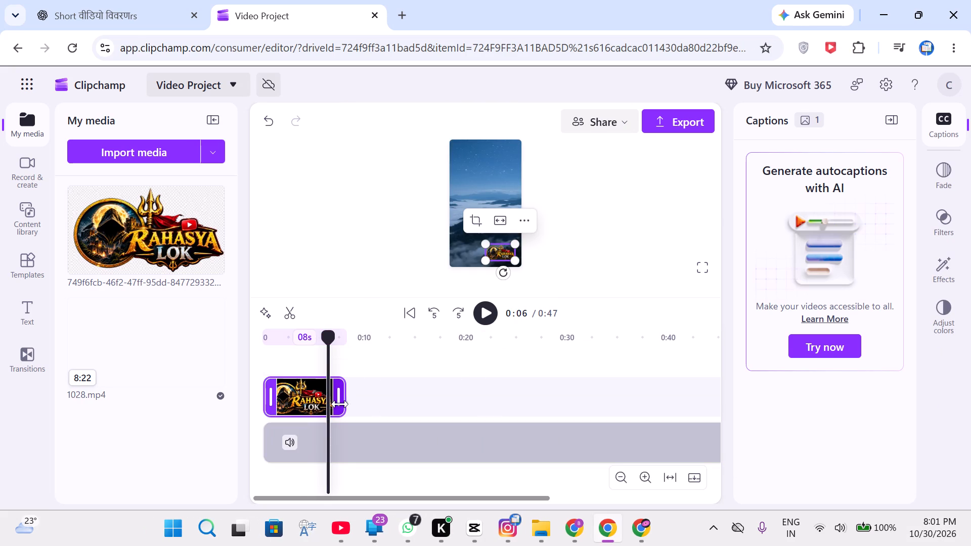
drag(342, 403, 362, 406)
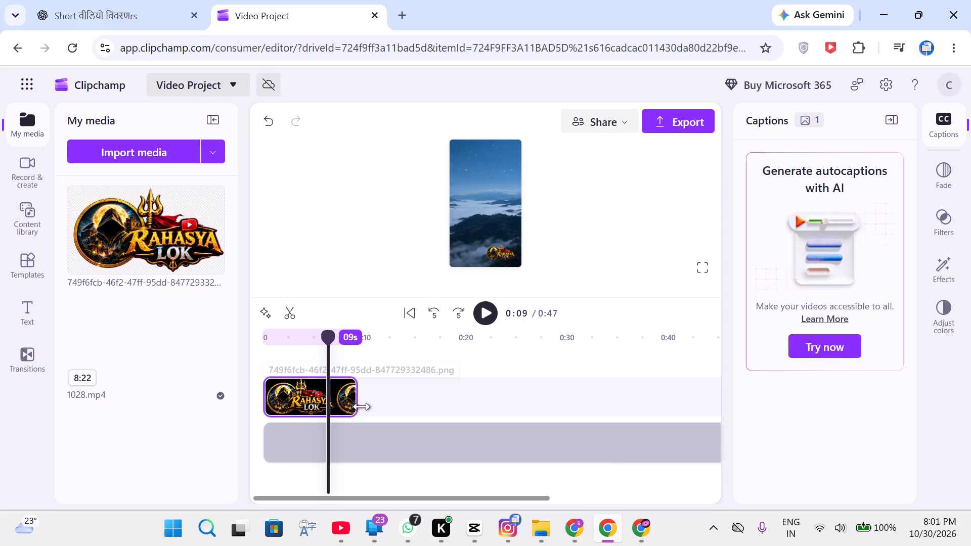
drag(362, 406, 361, 406)
drag(359, 406, 365, 407)
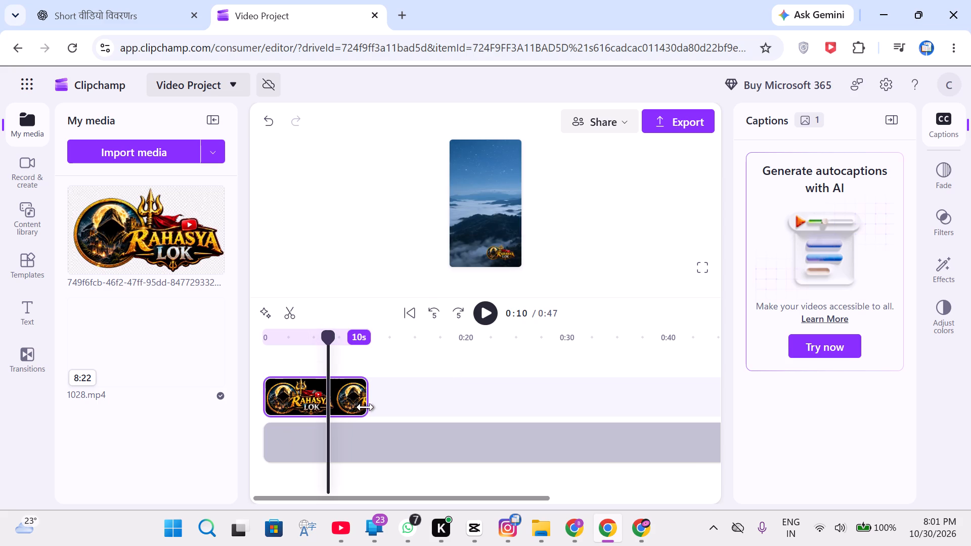
drag(365, 407, 381, 411)
drag(379, 411, 417, 420)
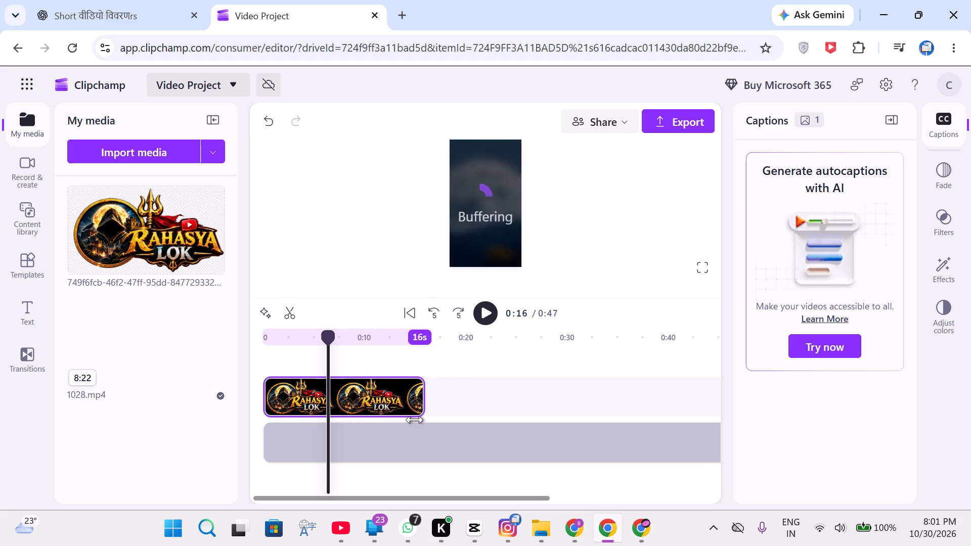
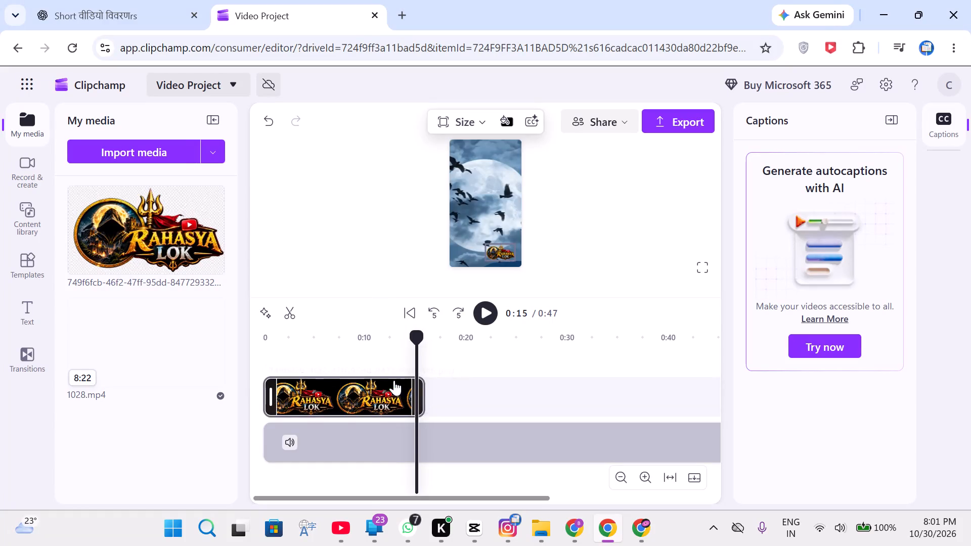
Extend the Rahasya Lok logo clip on the timeline to a duration of about 36 seconds.
click(385, 356)
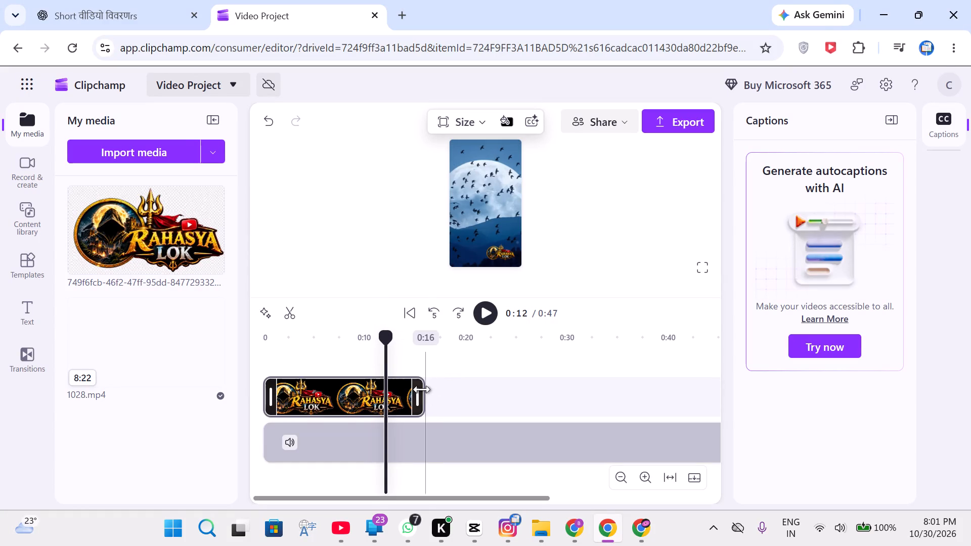
drag(422, 389, 488, 402)
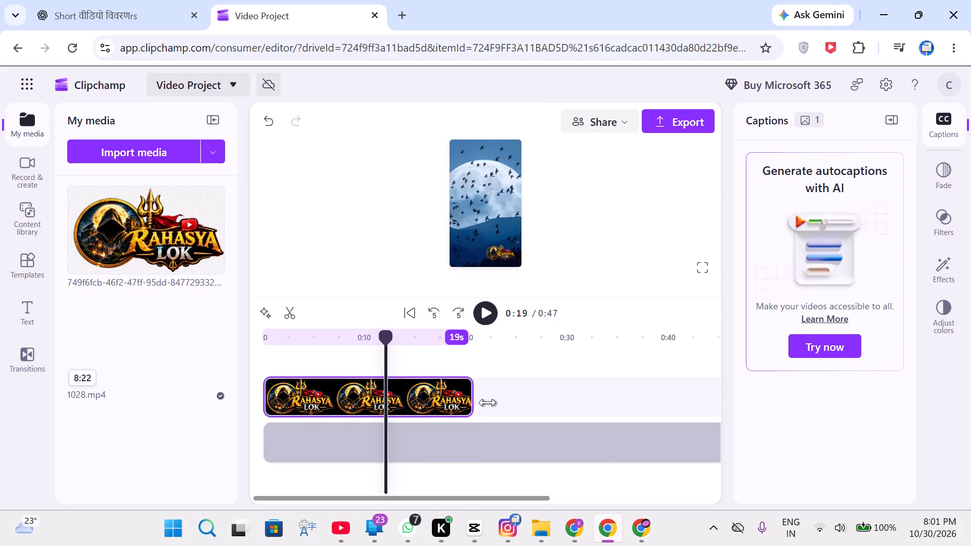
drag(488, 402, 502, 402)
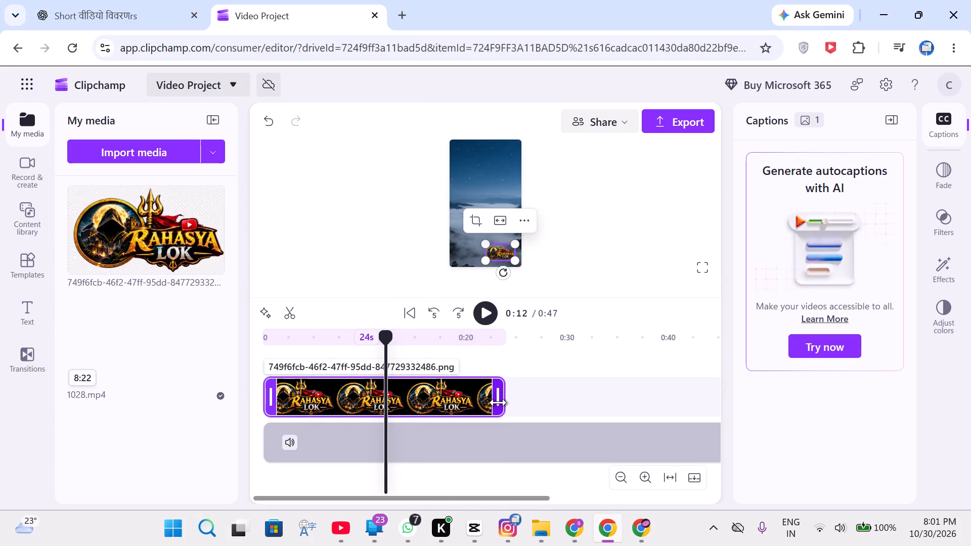
drag(498, 402, 515, 405)
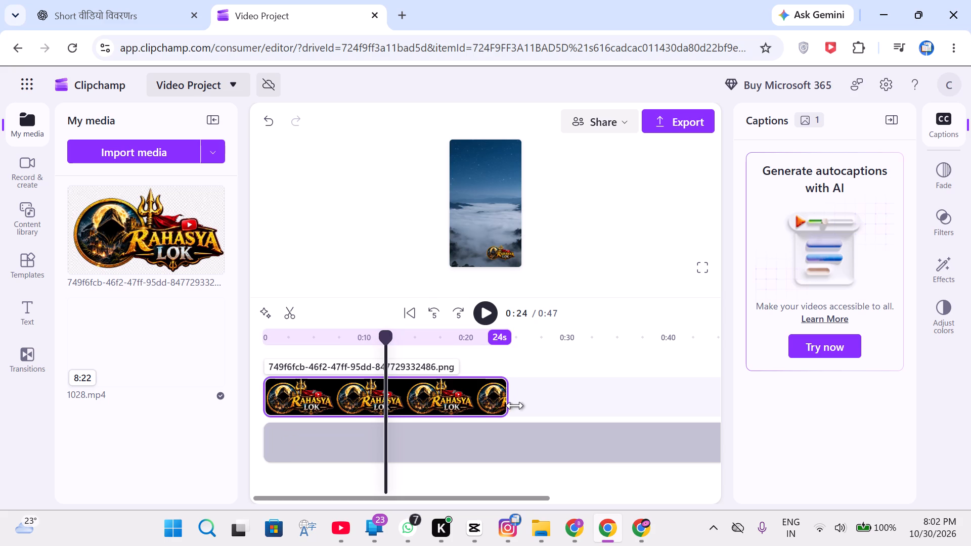
drag(515, 405, 622, 428)
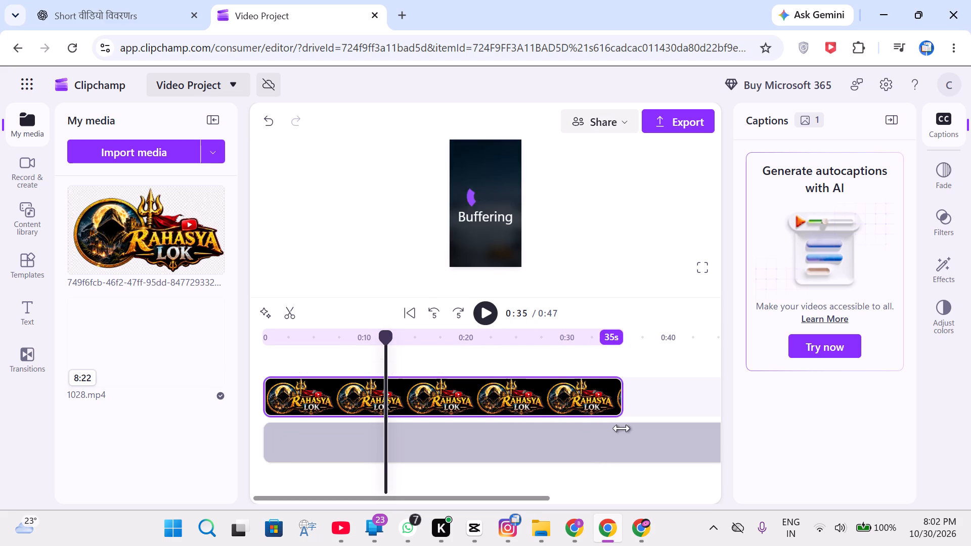
drag(622, 428, 624, 429)
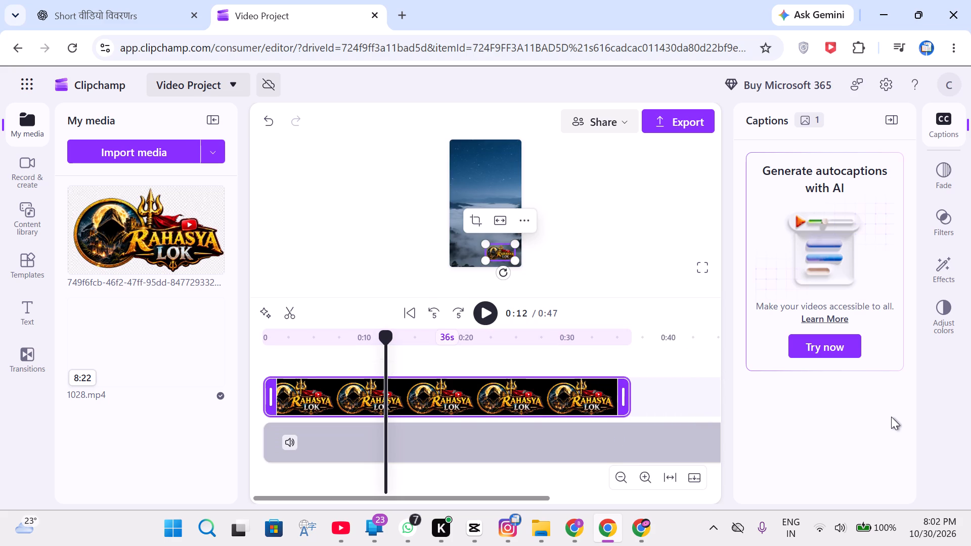
Collapse the Captions sidebar and dismiss the tip about editing properties.
click(921, 406)
click(888, 124)
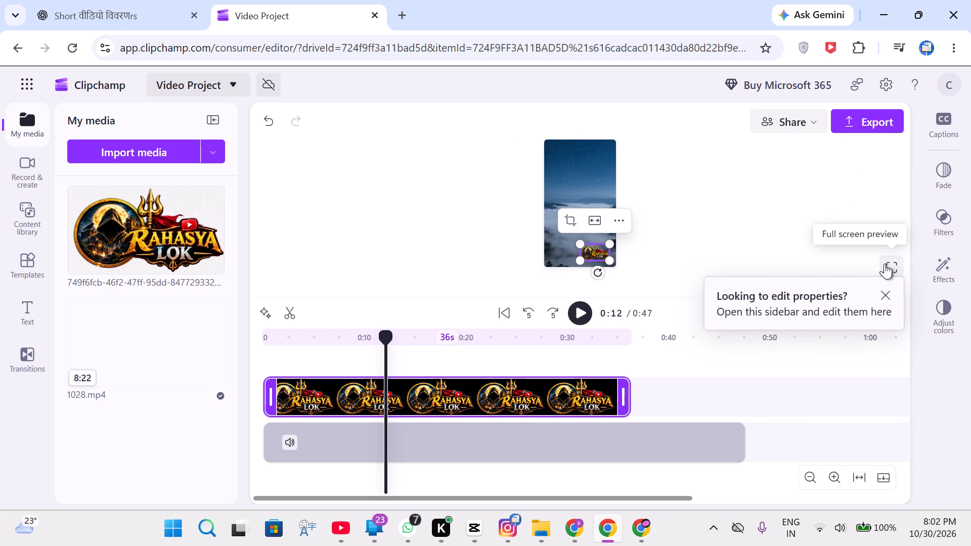
click(885, 295)
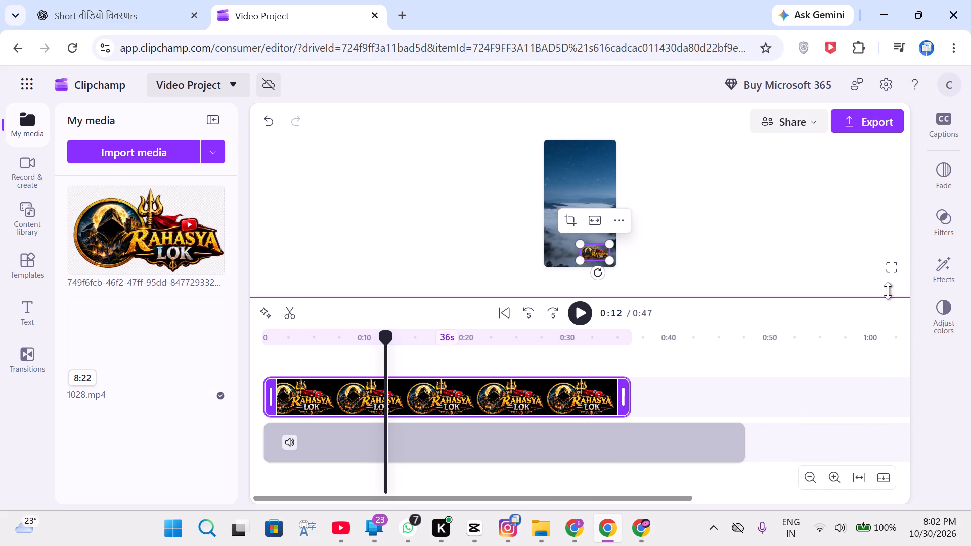
Extend the logo clip further to about 47 seconds, close to the end of the video track.
scroll(736, 224, up, 2)
scroll(736, 225, down, 1)
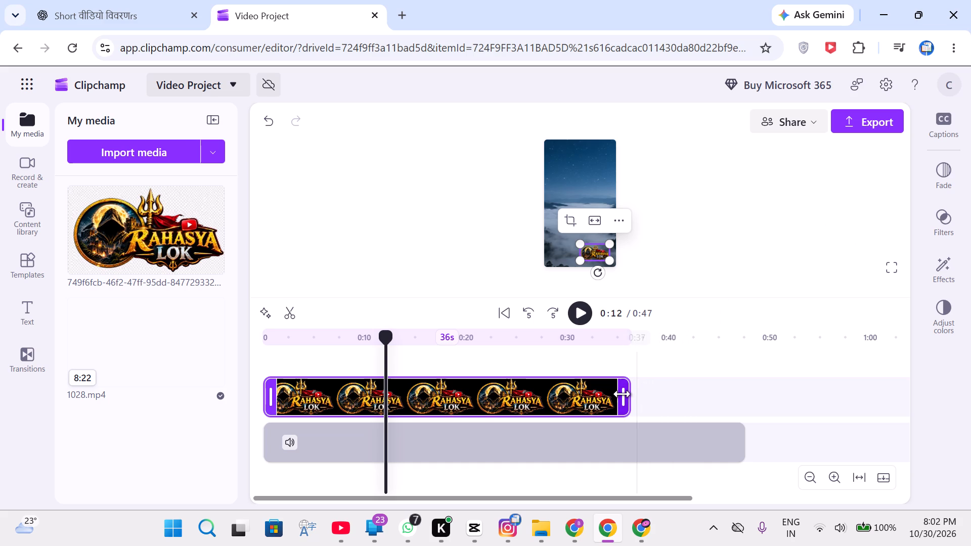
drag(625, 394, 656, 398)
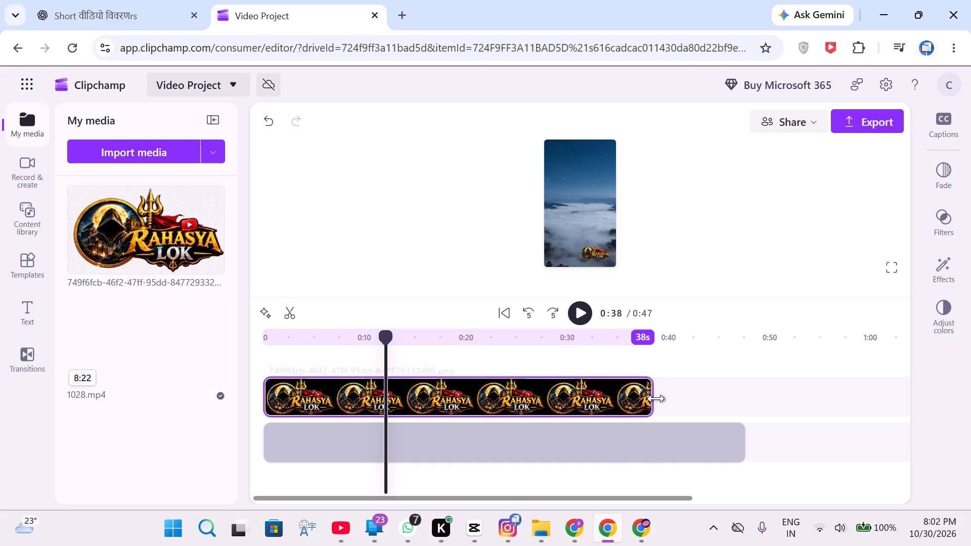
drag(656, 398, 720, 407)
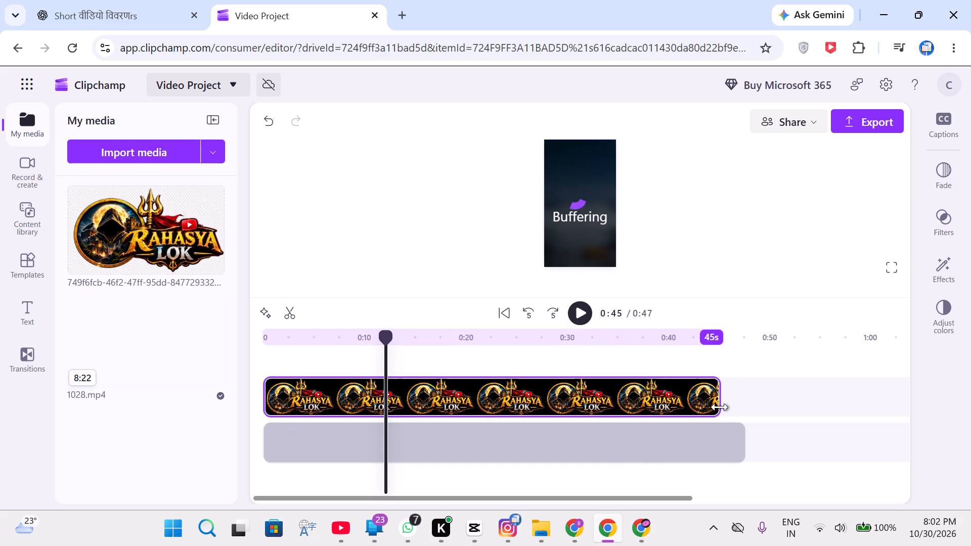
drag(720, 407, 733, 412)
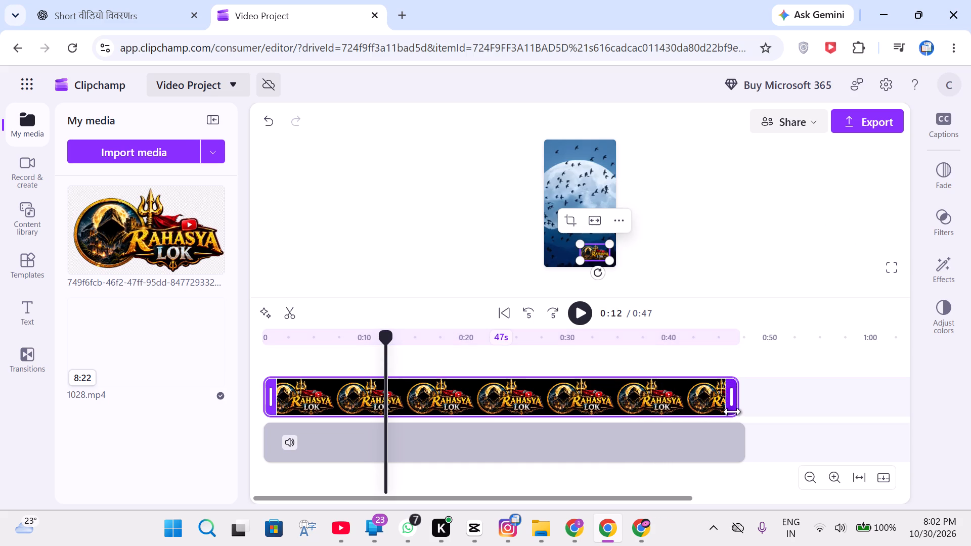
Collapse the My media panel to give the timeline more room.
click(214, 126)
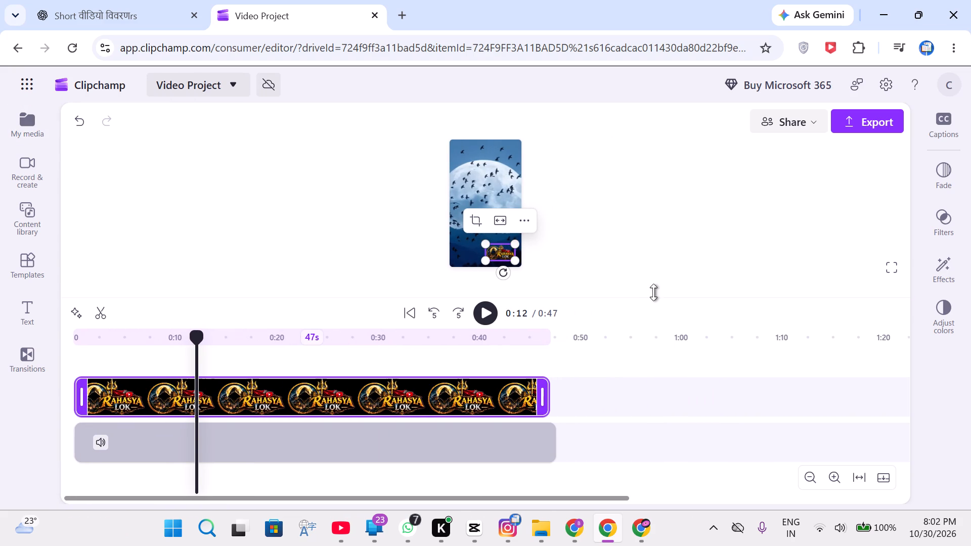
scroll(657, 287, down, 1)
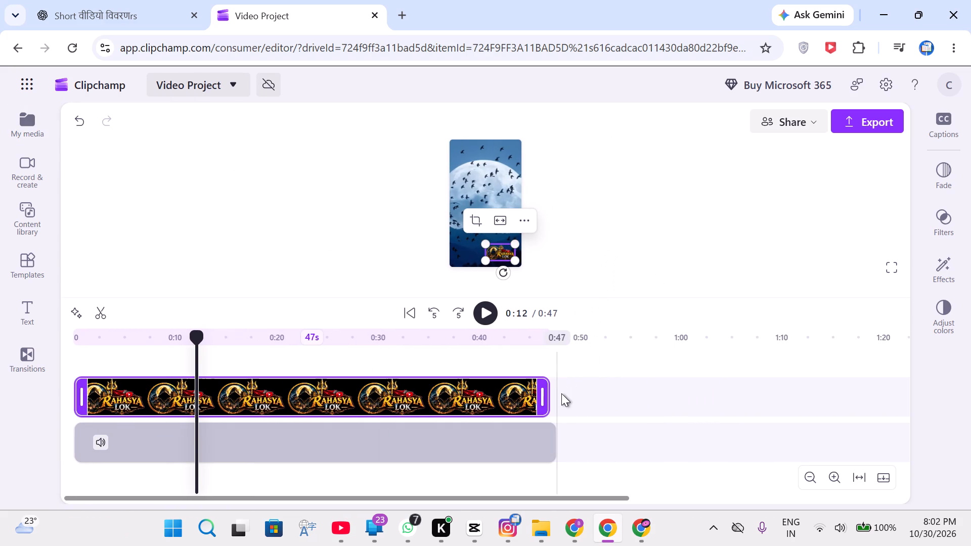
Split the video clip at 0:47.64, just past the end of the logo clip.
click(560, 393)
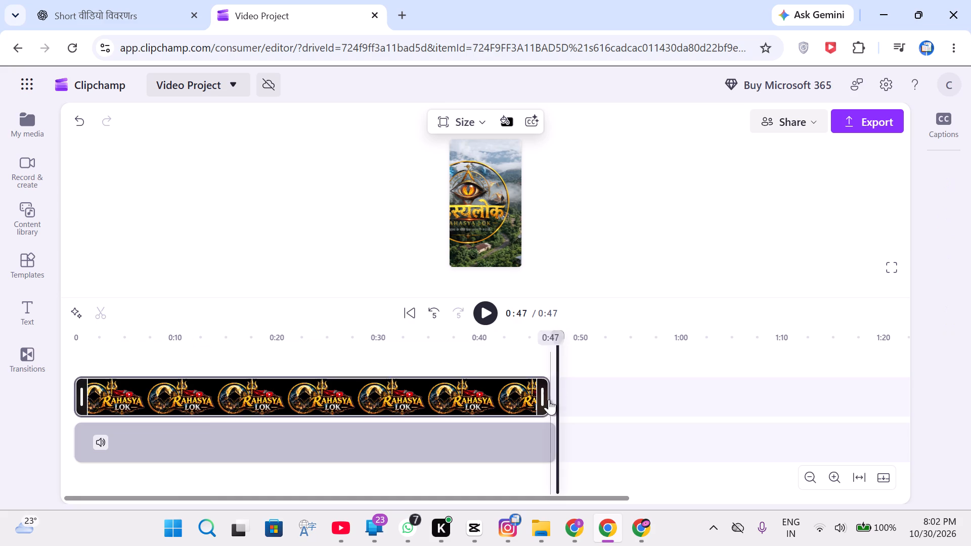
click(549, 399)
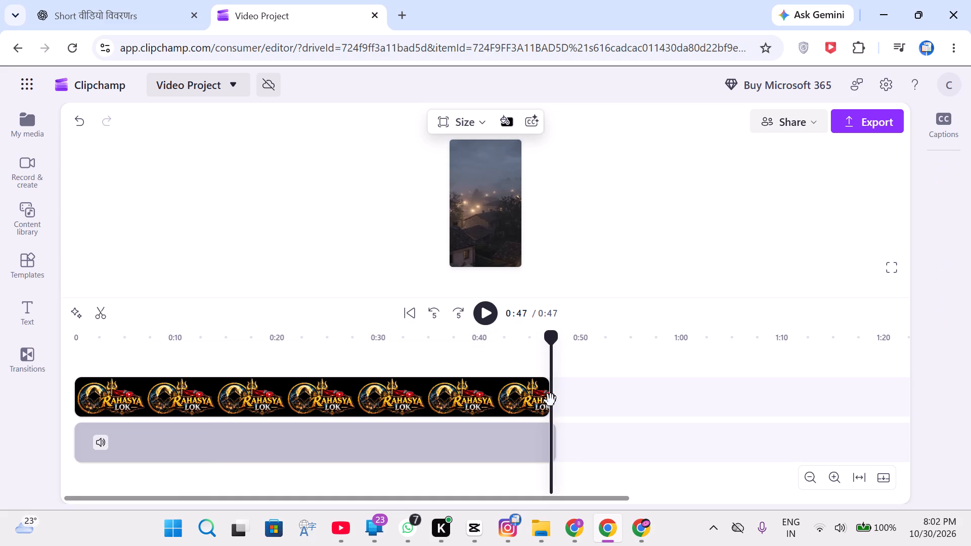
click(550, 401)
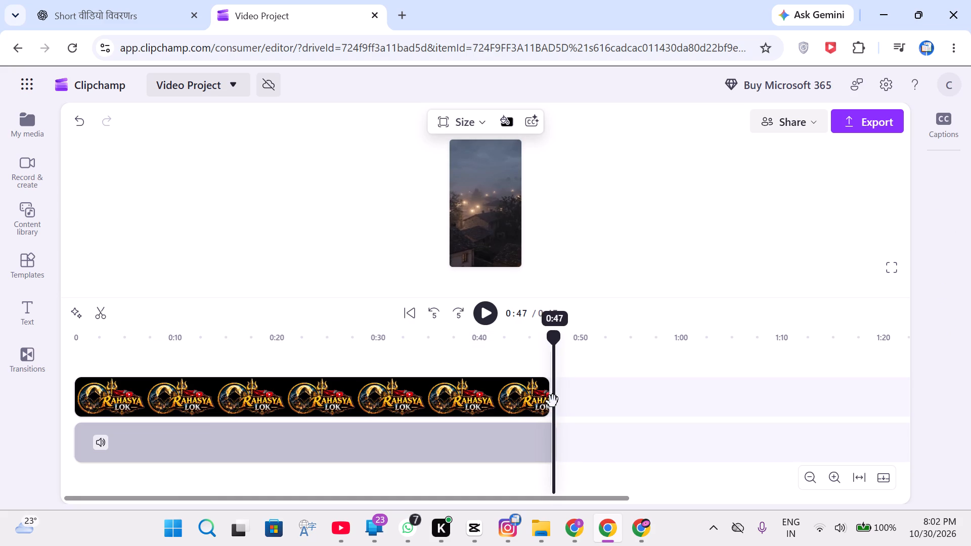
click(553, 441)
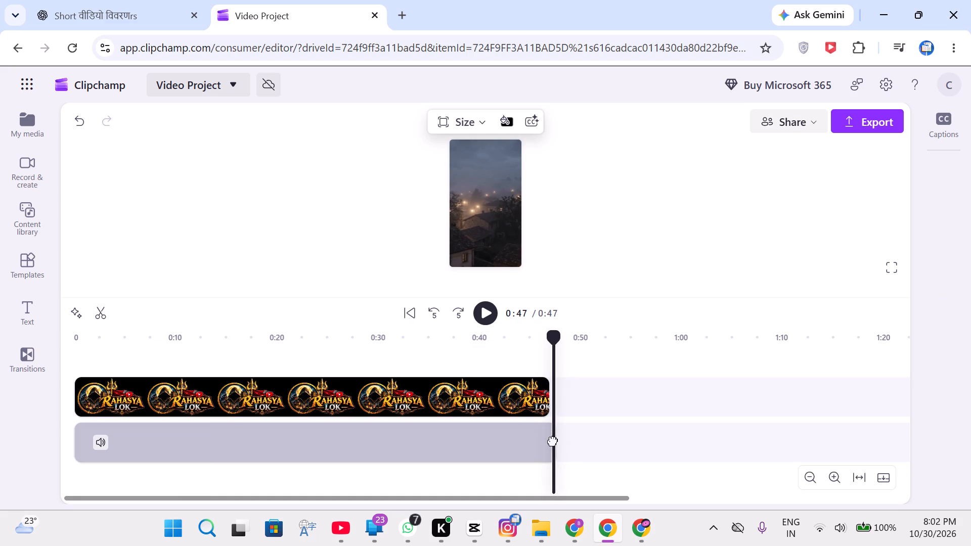
right_click(552, 439)
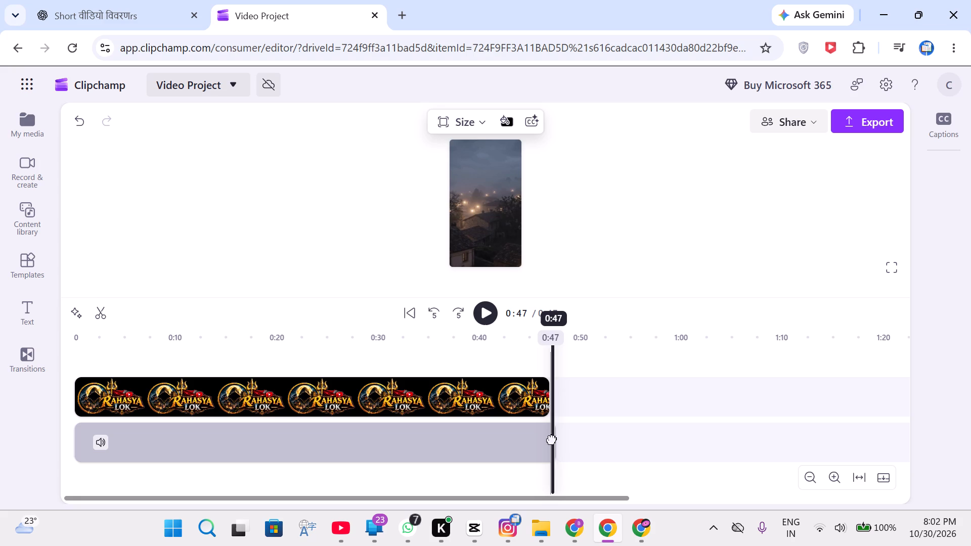
click(830, 478)
click(830, 478)
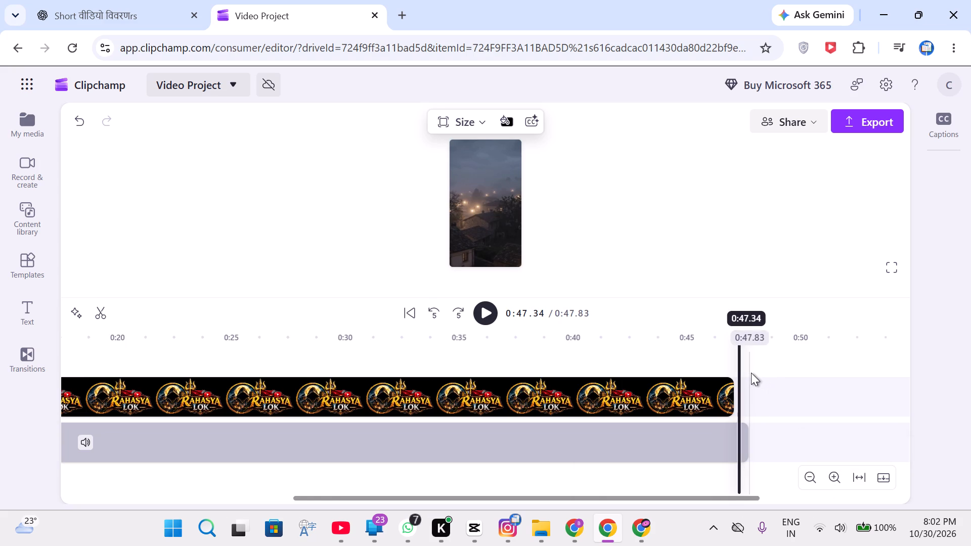
click(745, 397)
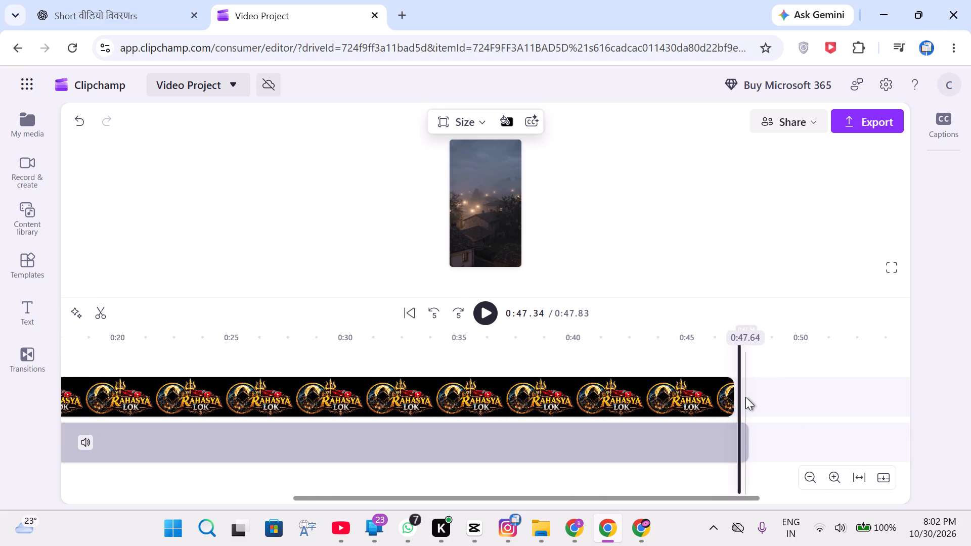
click(745, 397)
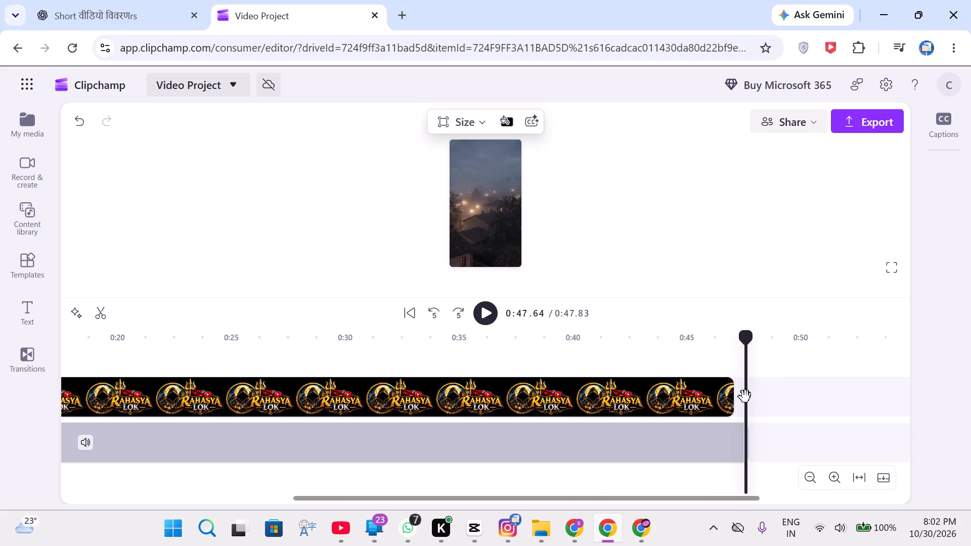
right_click(745, 397)
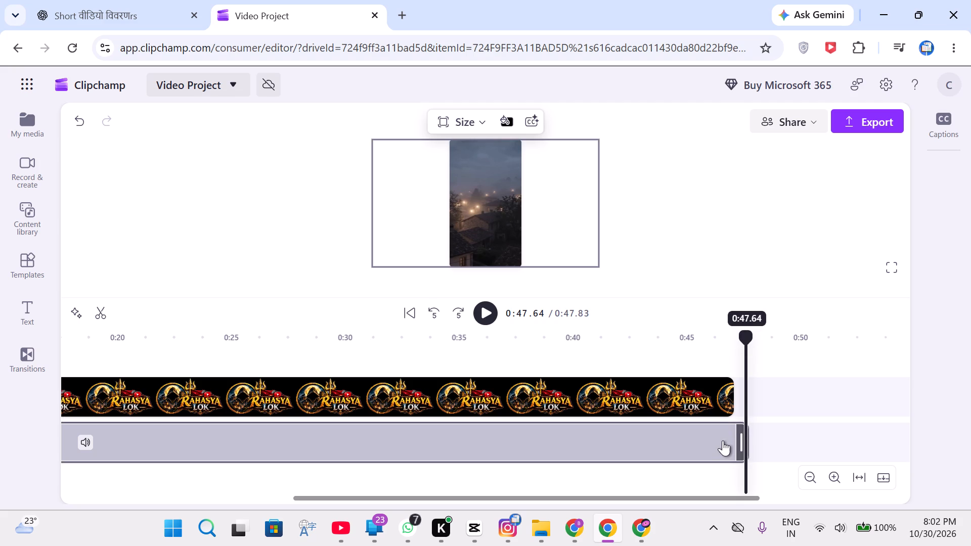
right_click(723, 440)
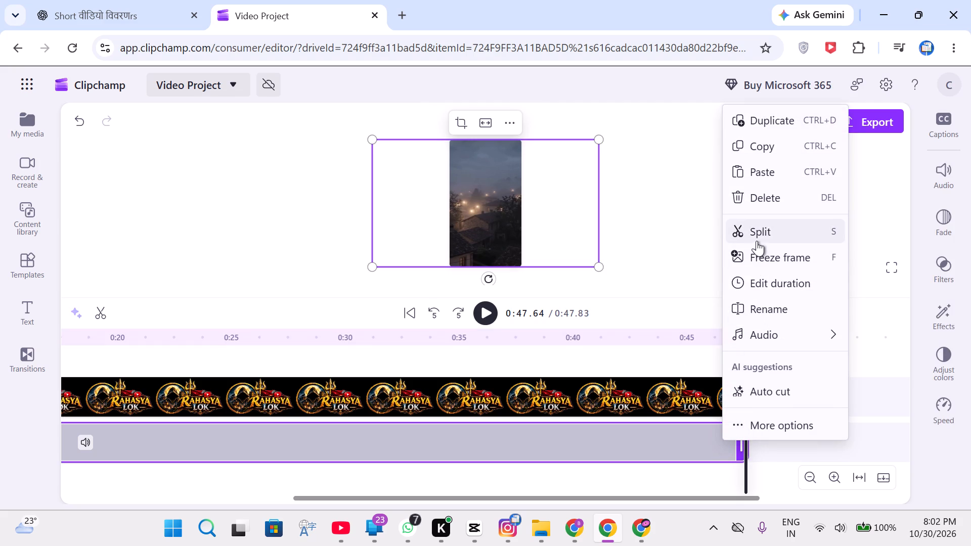
click(757, 240)
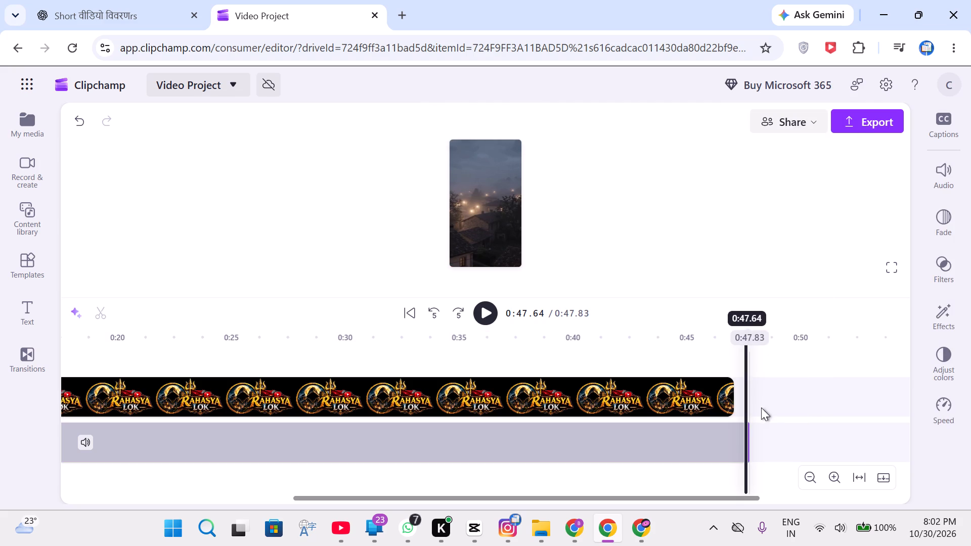
Stretch the end of the logo clip to meet the video split at 0:47.64.
click(836, 475)
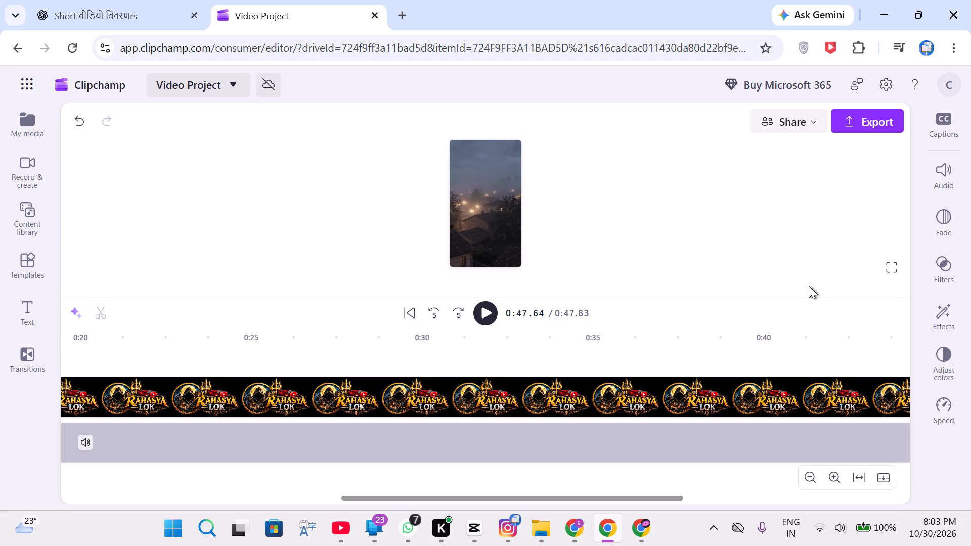
key(ctrl+minus)
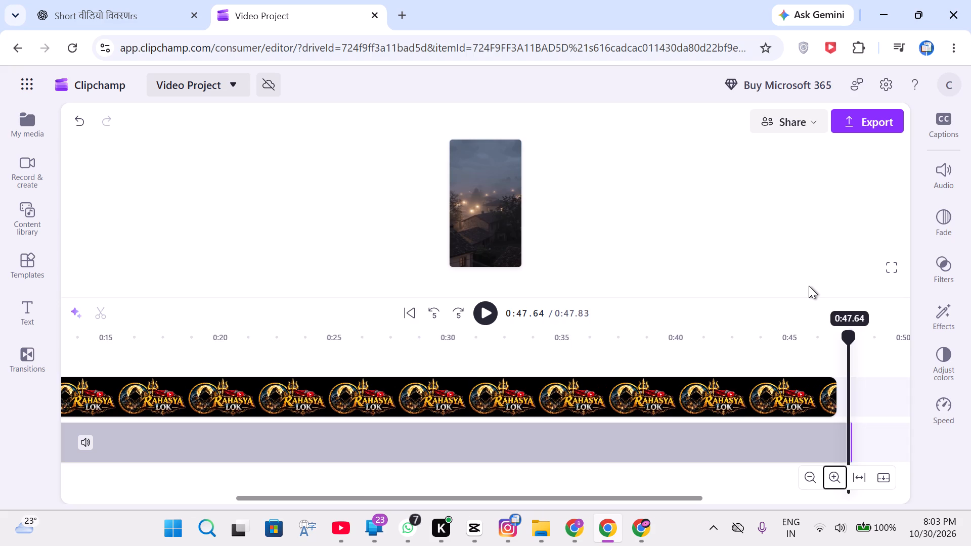
key(ctrl+minus)
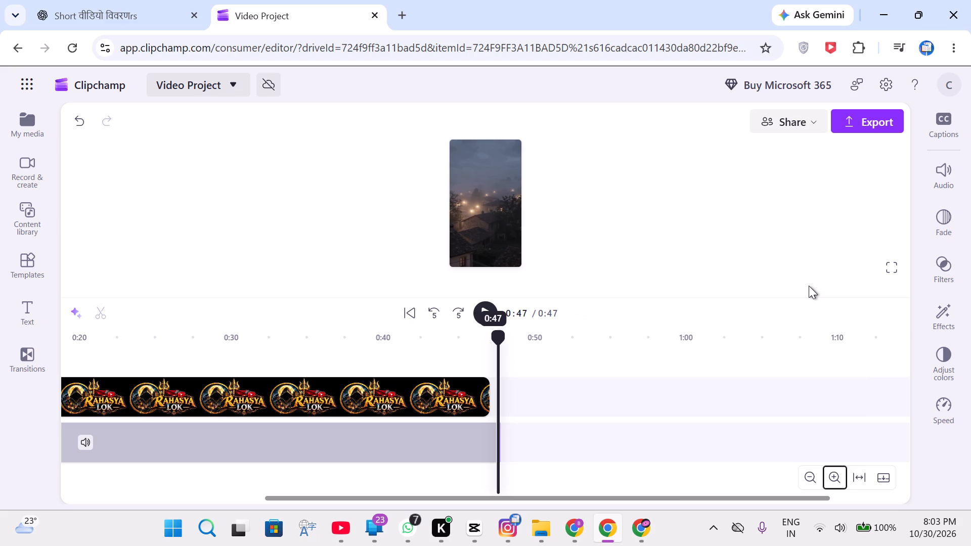
key(ctrl+equal)
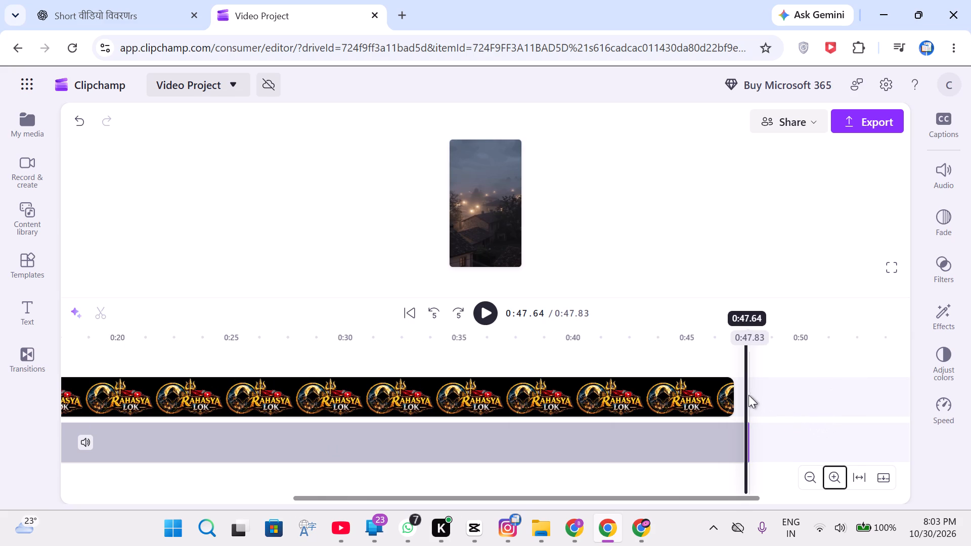
click(730, 397)
drag(730, 396, 731, 396)
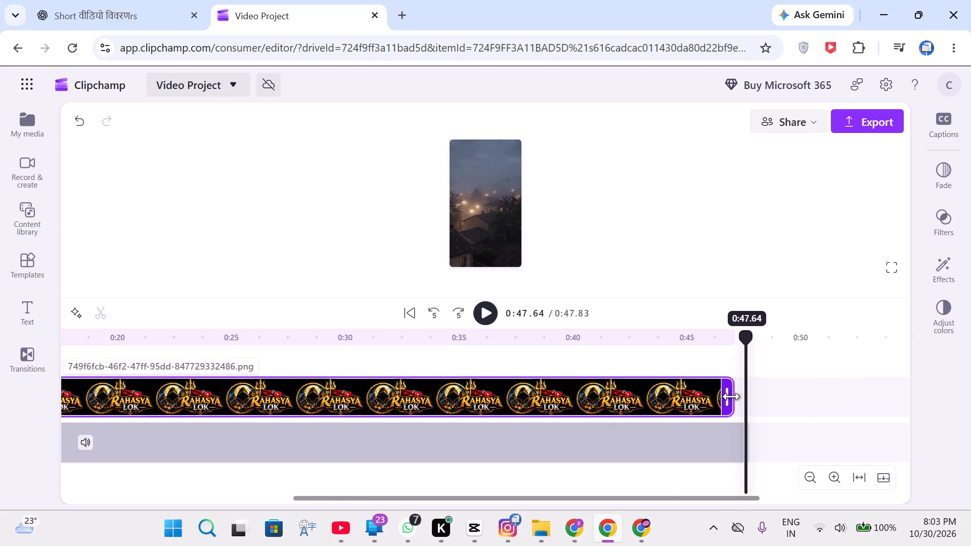
drag(731, 396, 739, 398)
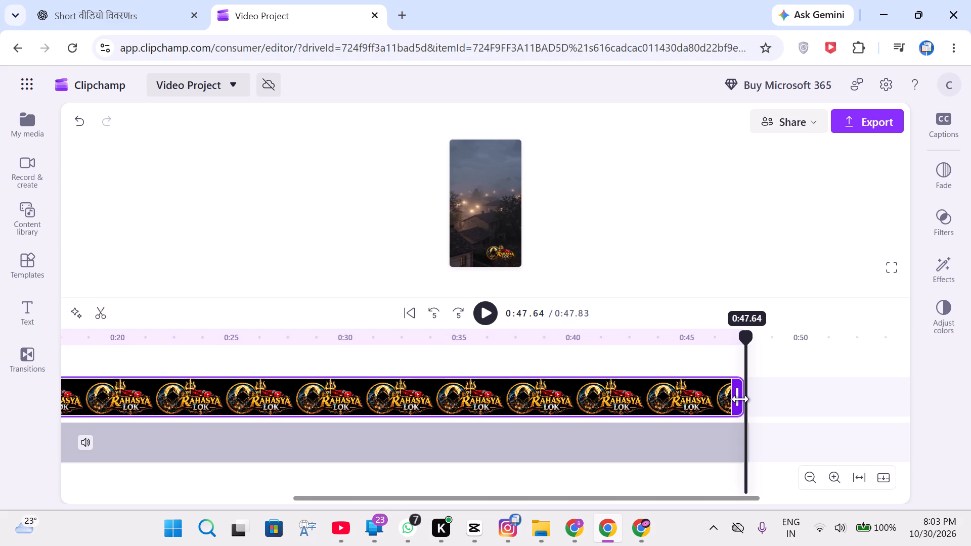
Delete the short leftover piece of video after the 0:47.64 split.
click(781, 402)
click(784, 400)
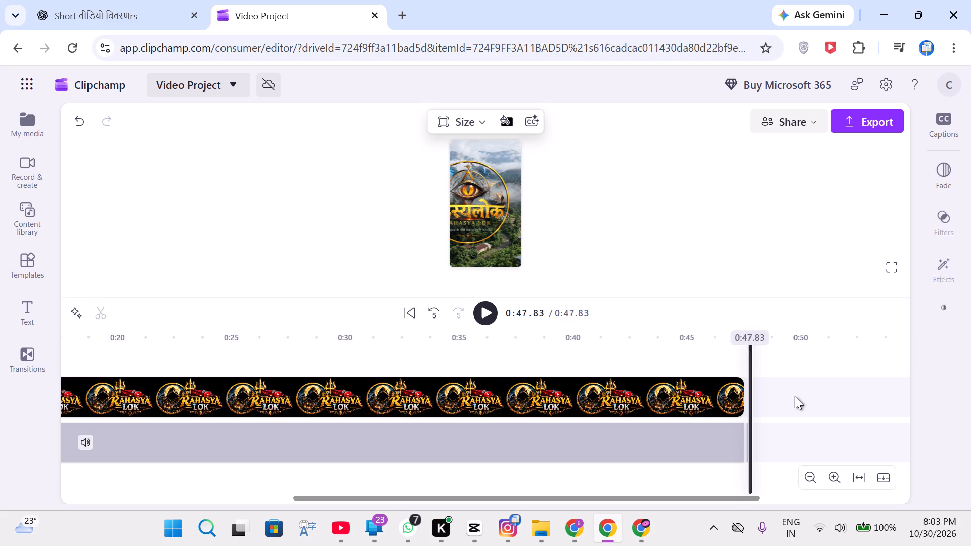
click(795, 396)
click(751, 444)
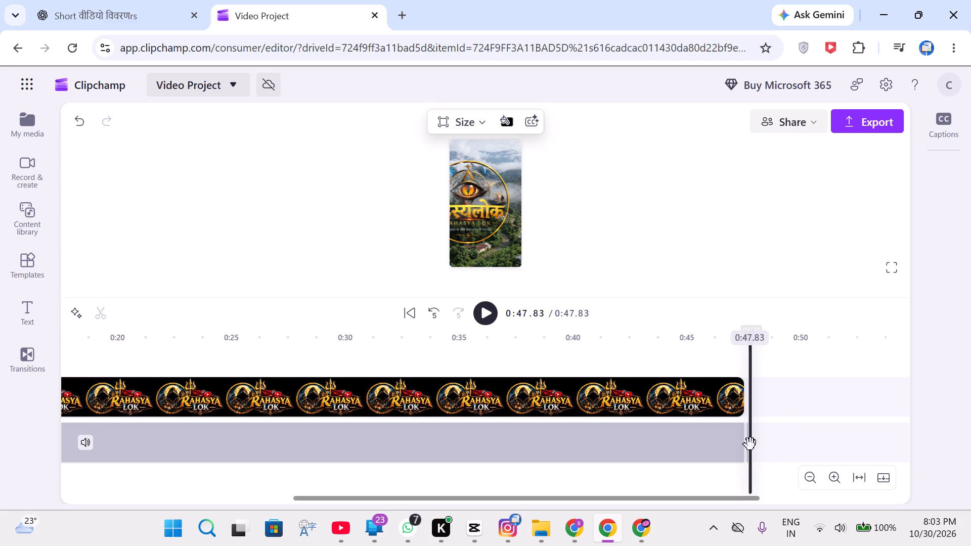
click(751, 444)
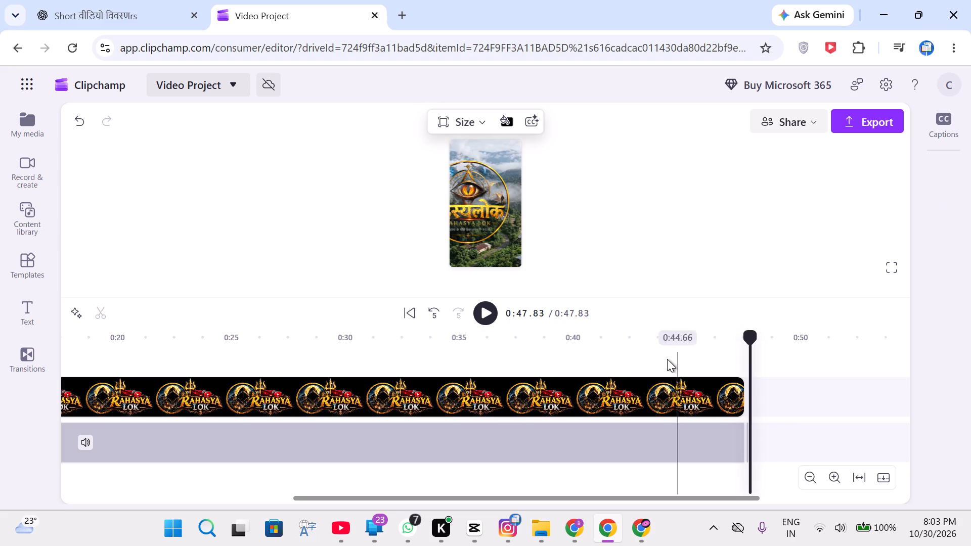
ctrl+click(661, 356)
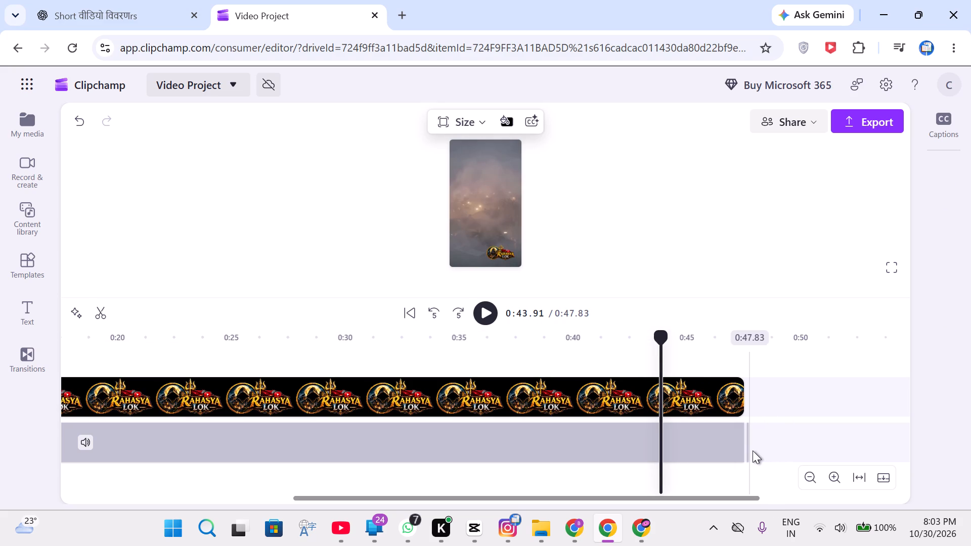
ctrl+click(749, 452)
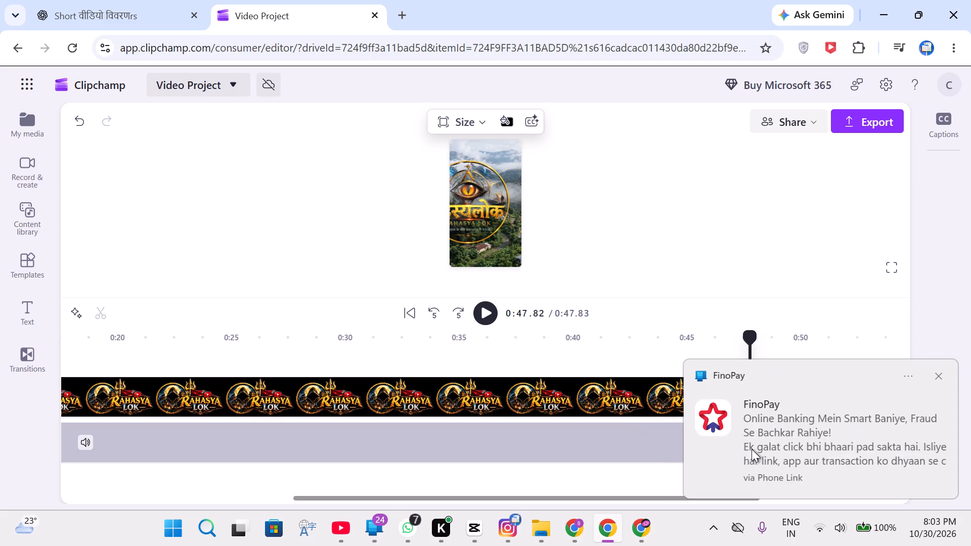
ctrl+click(943, 373)
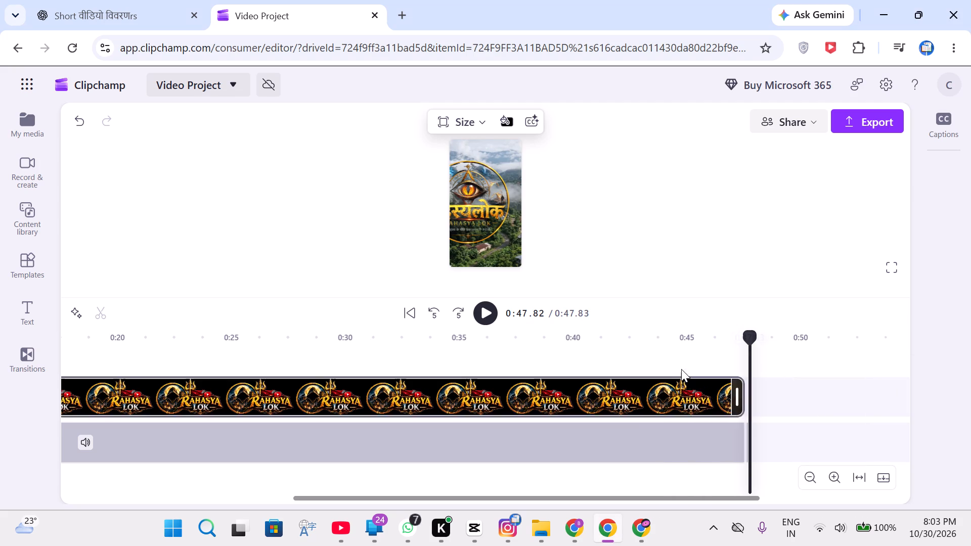
ctrl+click(659, 354)
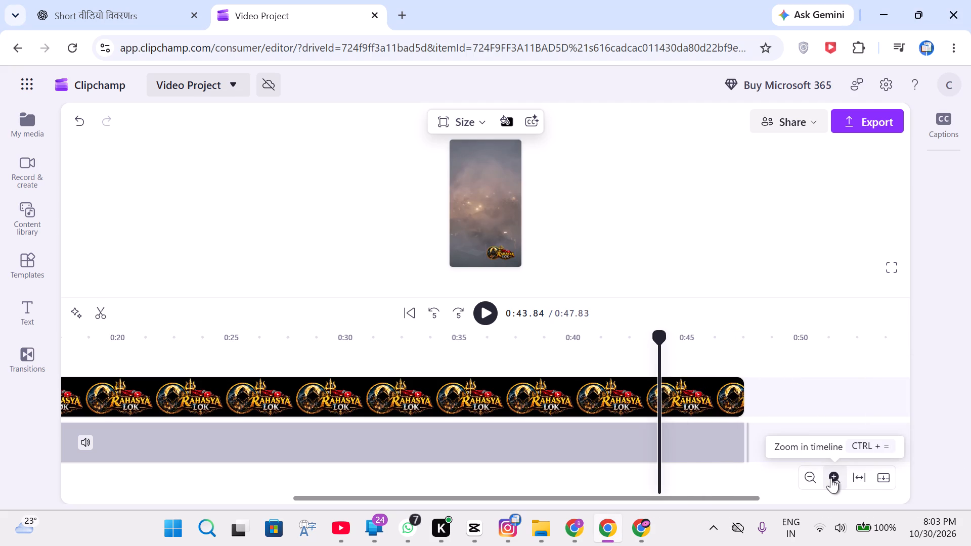
ctrl+click(835, 471)
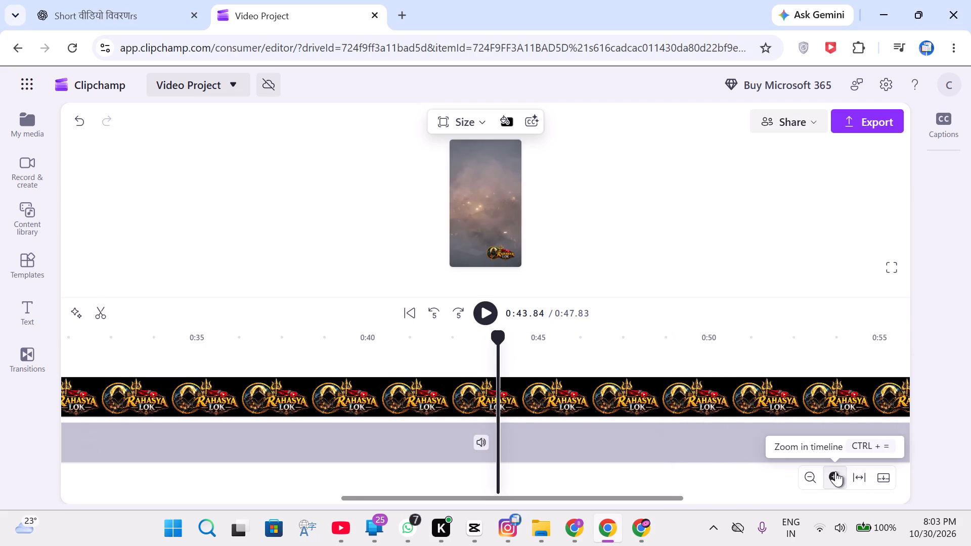
ctrl+drag(891, 337, 896, 337)
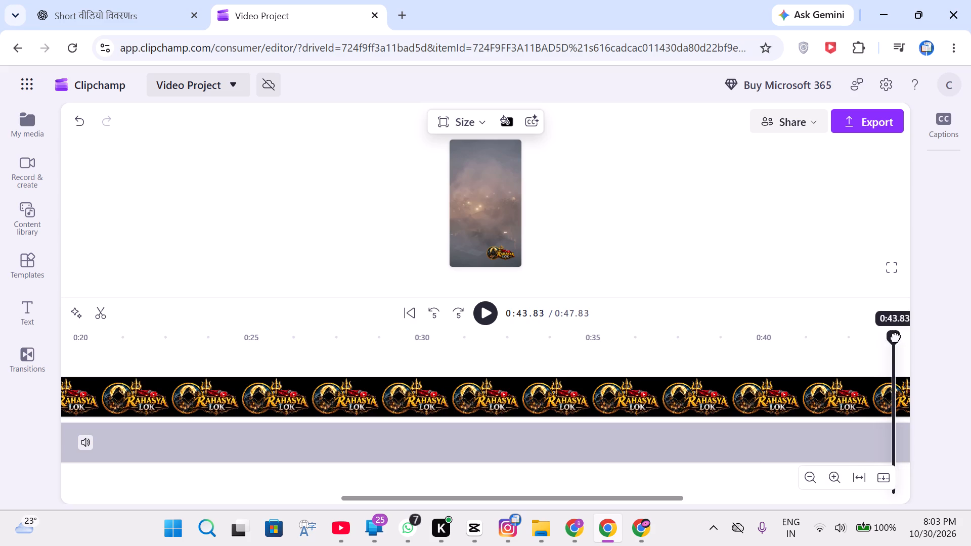
ctrl+drag(896, 337, 954, 339)
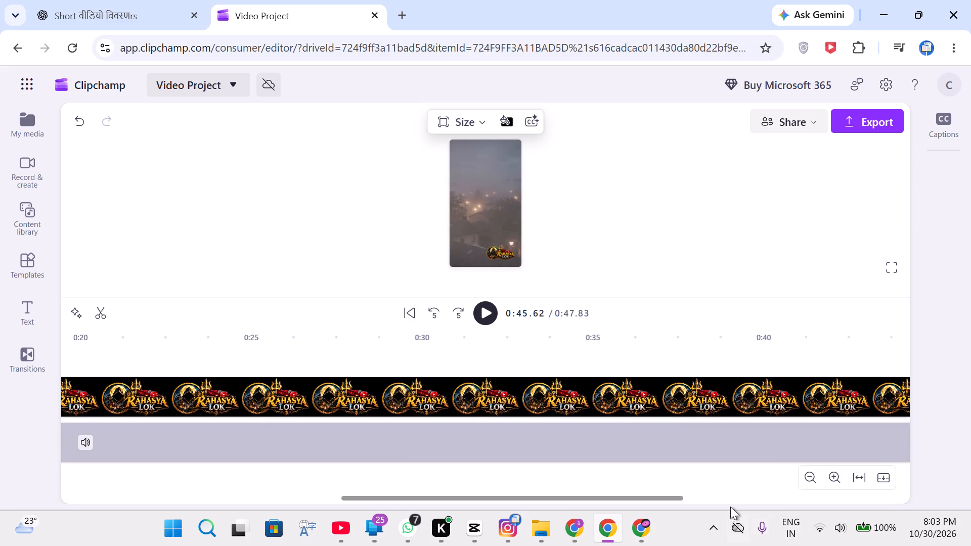
drag(681, 498, 762, 500)
click(831, 449)
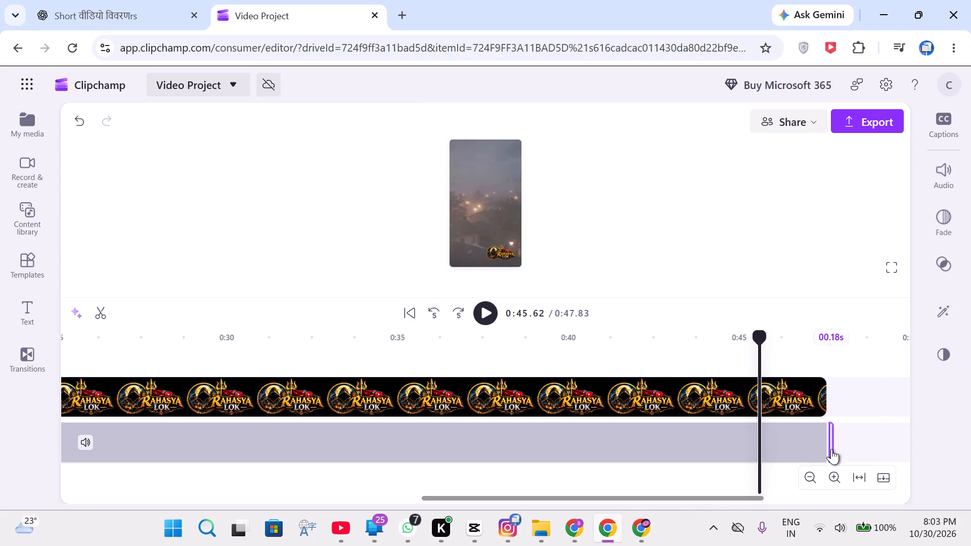
right_click(831, 449)
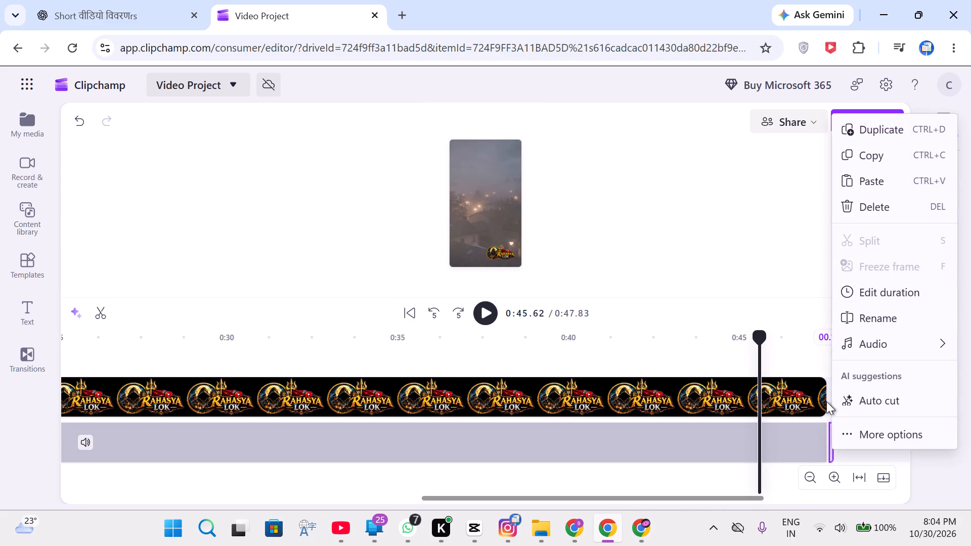
click(862, 216)
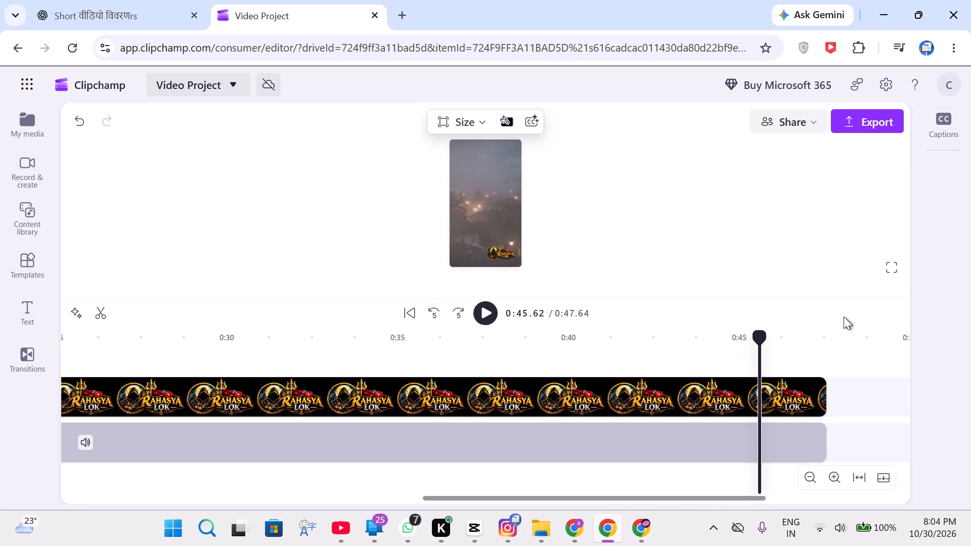
Import the gemini_generated_video_f09783f9 file from the Downloads folder into the project media.
click(838, 397)
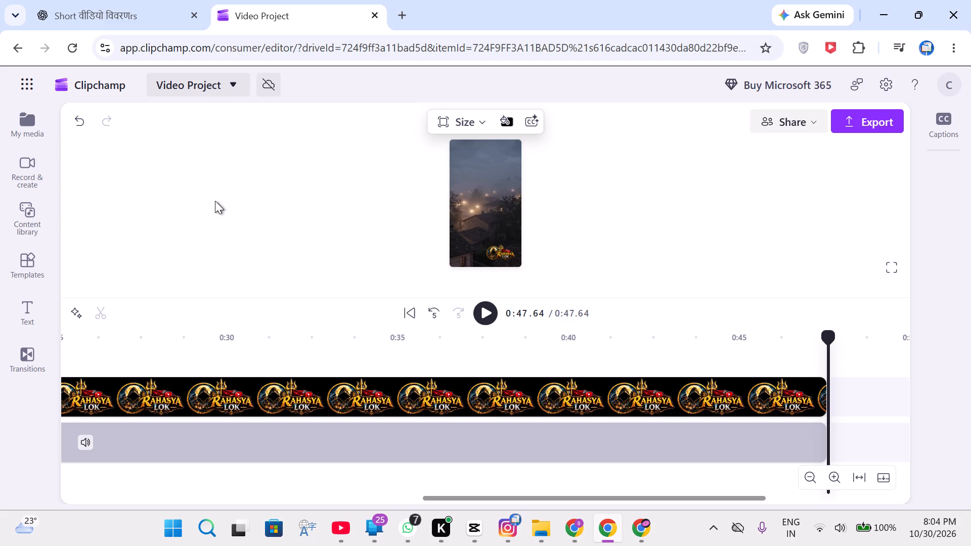
click(35, 133)
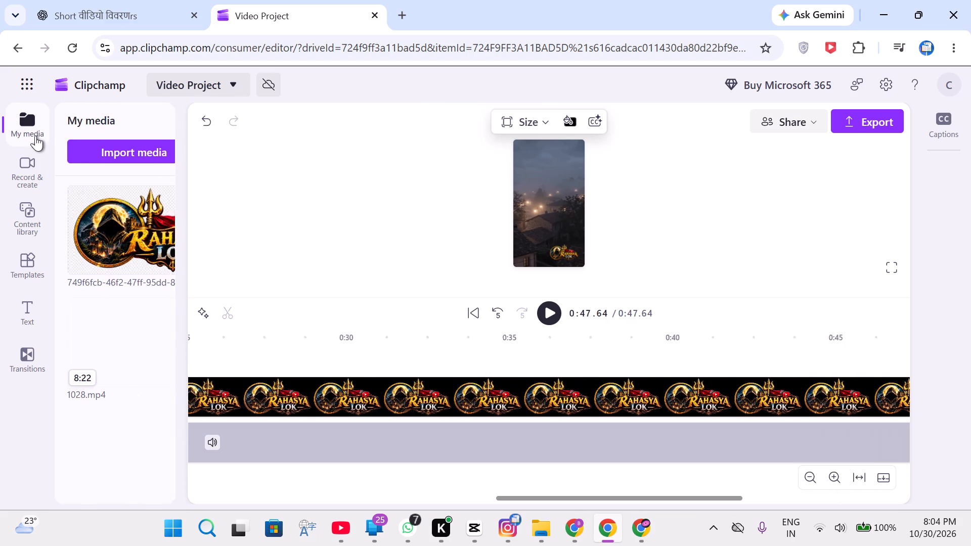
click(129, 147)
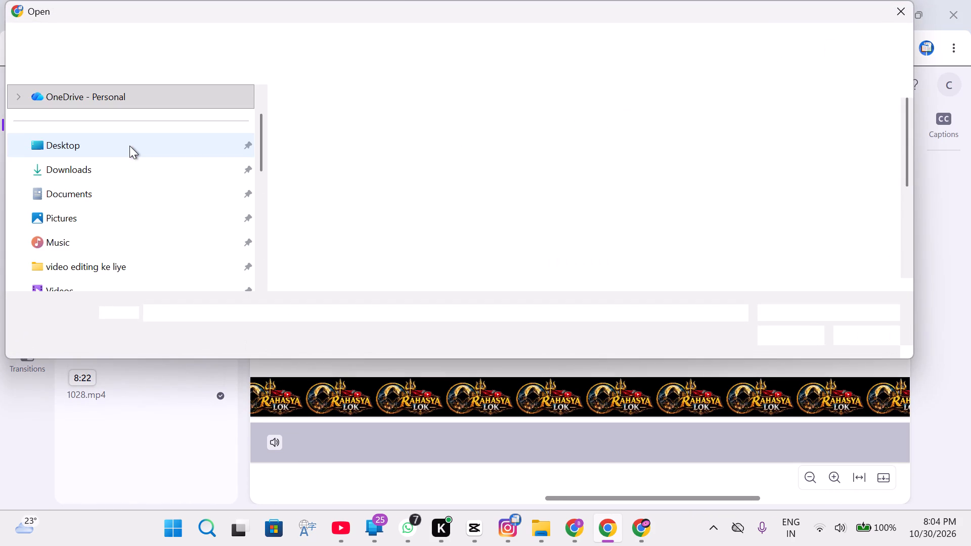
click(120, 177)
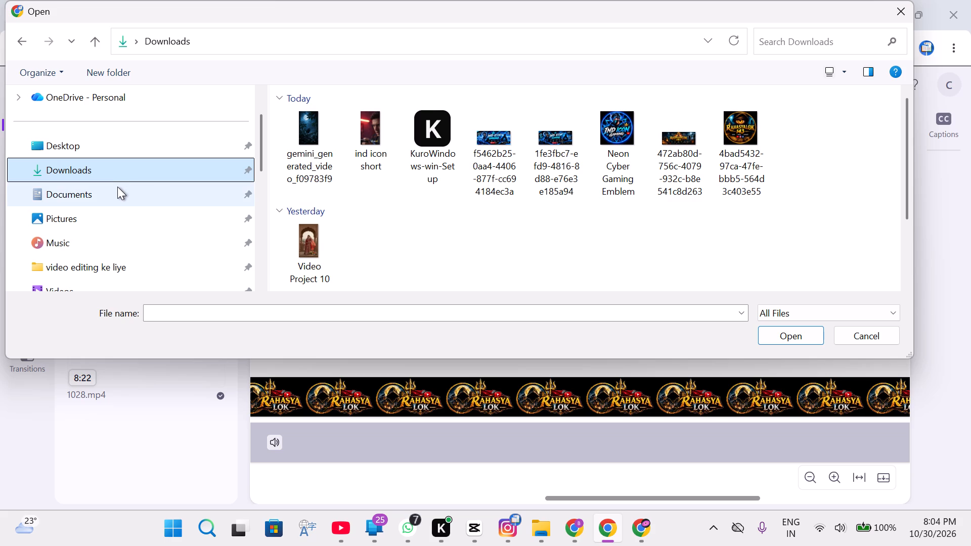
click(118, 186)
click(115, 204)
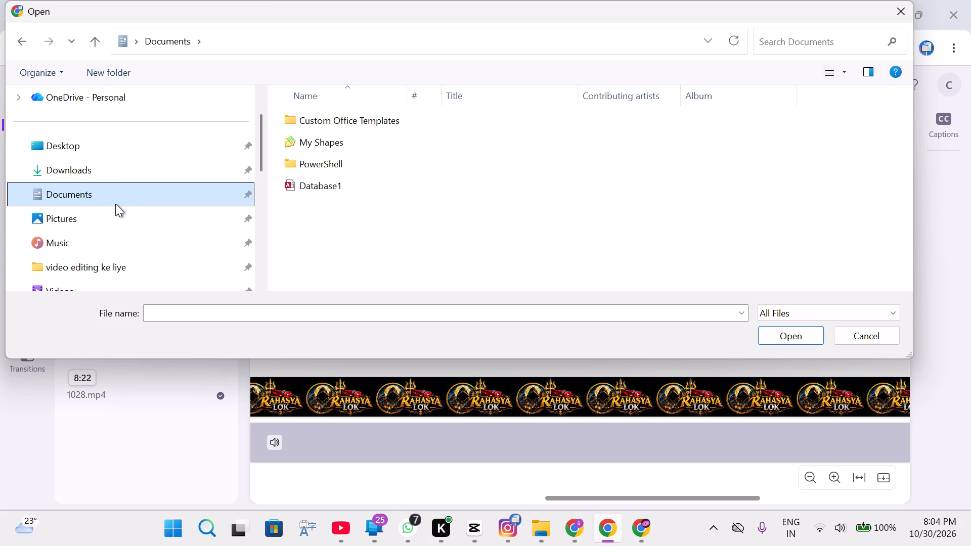
click(114, 209)
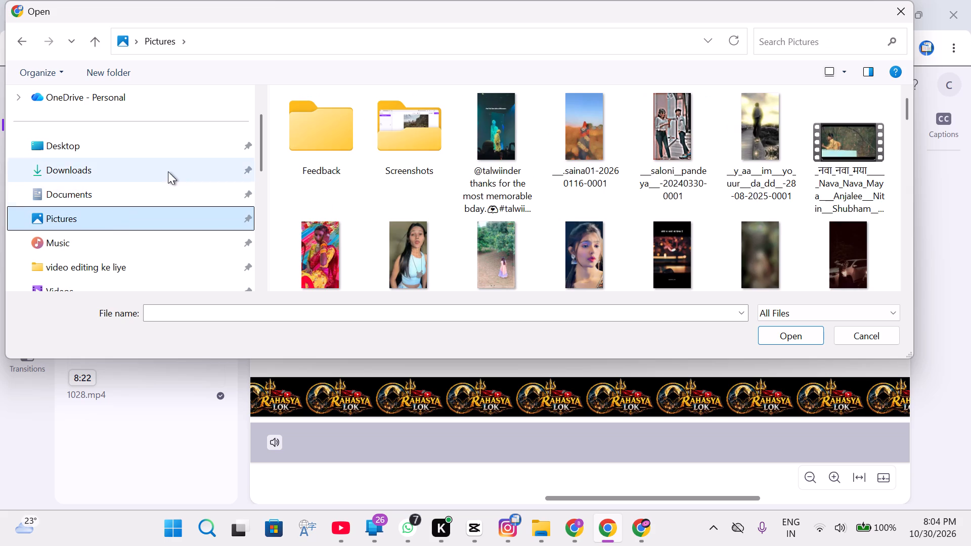
scroll(168, 171, down, 2)
click(120, 227)
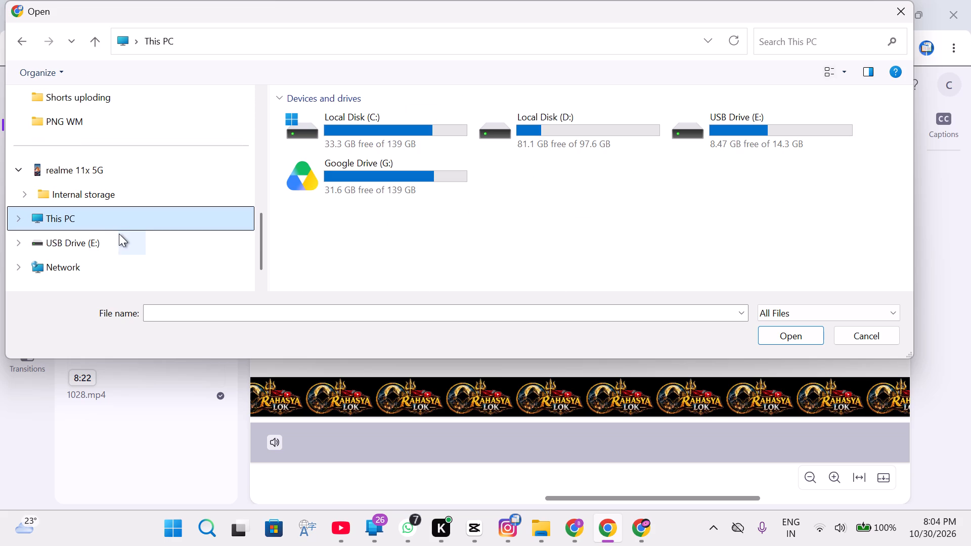
click(120, 242)
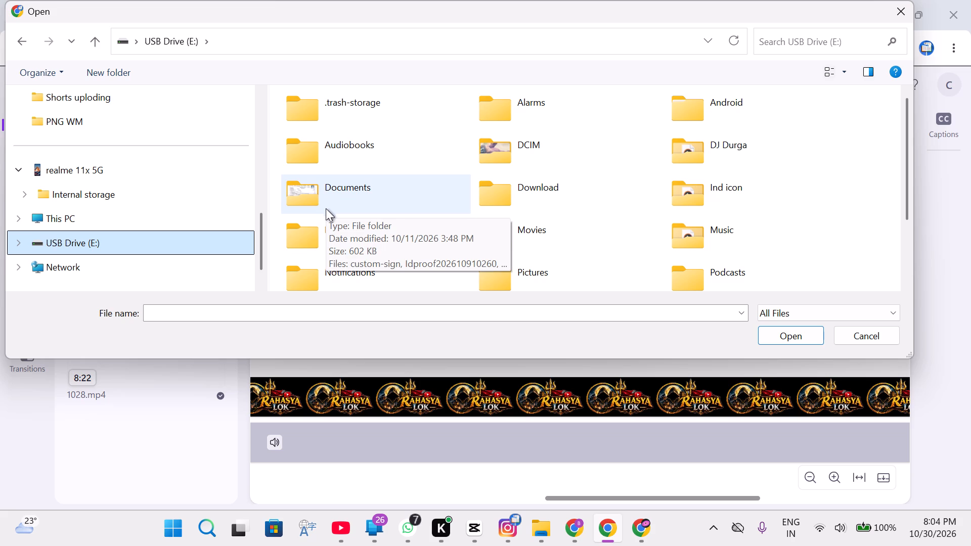
scroll(319, 255, down, 1)
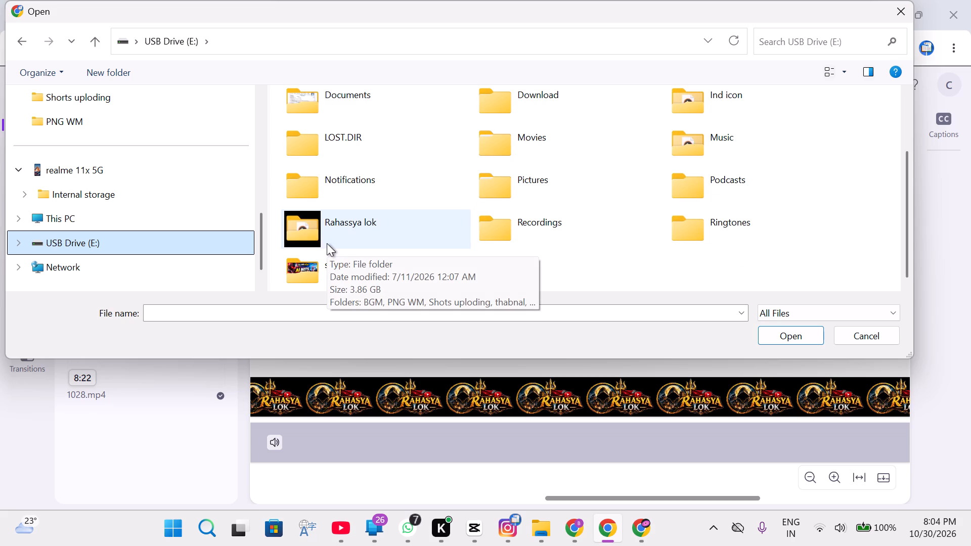
scroll(80, 220, up, 2)
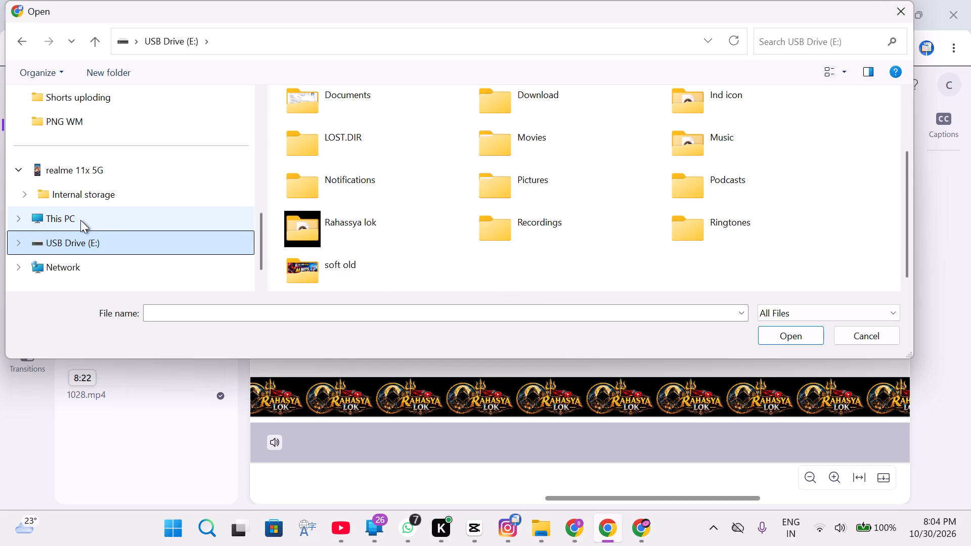
scroll(80, 220, up, 2)
click(82, 220)
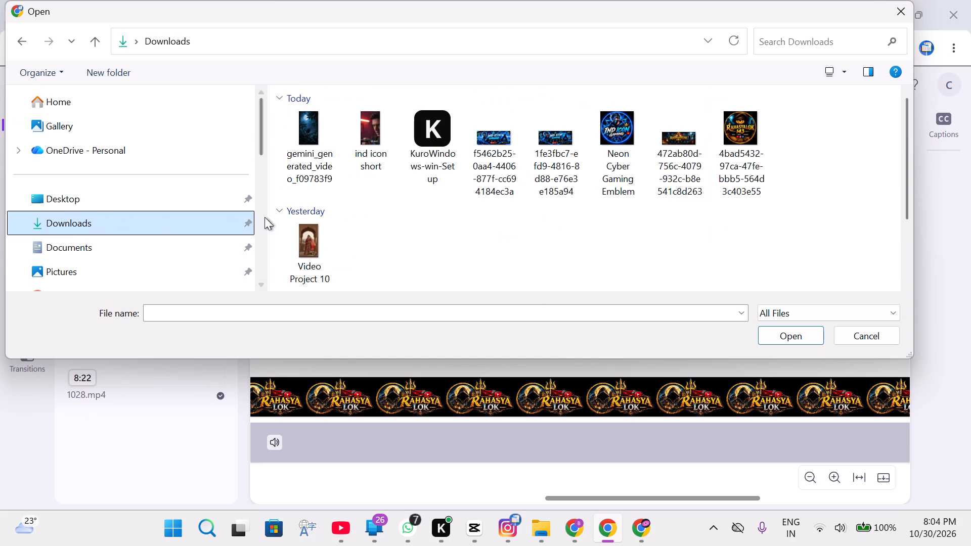
click(299, 172)
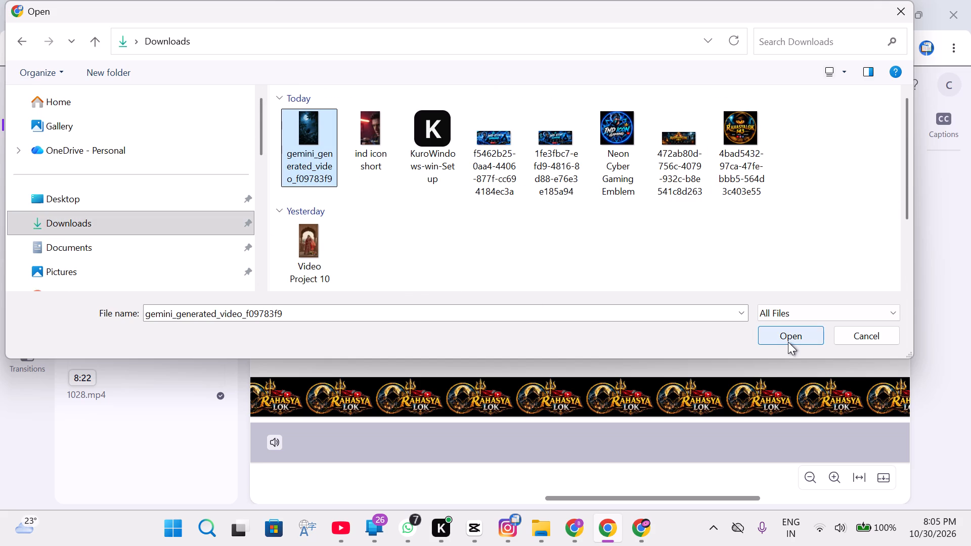
click(787, 340)
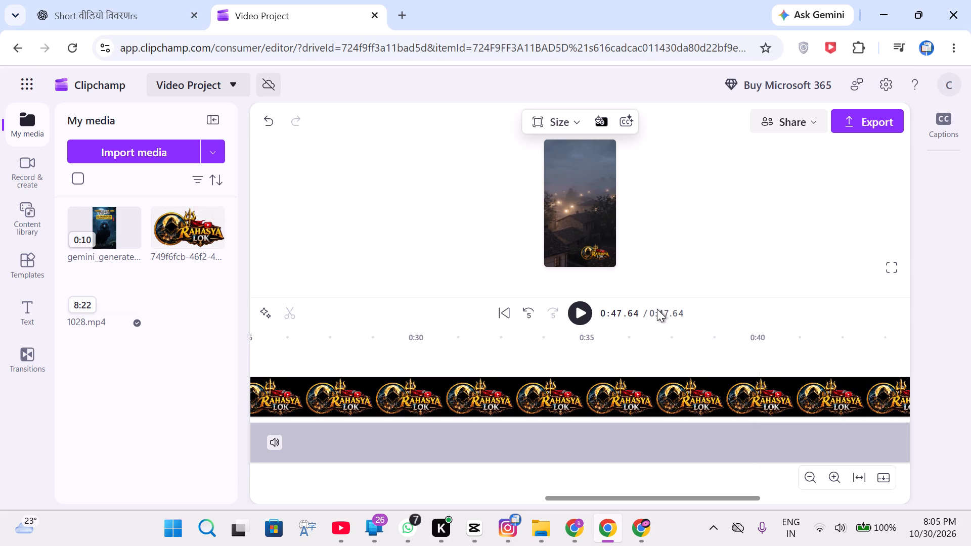
Add the imported 10-second Gemini clip to the timeline, directly after the main video and on the same track.
click(128, 241)
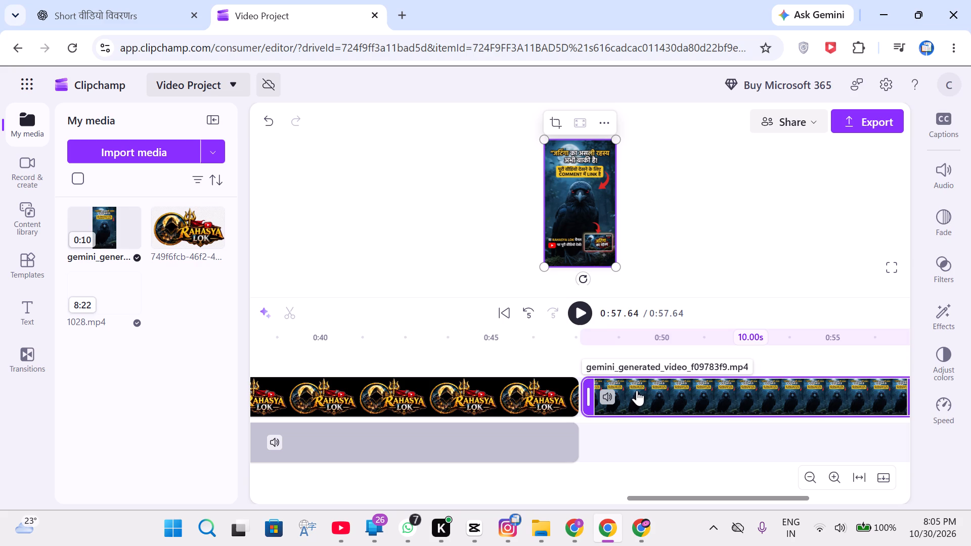
drag(637, 390, 635, 426)
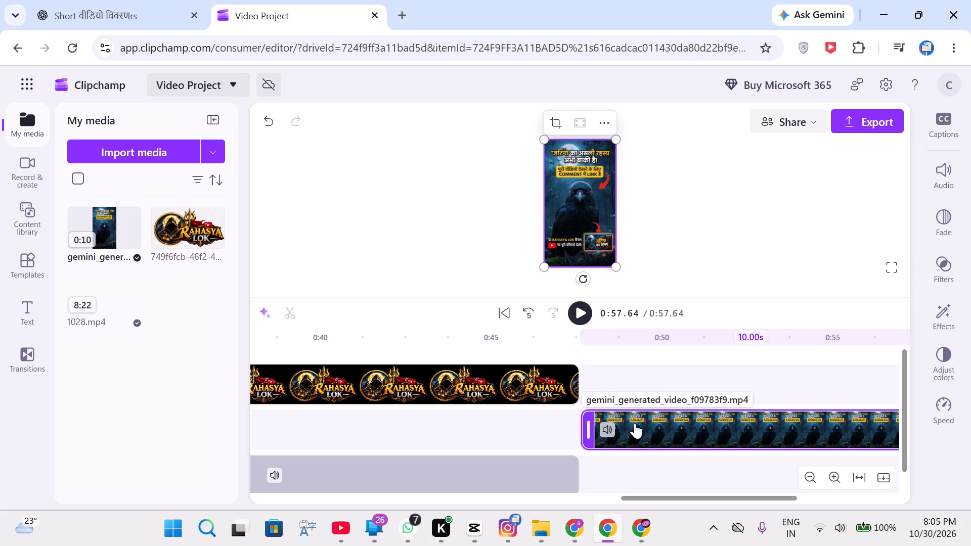
drag(478, 472, 478, 467)
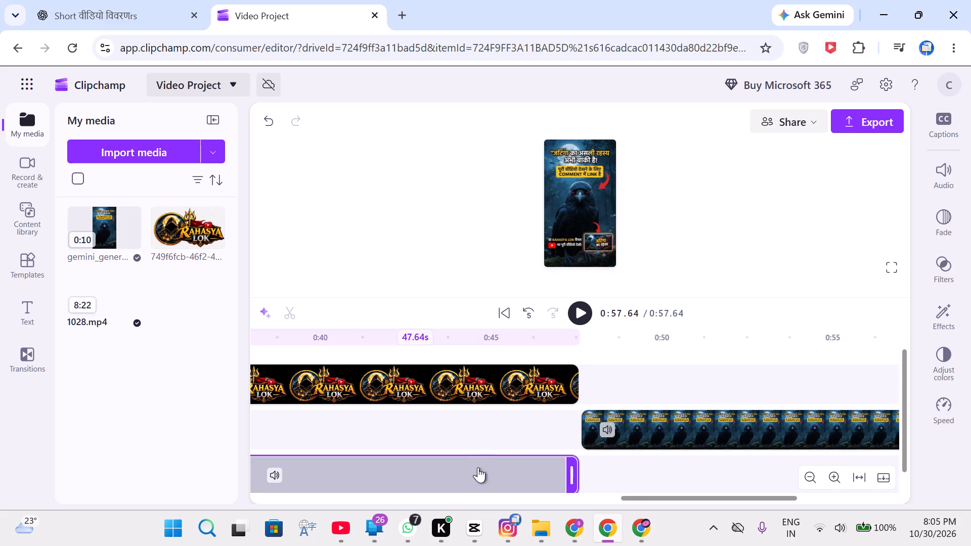
drag(478, 467, 474, 436)
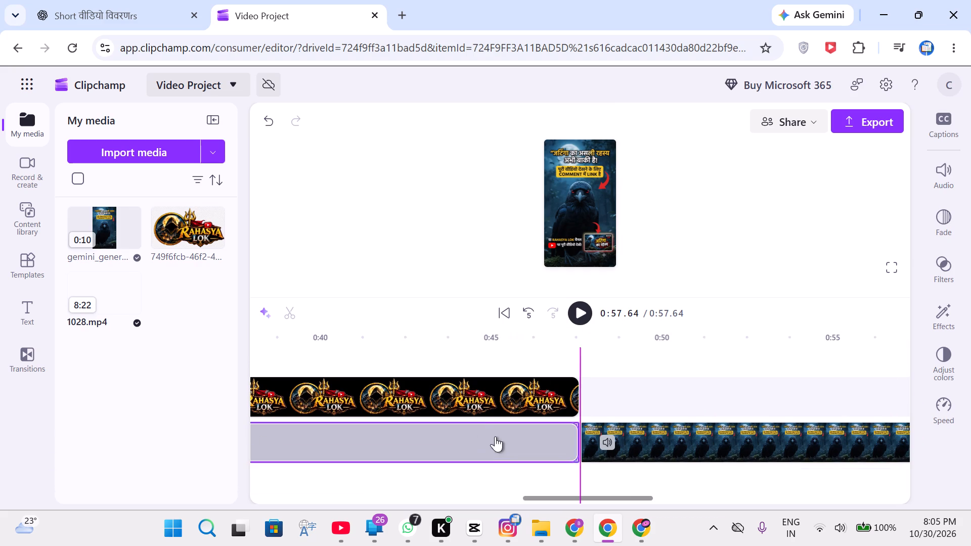
Play the assembled short from the beginning in full screen to review it.
click(579, 306)
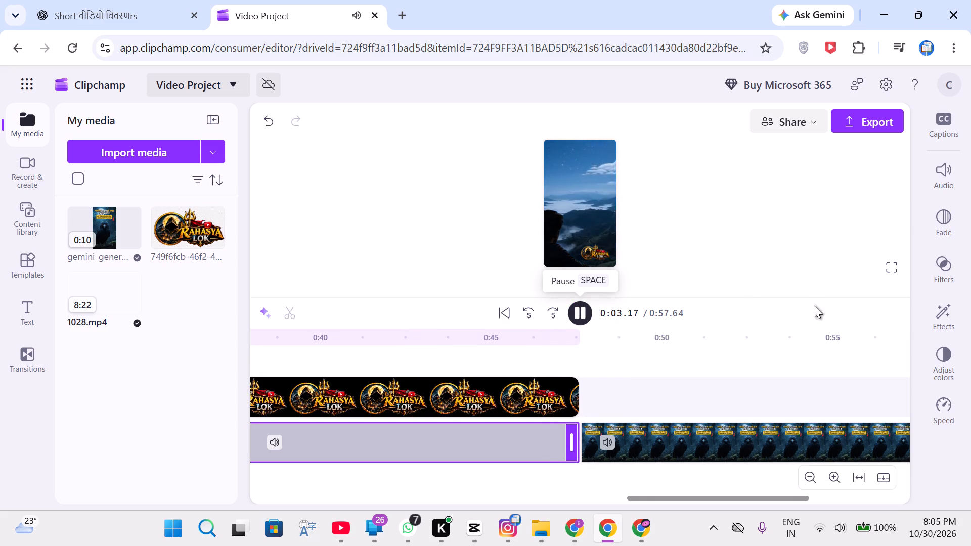
click(889, 275)
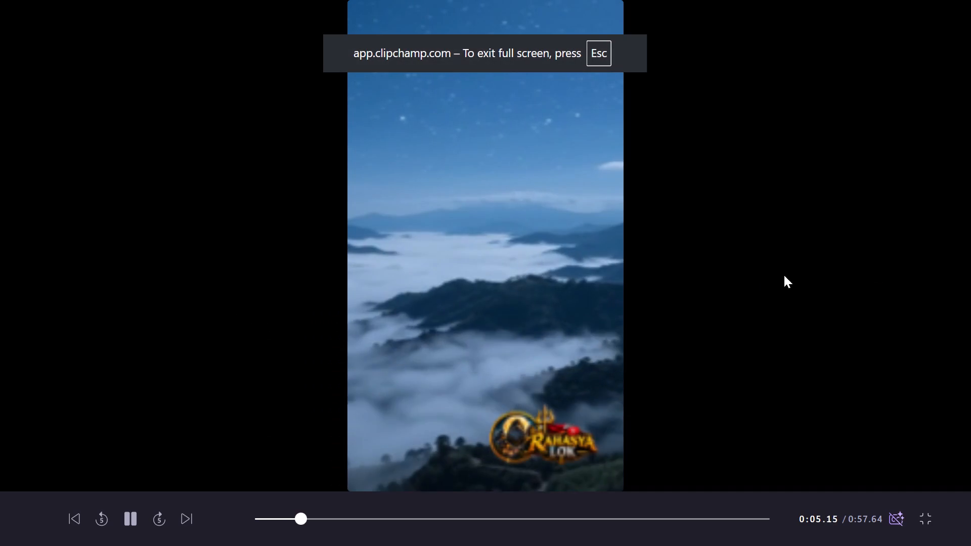
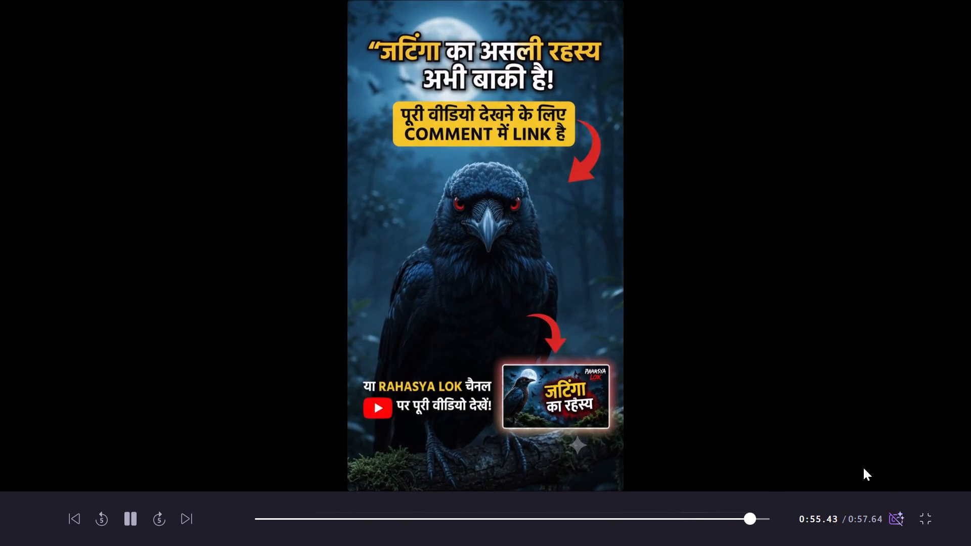
Trim the start of the appended Gemini clip up to 0:49.86, shortening the clip to 7.77 seconds.
click(932, 518)
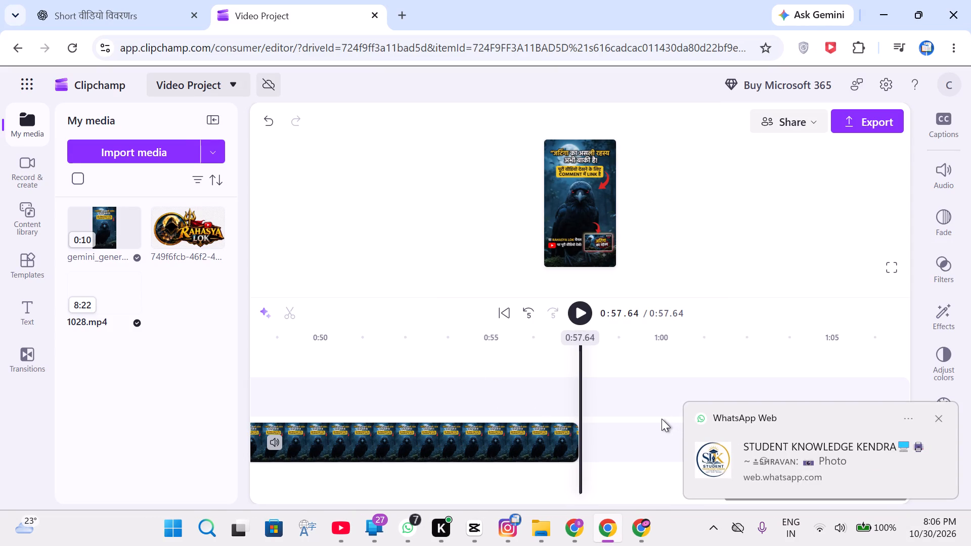
key(ctrl+minus)
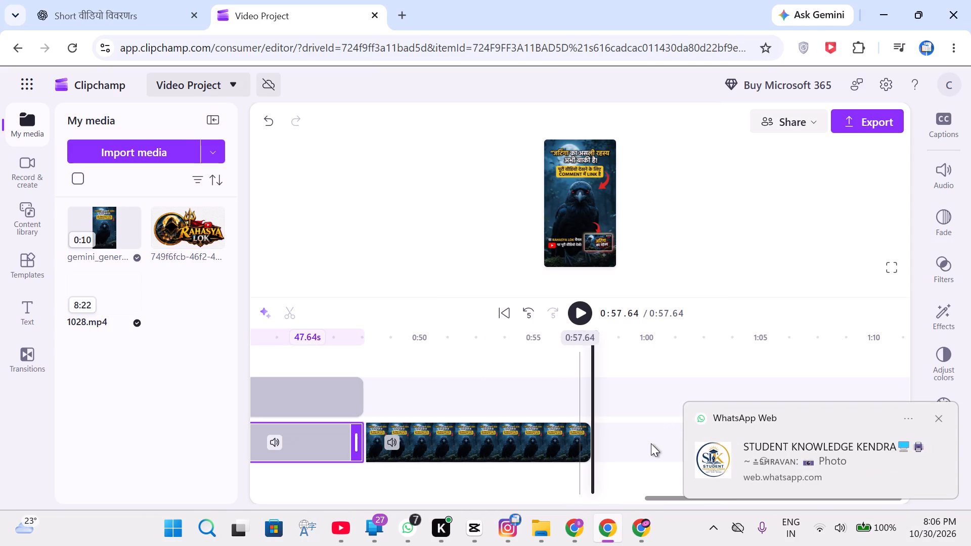
click(423, 433)
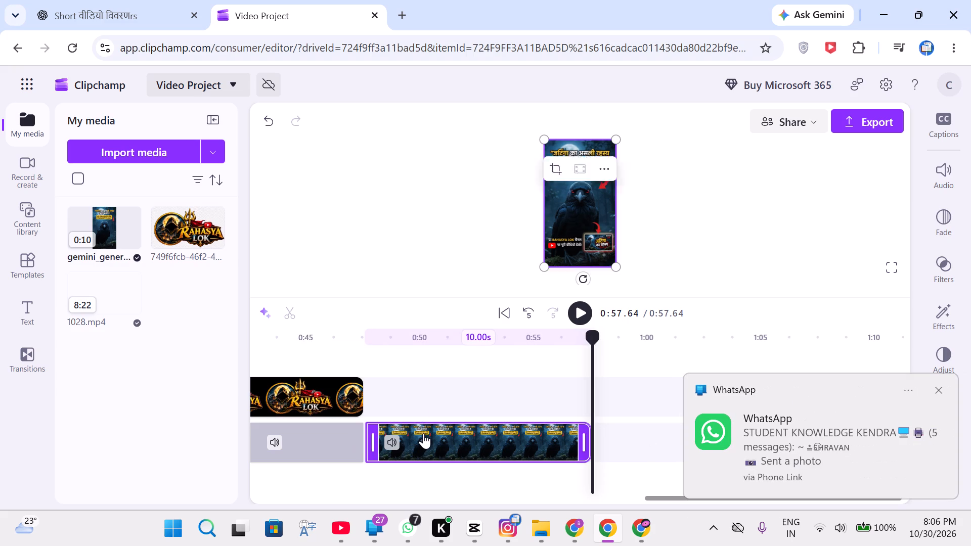
click(400, 398)
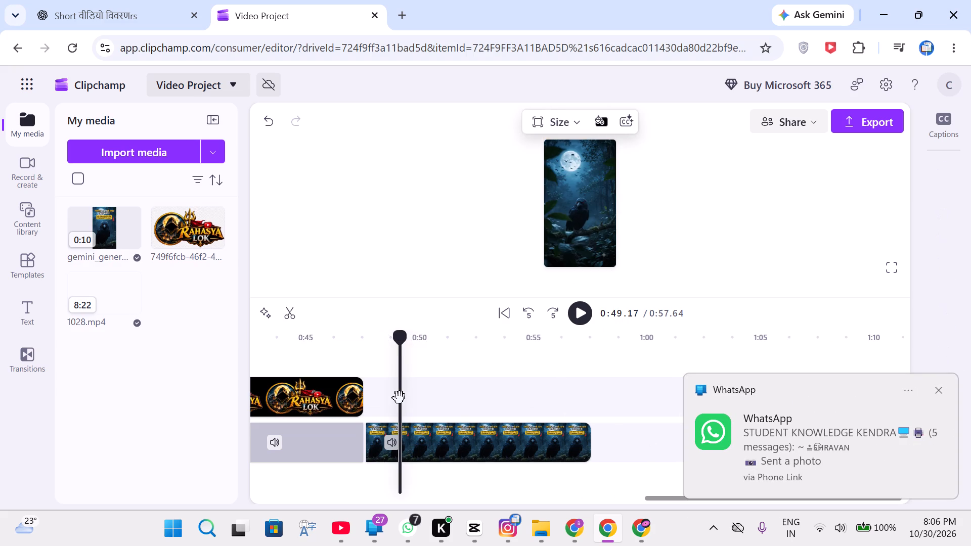
drag(375, 448, 377, 448)
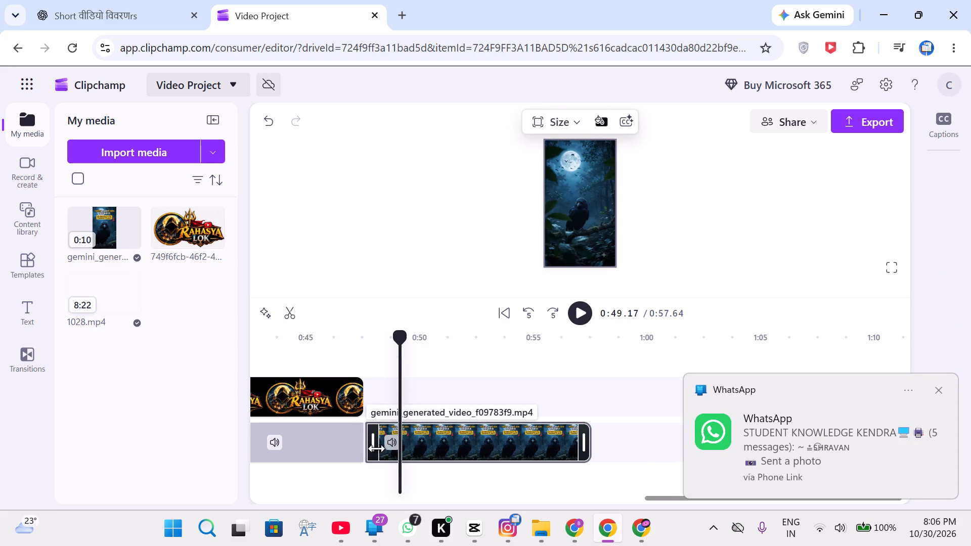
drag(377, 448, 392, 456)
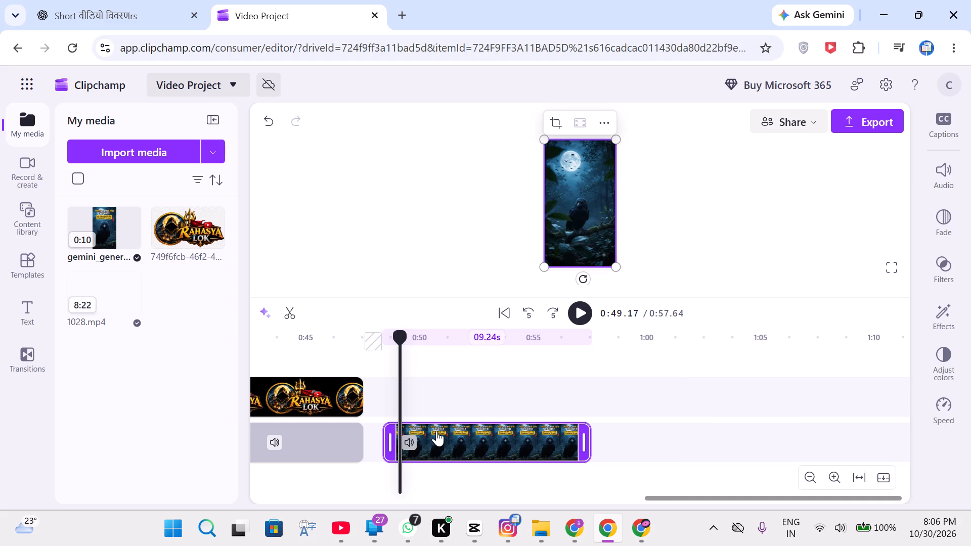
click(421, 390)
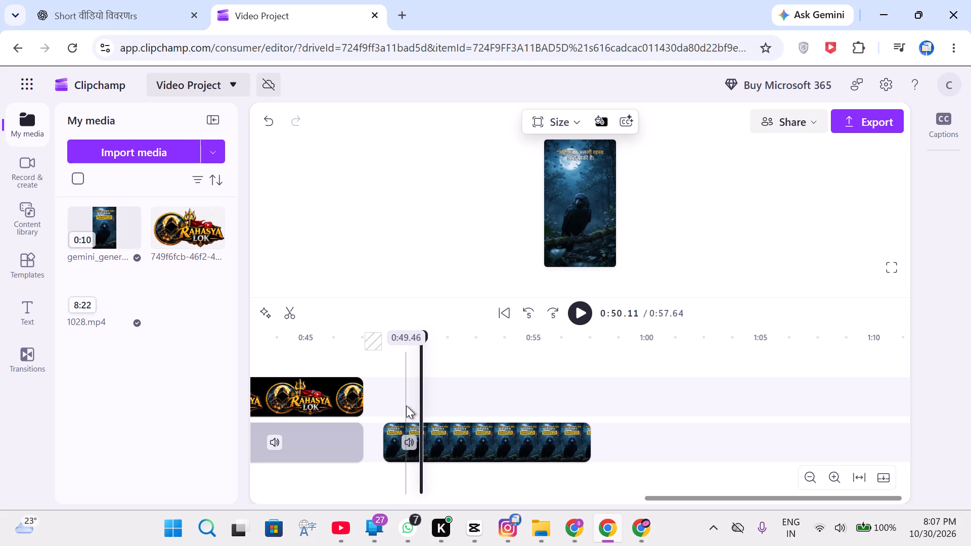
click(407, 404)
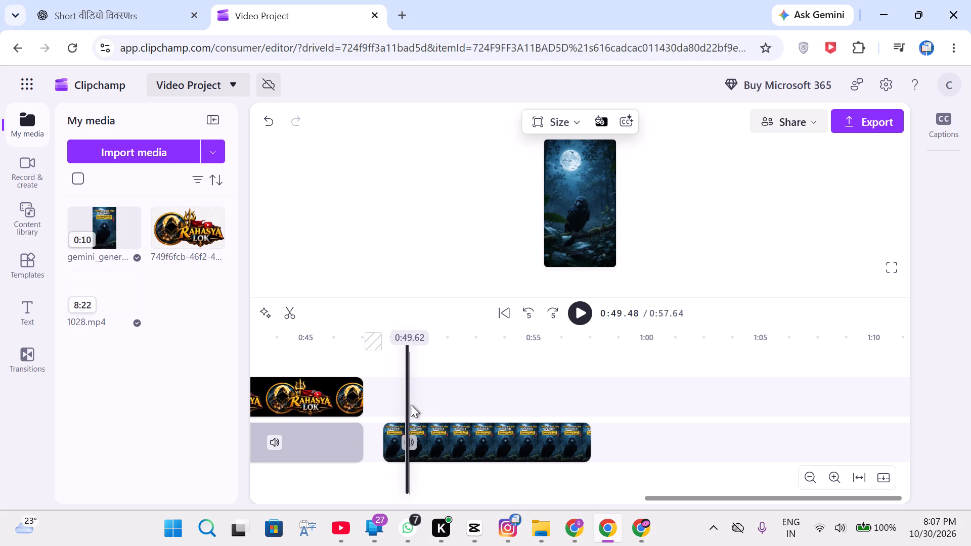
click(411, 404)
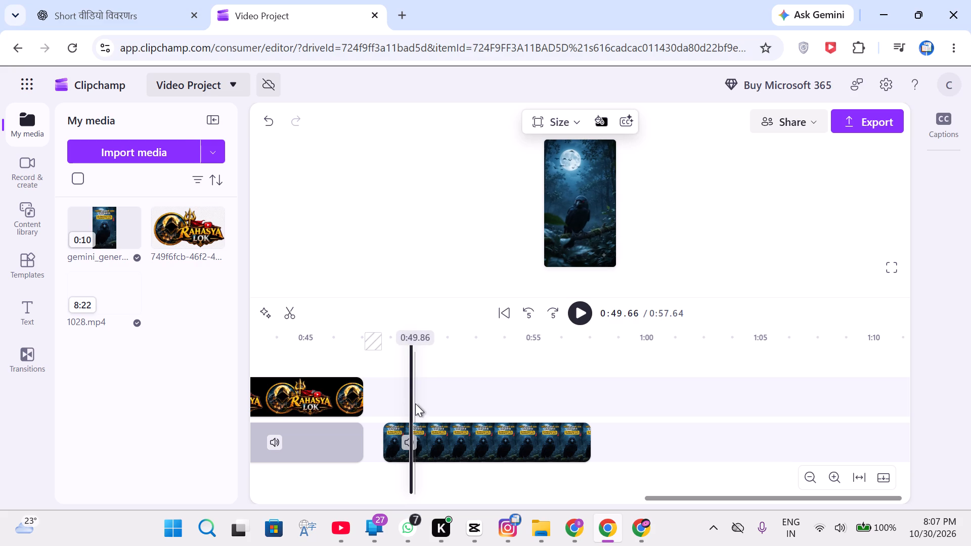
click(415, 403)
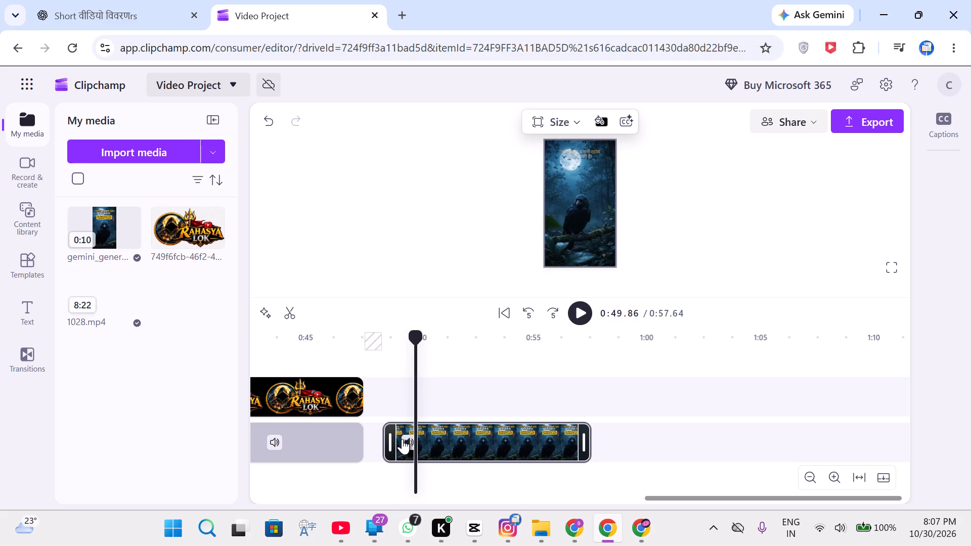
drag(385, 452, 390, 453)
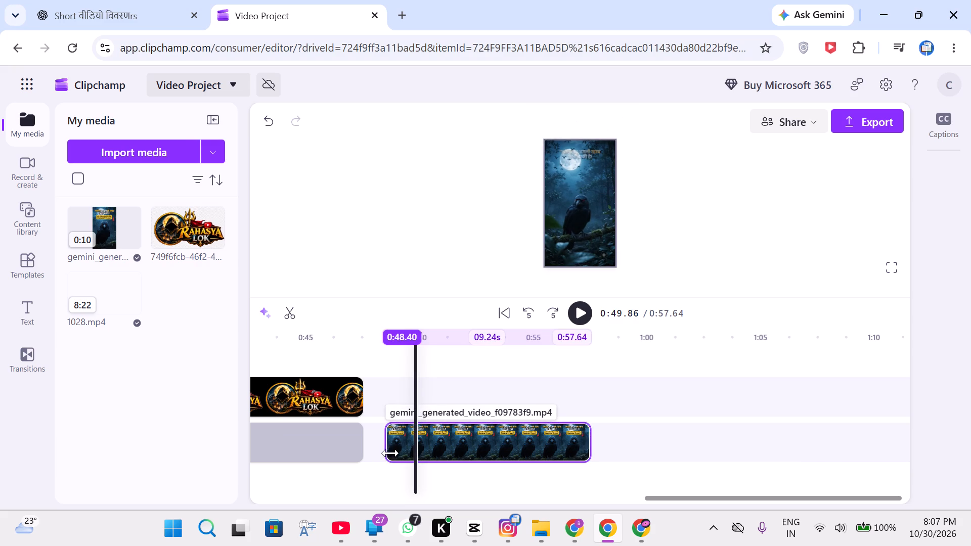
drag(390, 453, 415, 471)
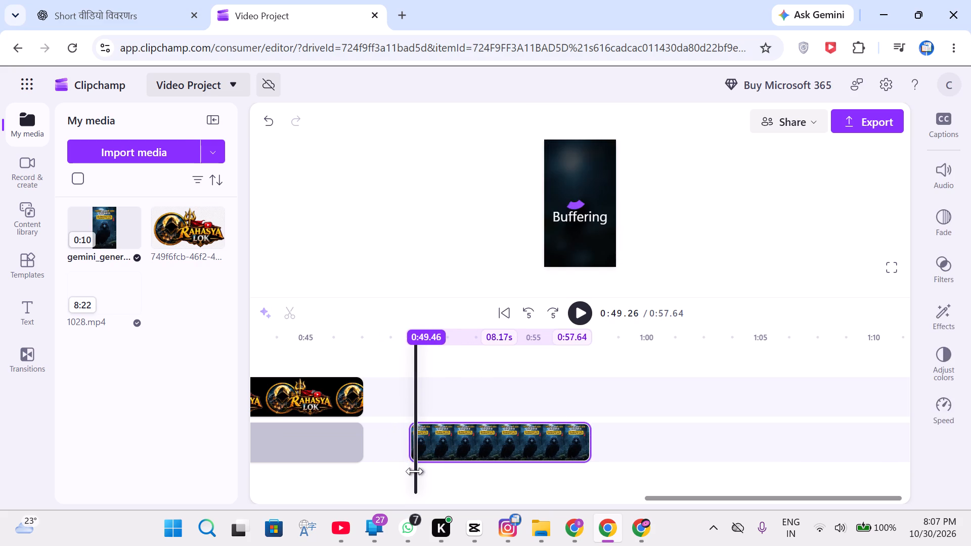
drag(415, 471, 416, 472)
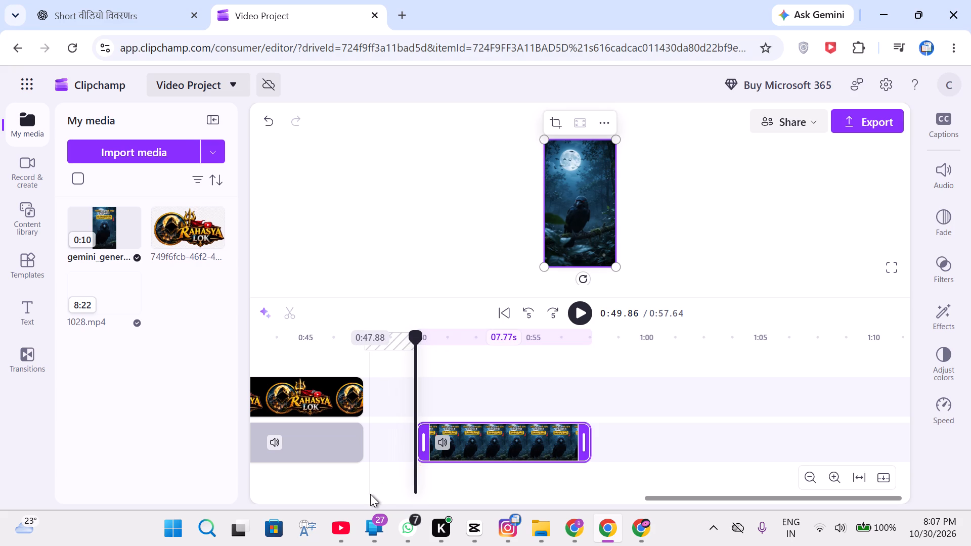
Move the trimmed Gemini clip back along its track to close the gap after the main video.
click(365, 495)
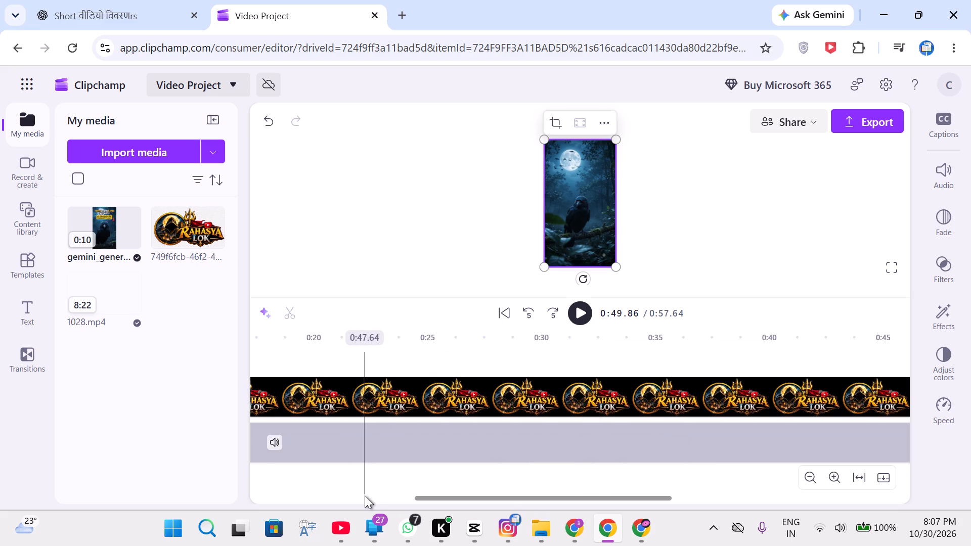
drag(365, 495, 452, 512)
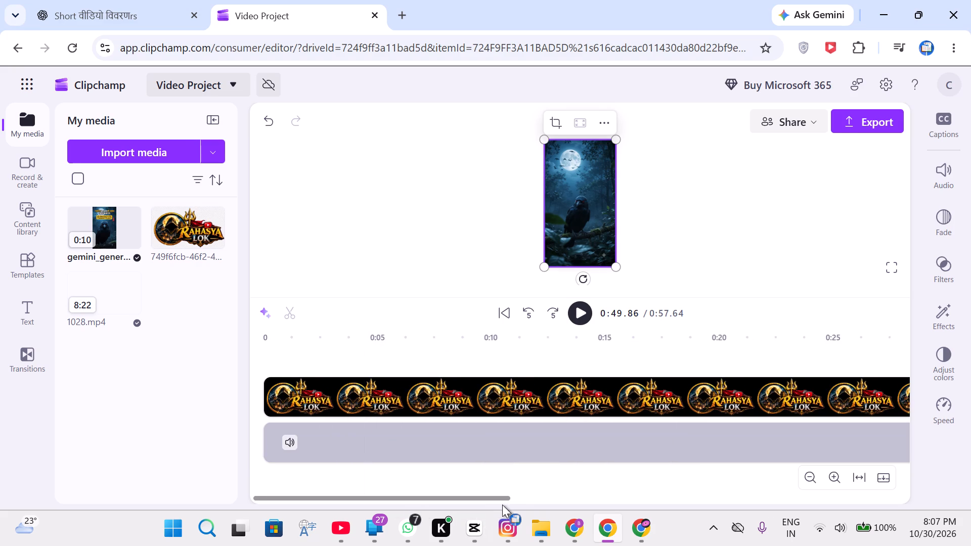
drag(513, 500, 753, 504)
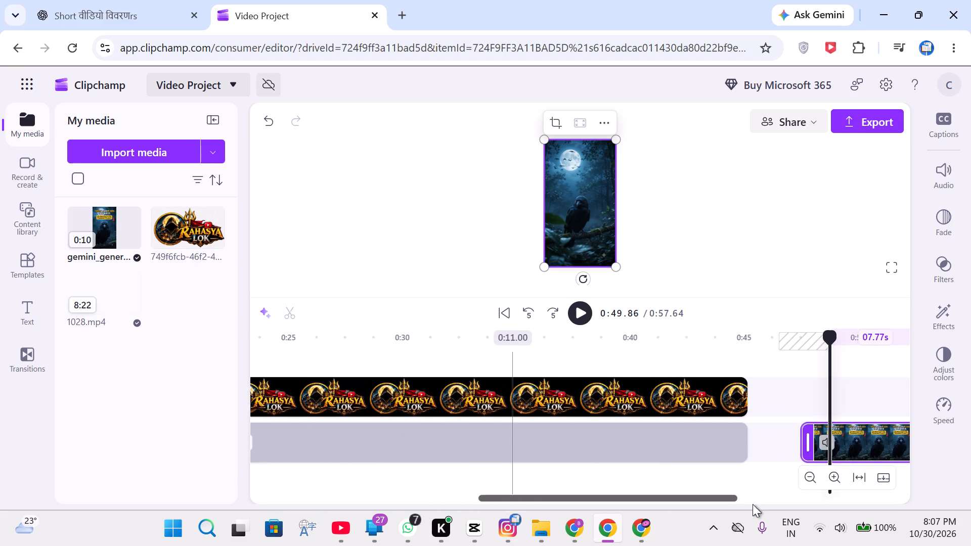
drag(753, 504, 792, 506)
drag(766, 443, 766, 443)
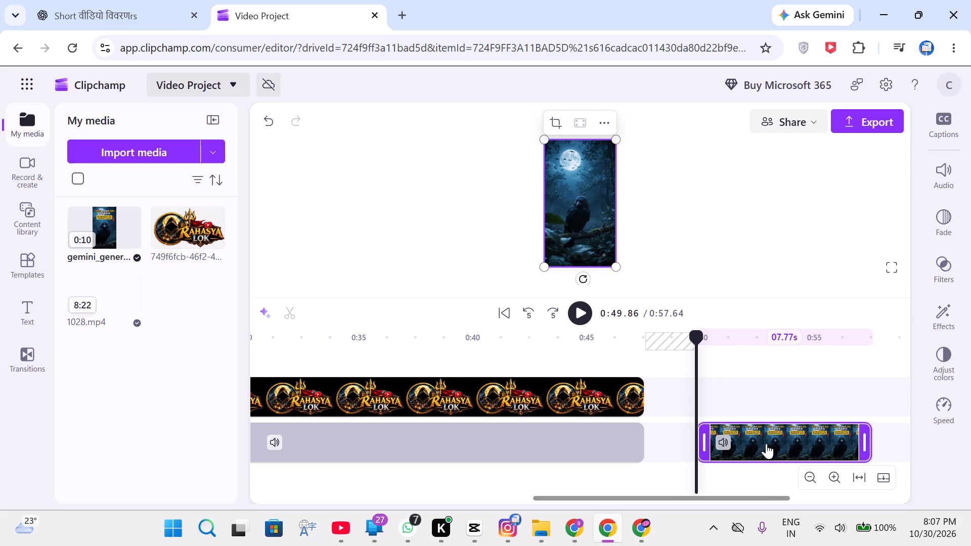
drag(766, 443, 712, 448)
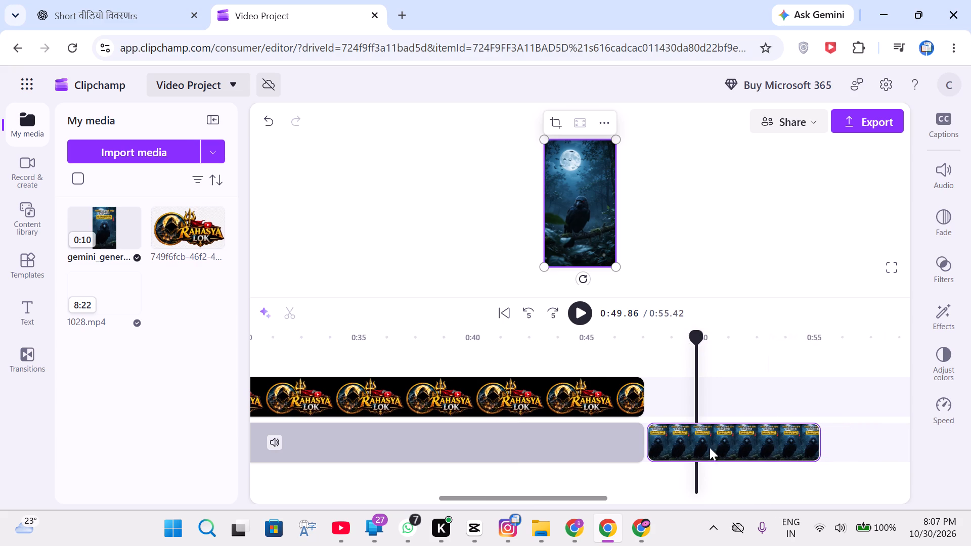
Play the trimmed outro from the join at about 0:47.64, first in the editor preview and again in full screen.
drag(695, 342, 676, 356)
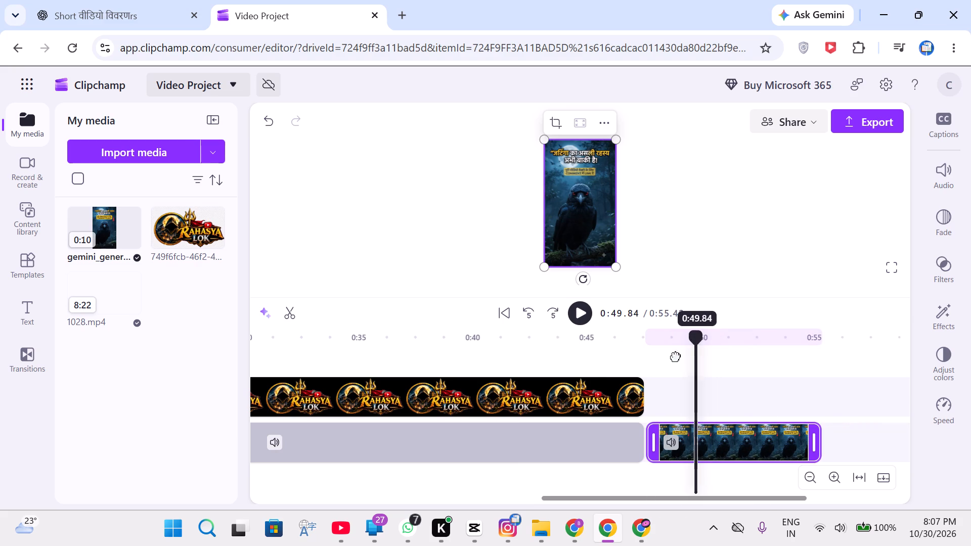
drag(676, 356, 648, 374)
click(648, 374)
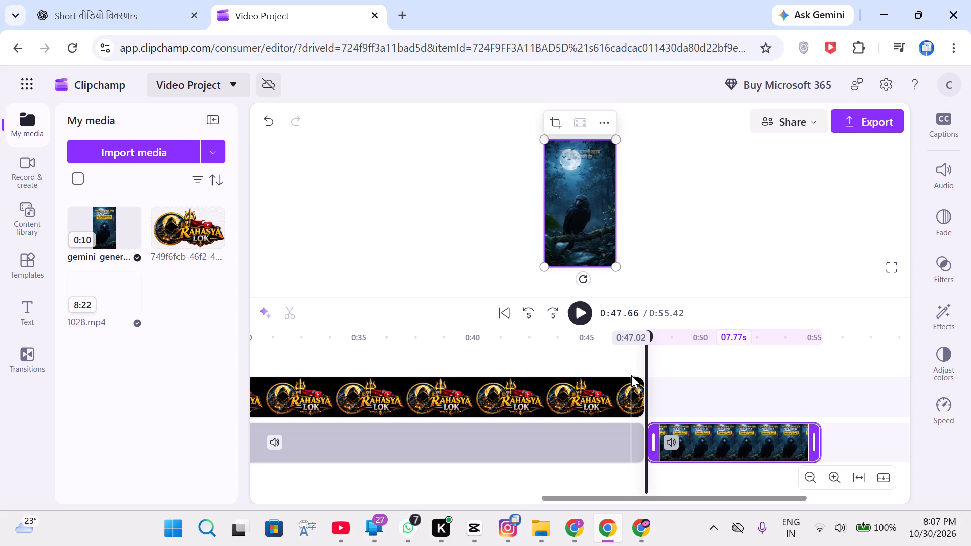
click(582, 314)
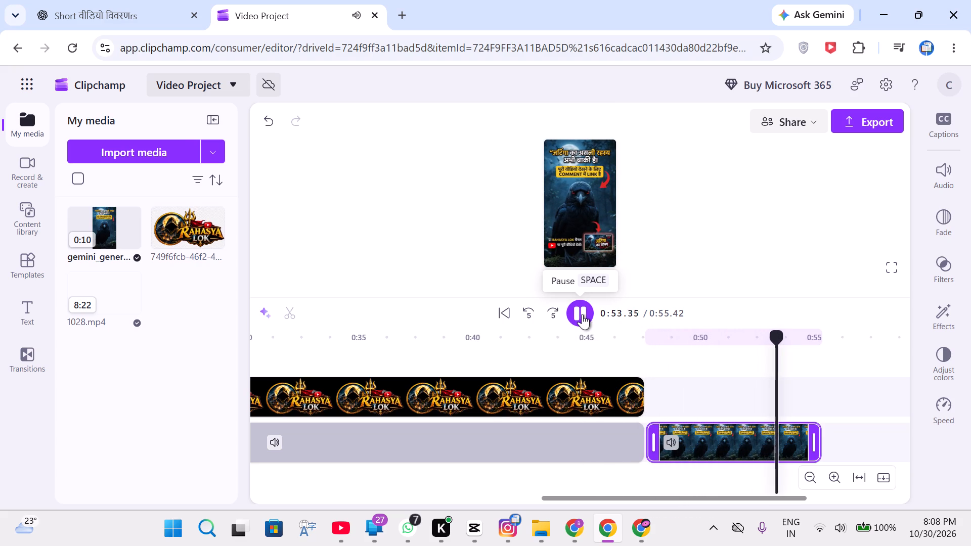
click(708, 387)
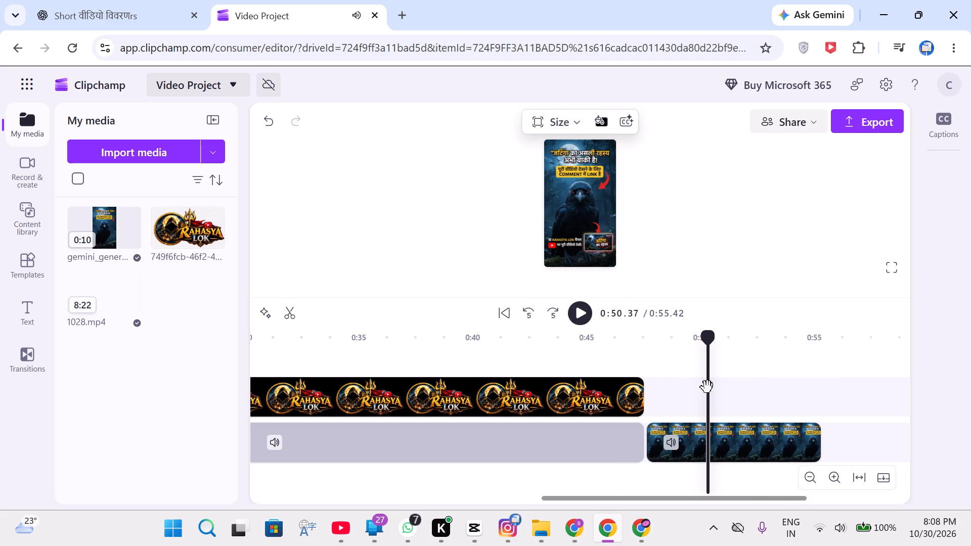
click(648, 363)
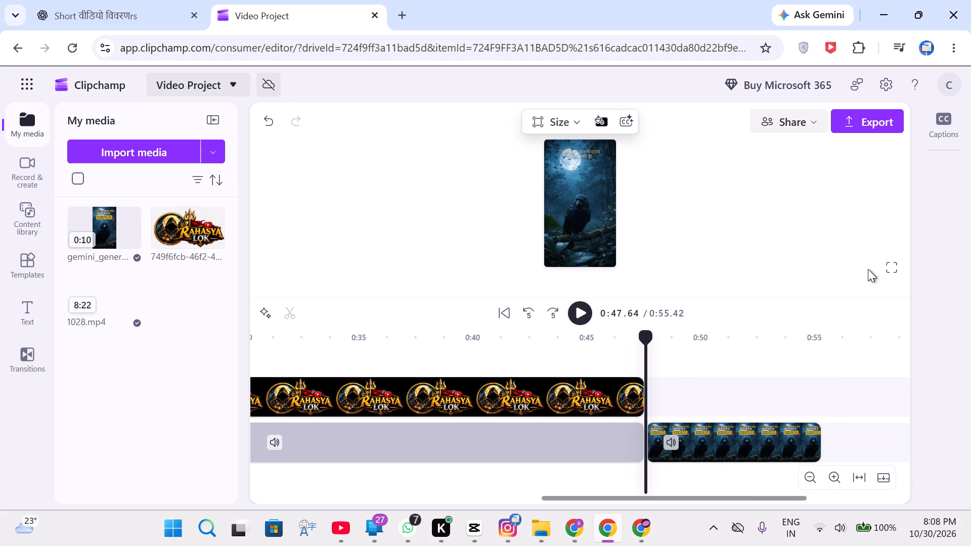
click(880, 266)
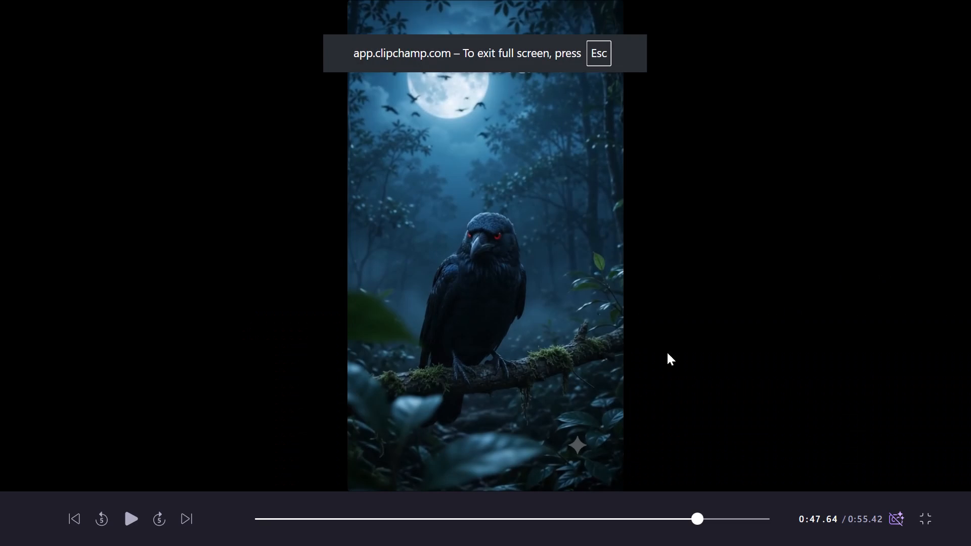
click(134, 522)
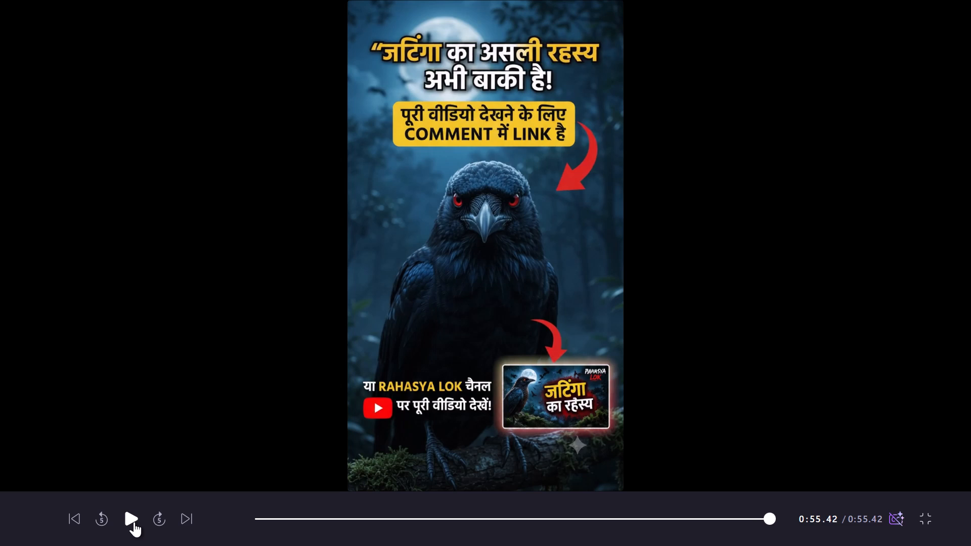
click(923, 517)
Set the playback speed of the Gemini outro clip to 1.9x.
click(746, 445)
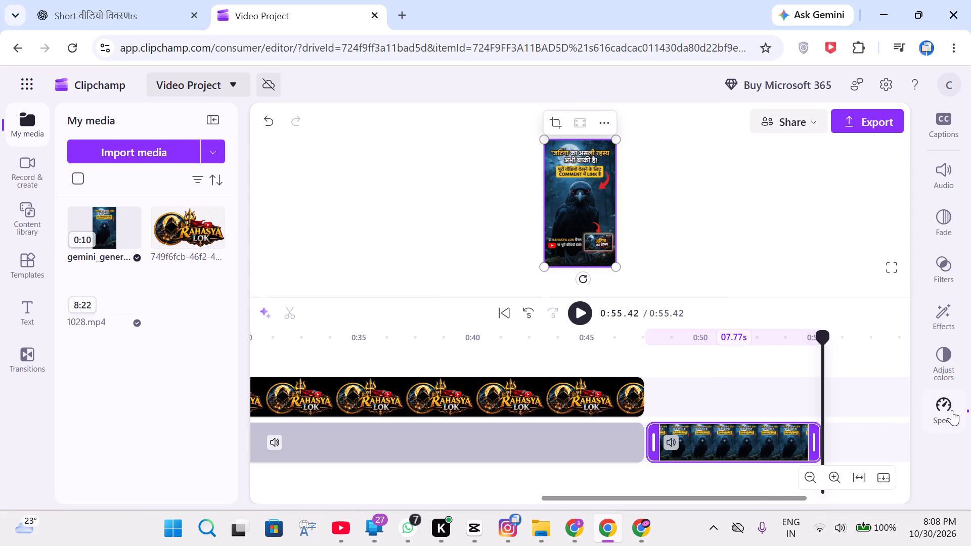
click(952, 410)
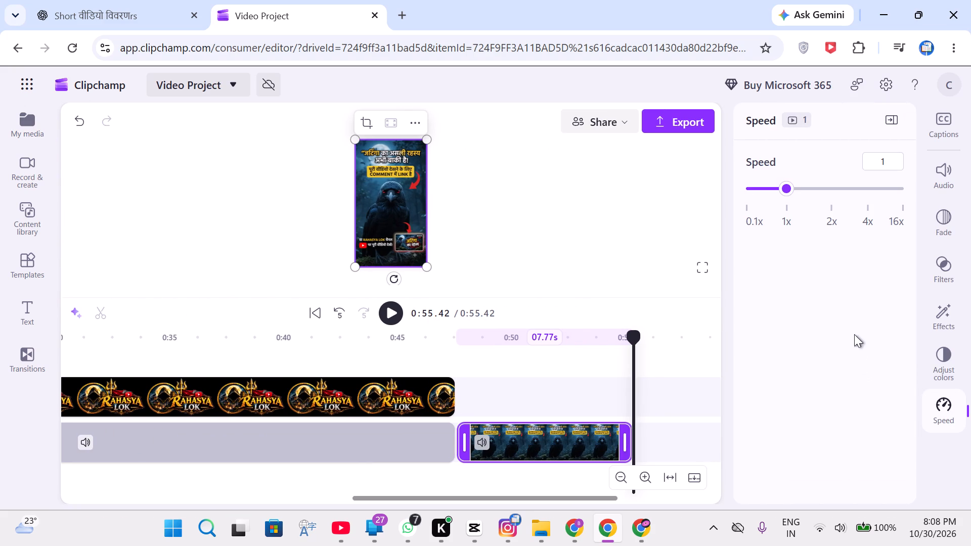
click(791, 190)
click(794, 188)
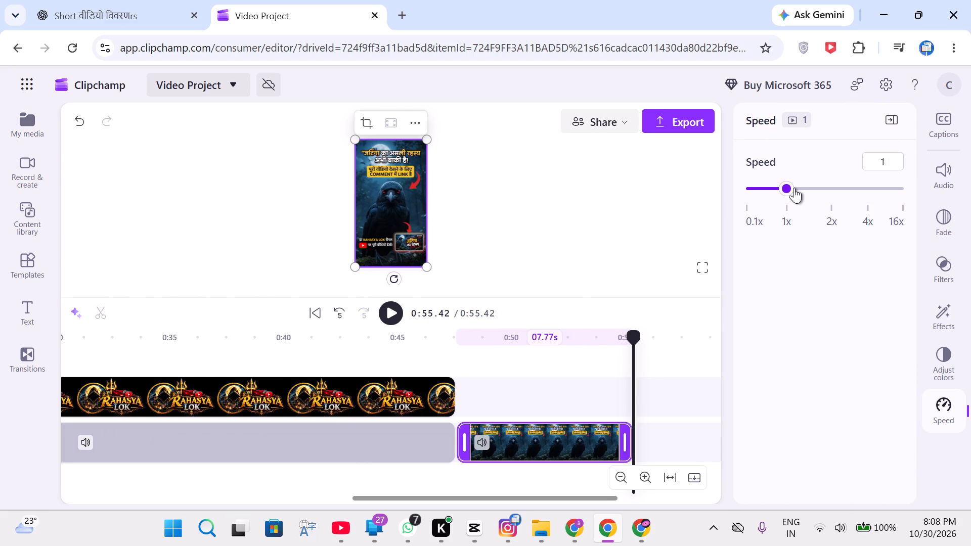
click(794, 188)
click(791, 188)
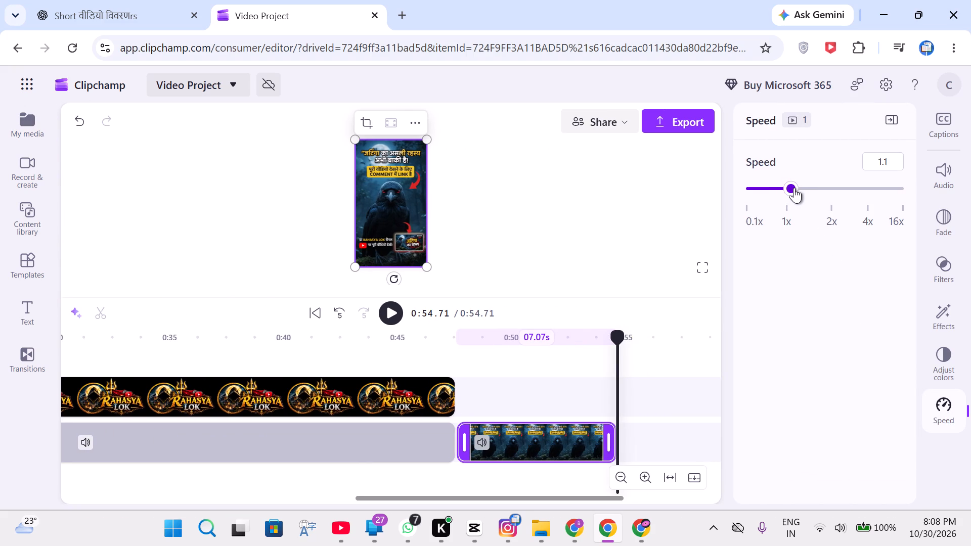
click(800, 186)
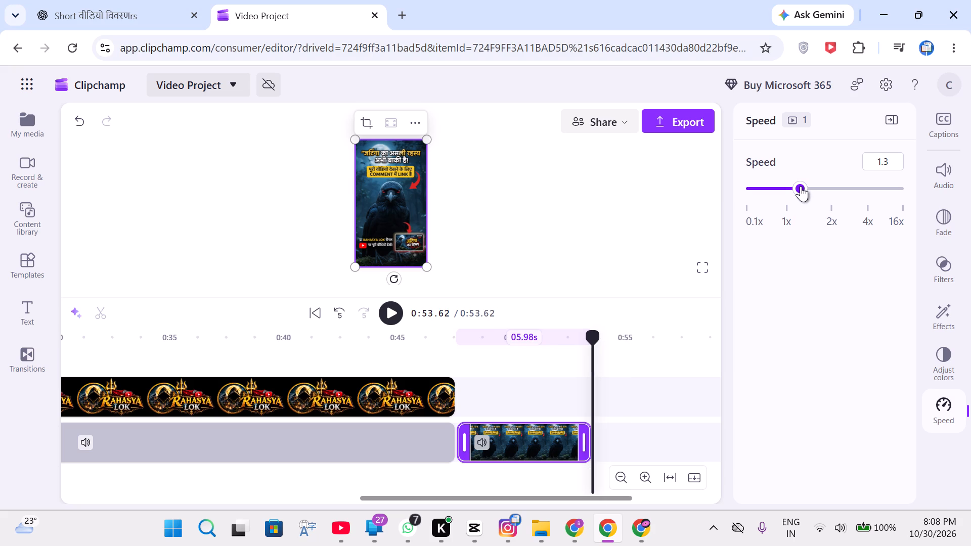
click(803, 186)
click(812, 186)
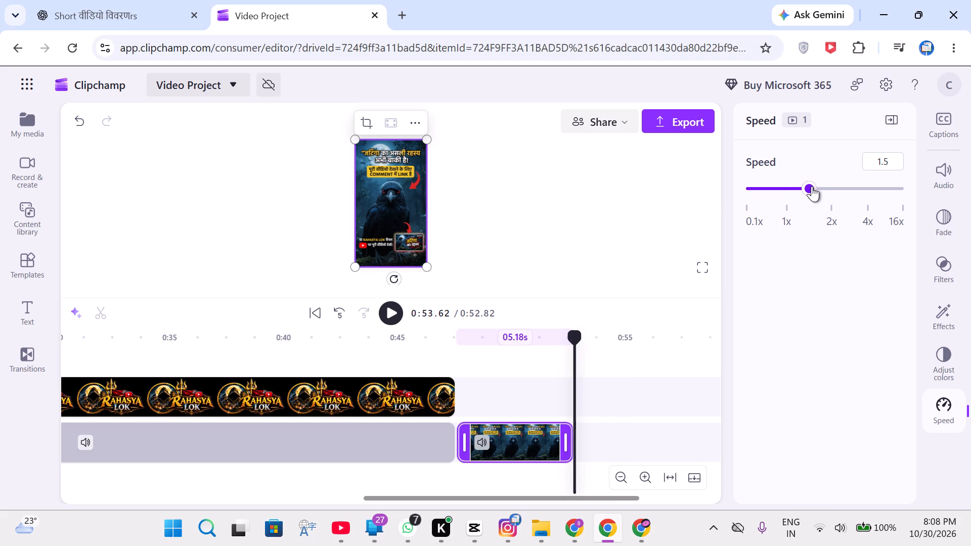
click(818, 186)
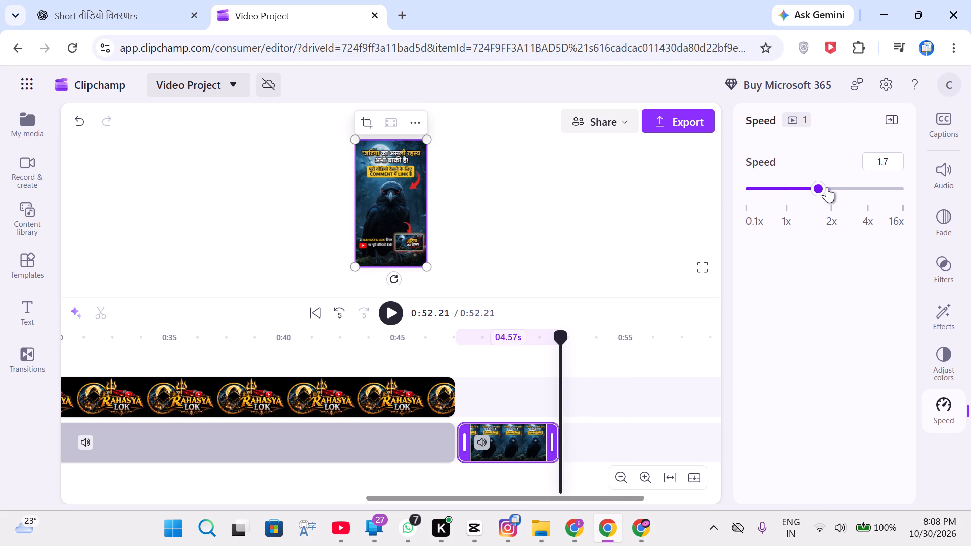
click(827, 187)
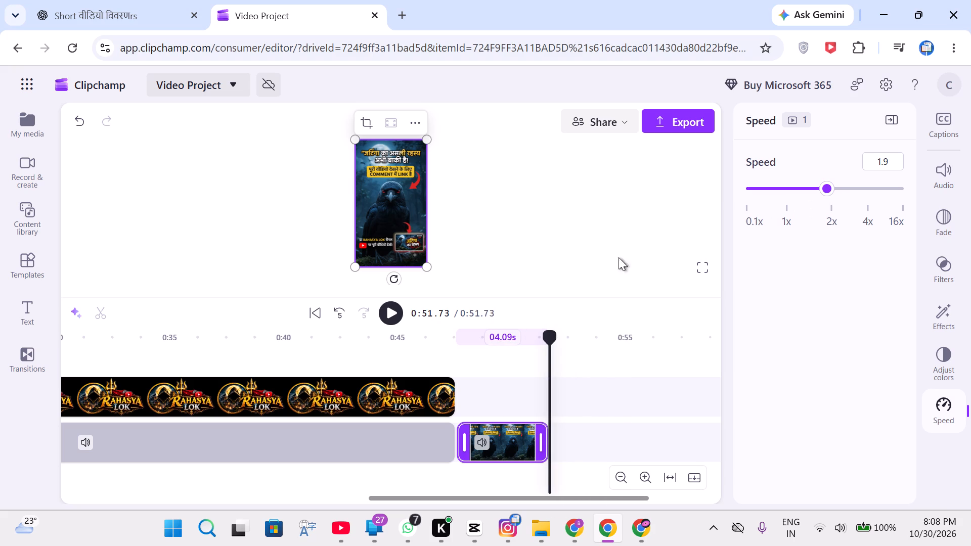
Play the sped-up outro from about 0:47.82 to the end to check its pacing.
click(460, 351)
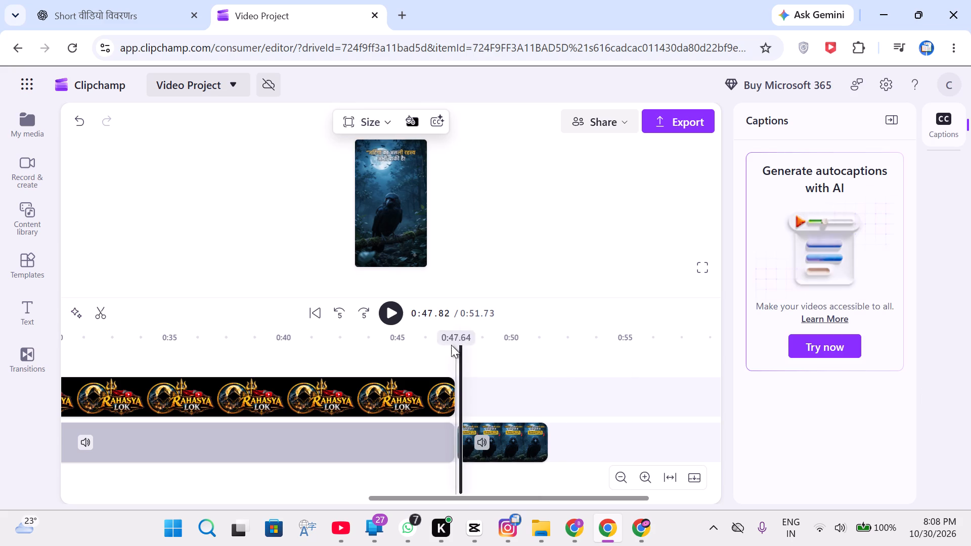
click(398, 307)
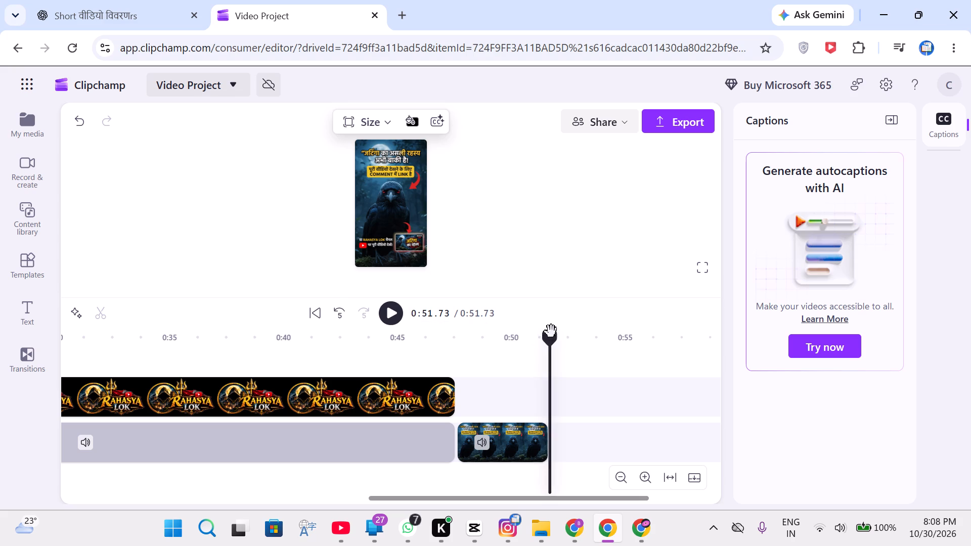
Set the playback speed of the Gemini outro clip to 1x.
click(519, 432)
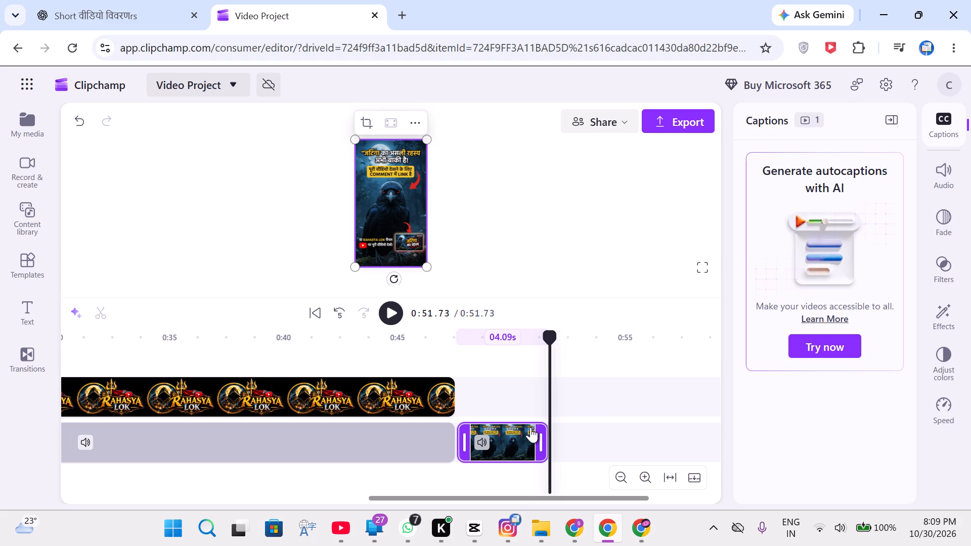
click(950, 121)
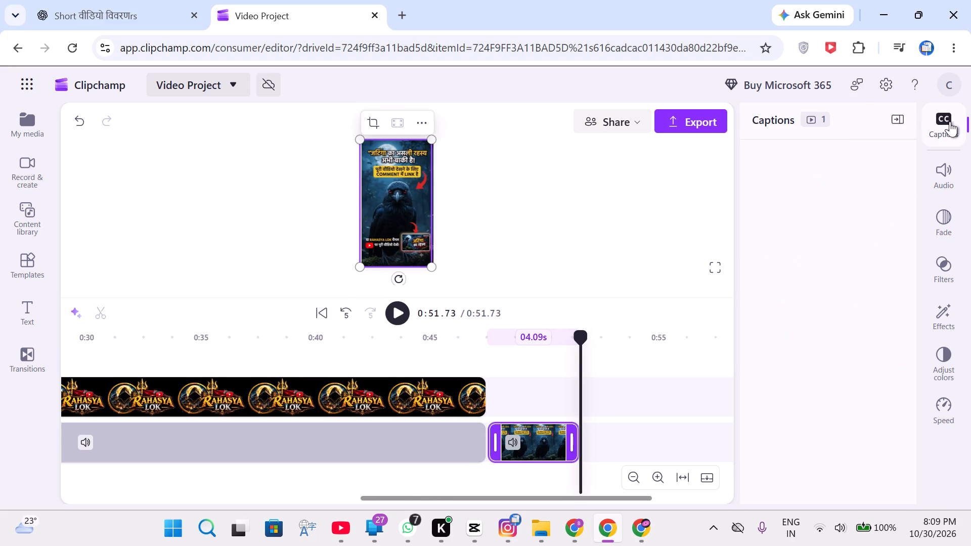
click(537, 431)
right_click(537, 430)
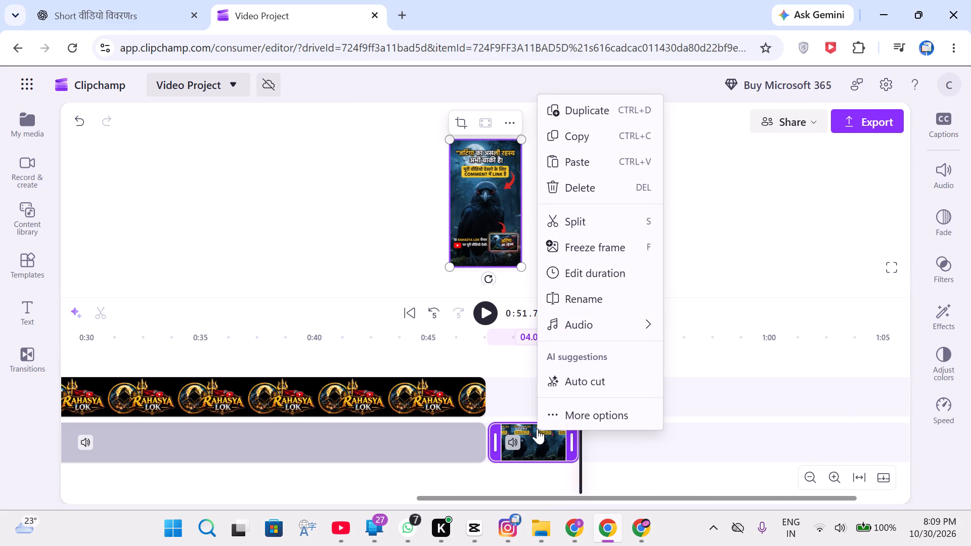
click(537, 429)
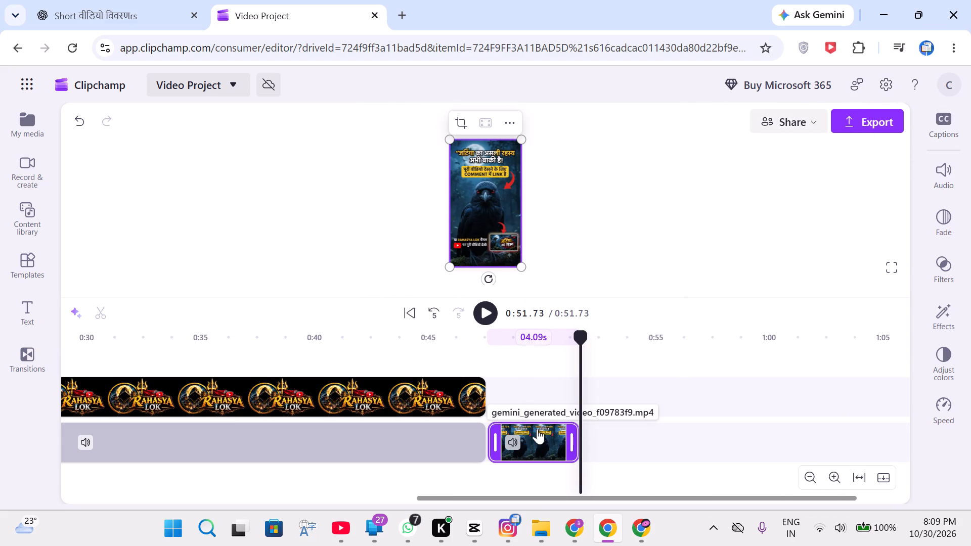
click(492, 349)
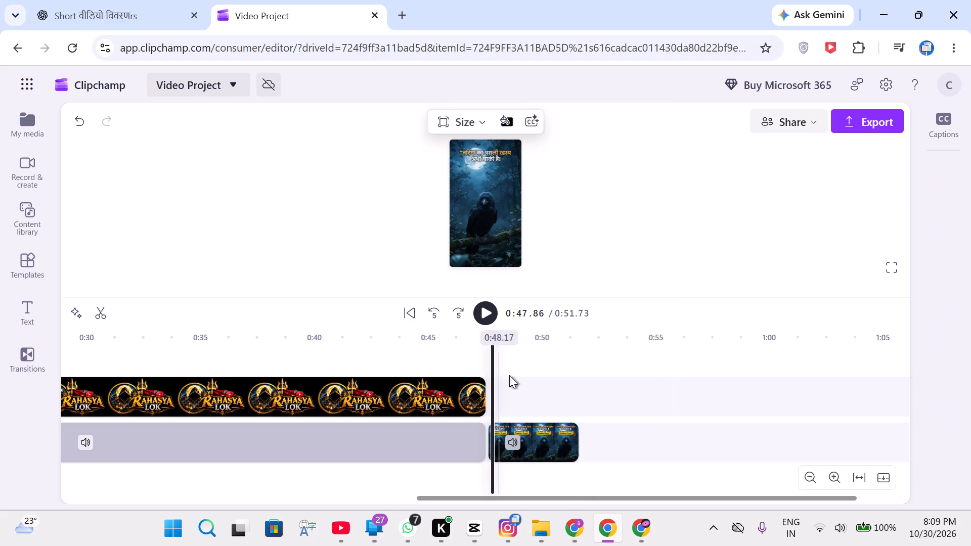
click(536, 437)
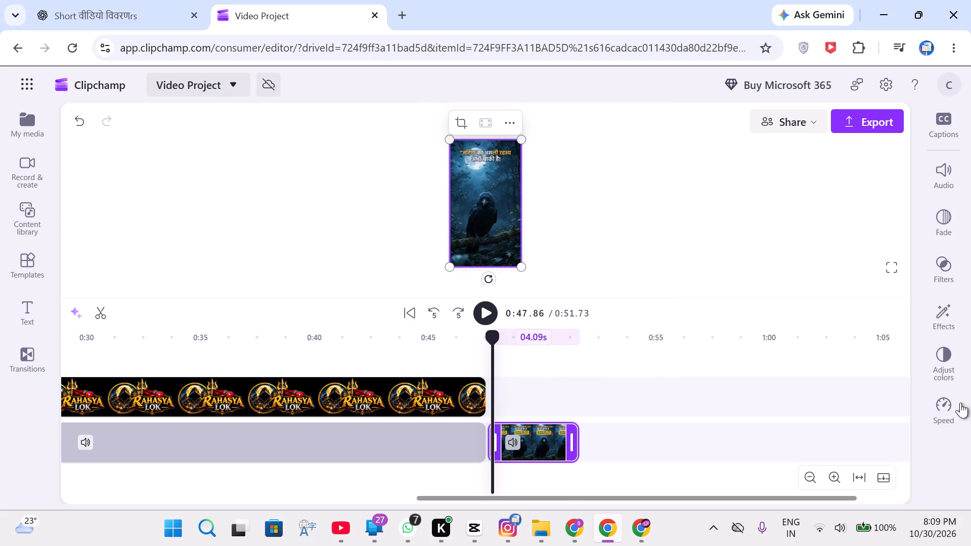
click(943, 407)
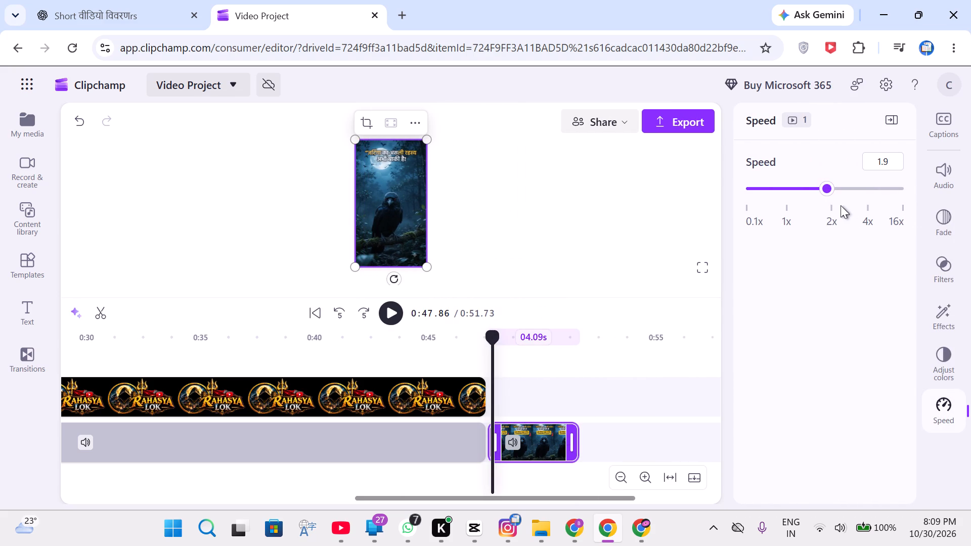
click(790, 185)
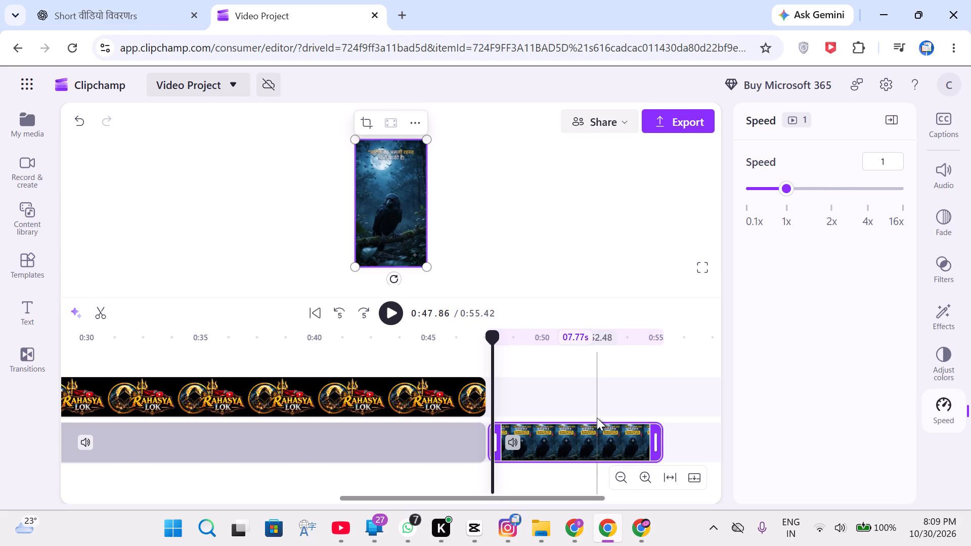
Trim the beginning of the Gemini outro clip so that about 3.15 s of it remains.
click(573, 406)
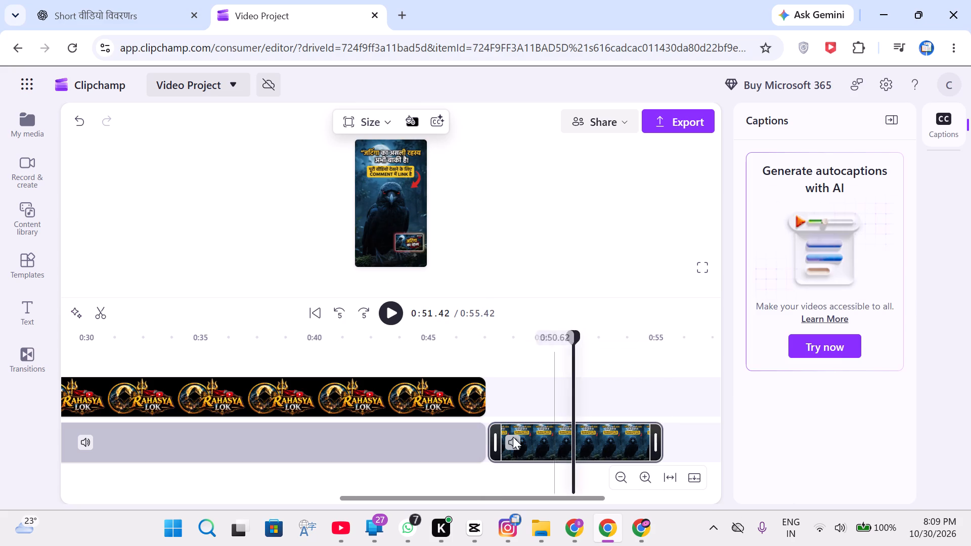
drag(499, 442, 515, 446)
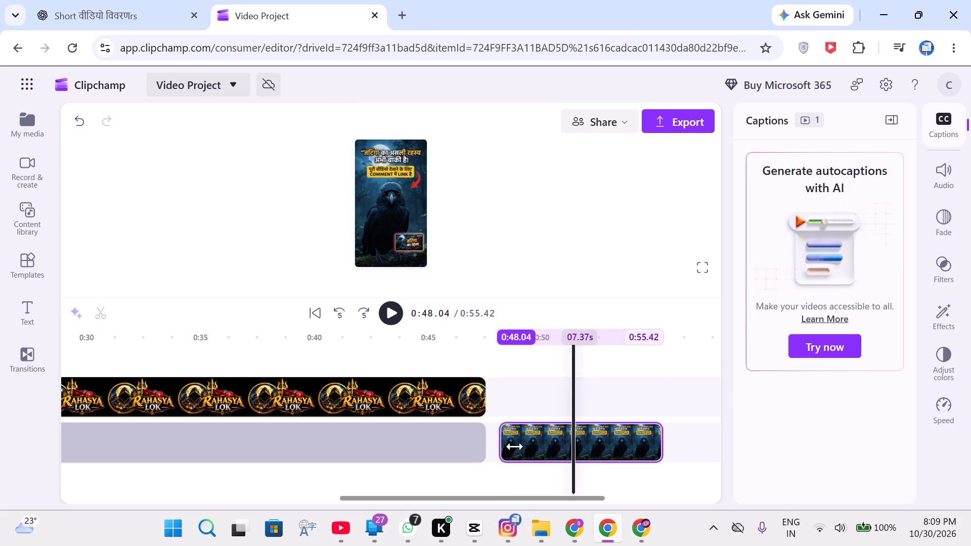
drag(515, 446, 552, 453)
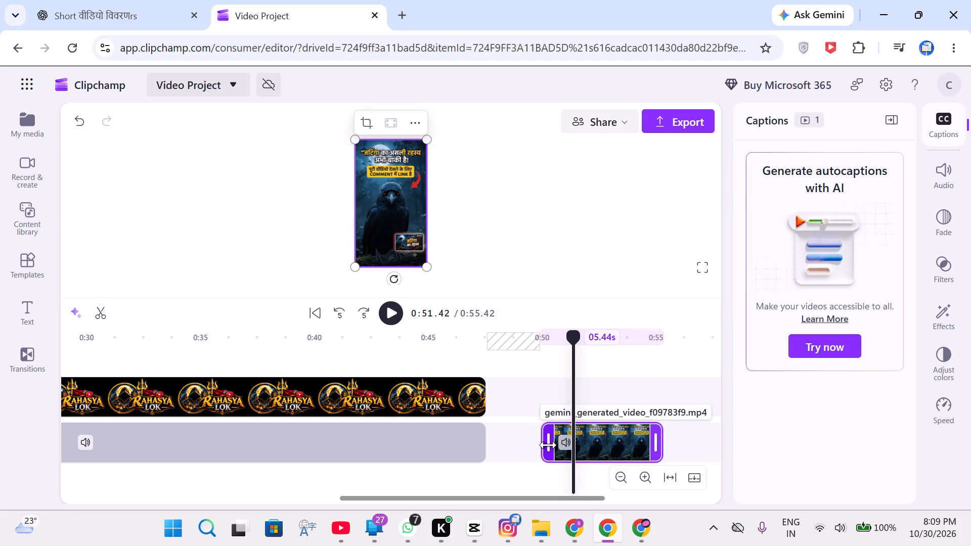
drag(548, 445, 528, 442)
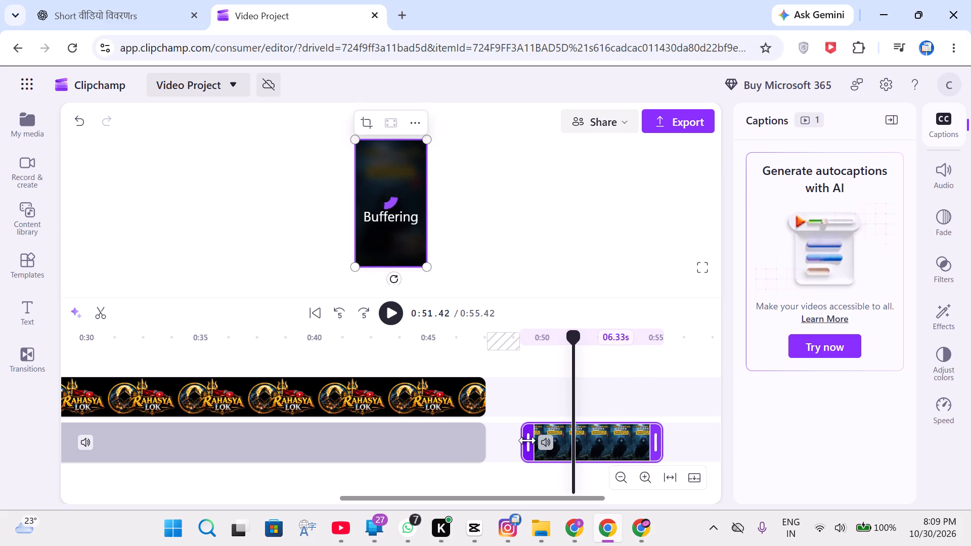
drag(527, 440, 540, 439)
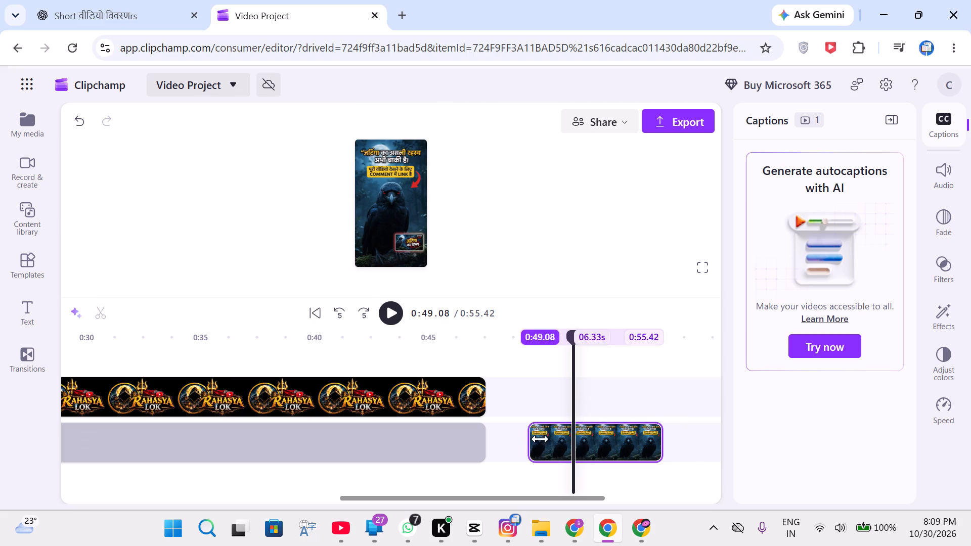
drag(540, 439, 577, 445)
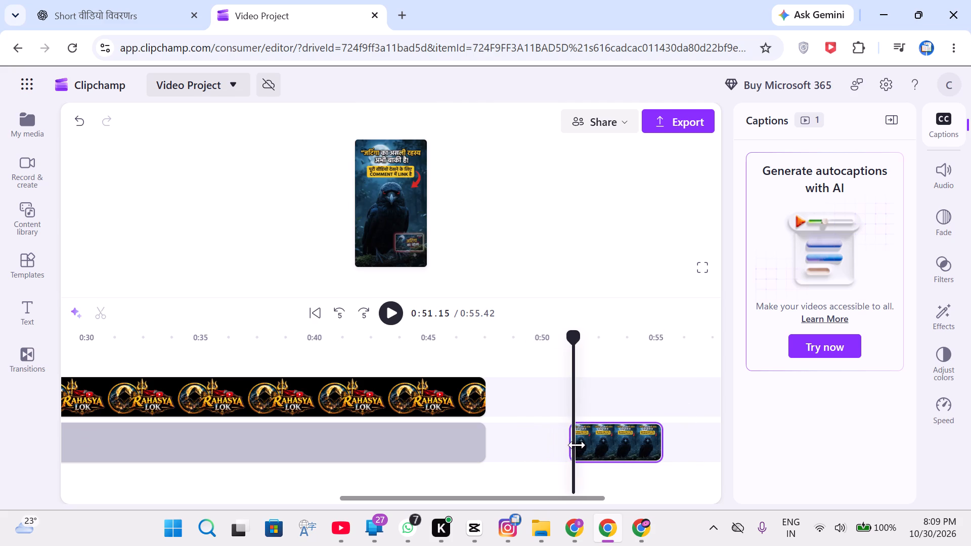
drag(577, 445, 601, 445)
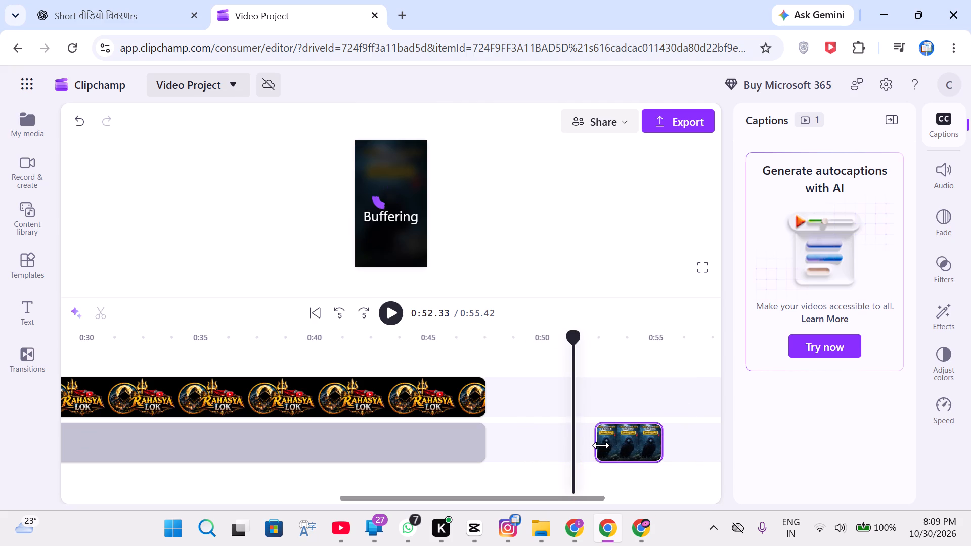
drag(601, 445, 600, 446)
Move the shortened Gemini outro clip back along its track to close the gap after the main video.
drag(639, 438, 640, 435)
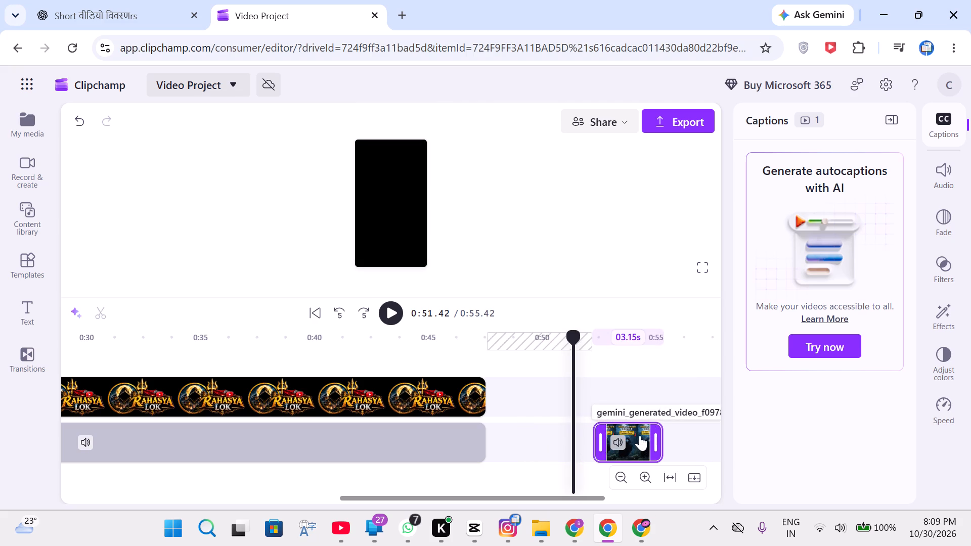
drag(640, 435, 545, 429)
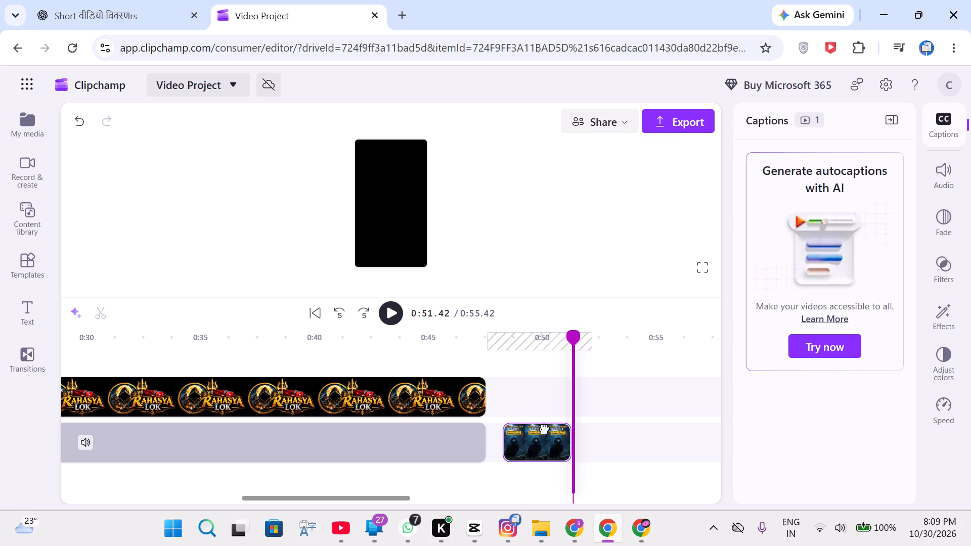
drag(545, 429, 534, 429)
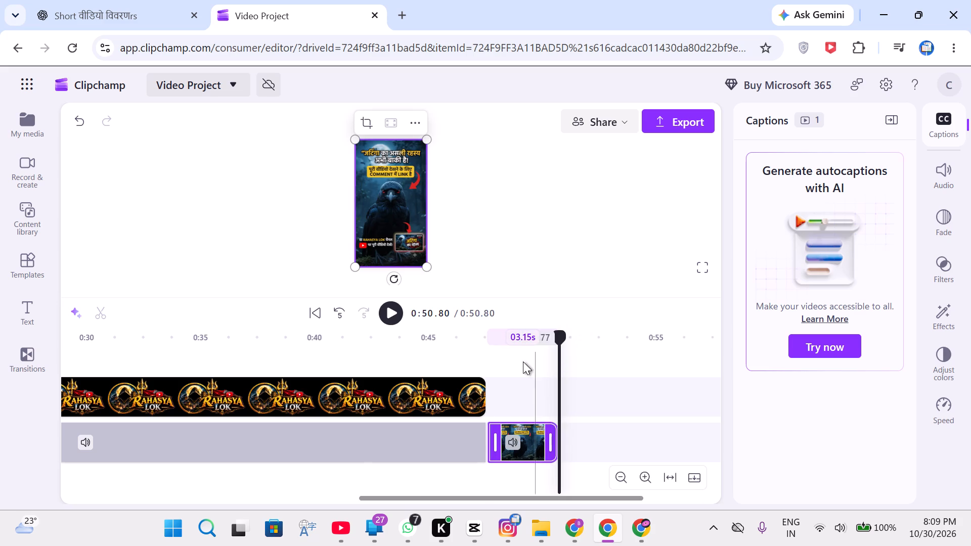
Play the shortened outro in full screen, first from about 0:47.48 and again from about 0:43.27 to the end.
click(483, 344)
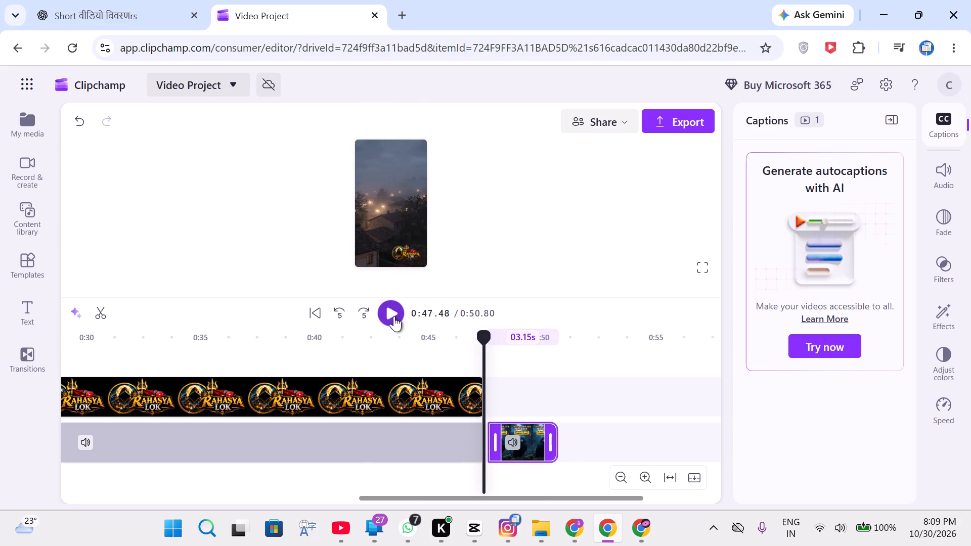
click(393, 315)
click(698, 274)
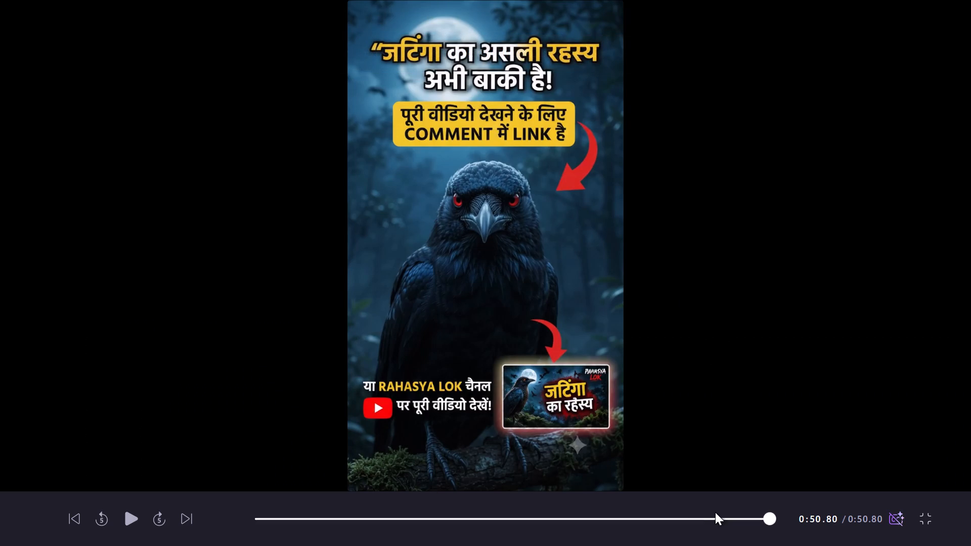
click(693, 521)
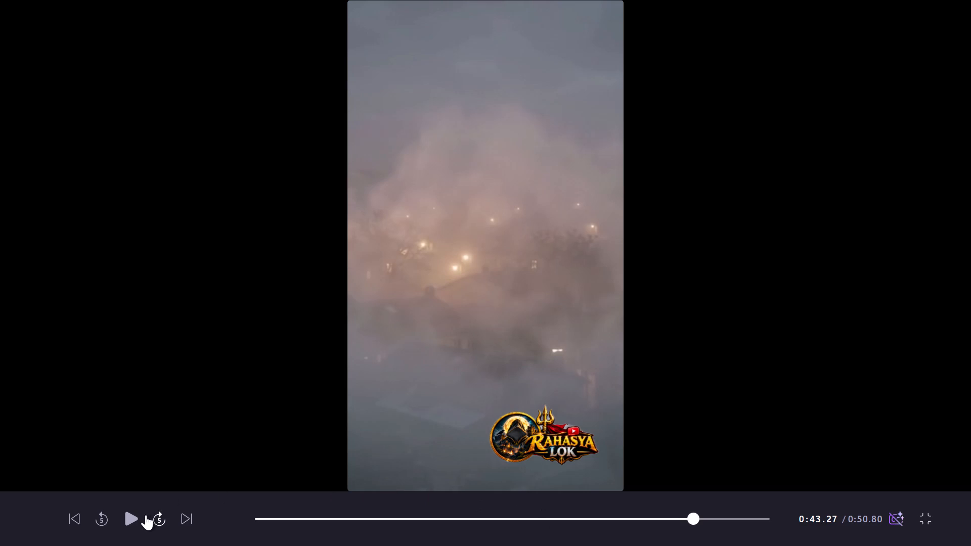
click(138, 515)
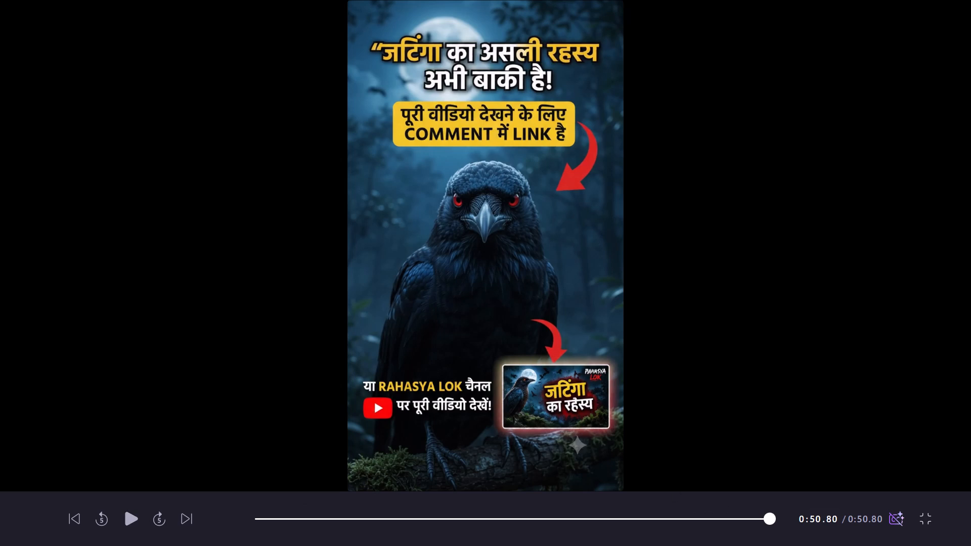
click(922, 518)
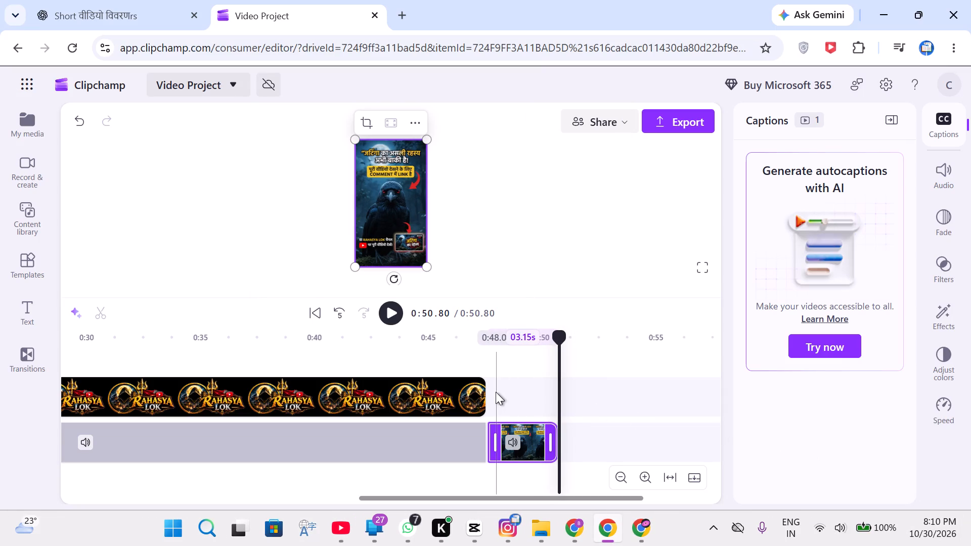
Extend the Rahasya Lok logo overlay to 50.80 s so it runs to the end of the outro clip.
click(475, 397)
drag(480, 397, 487, 397)
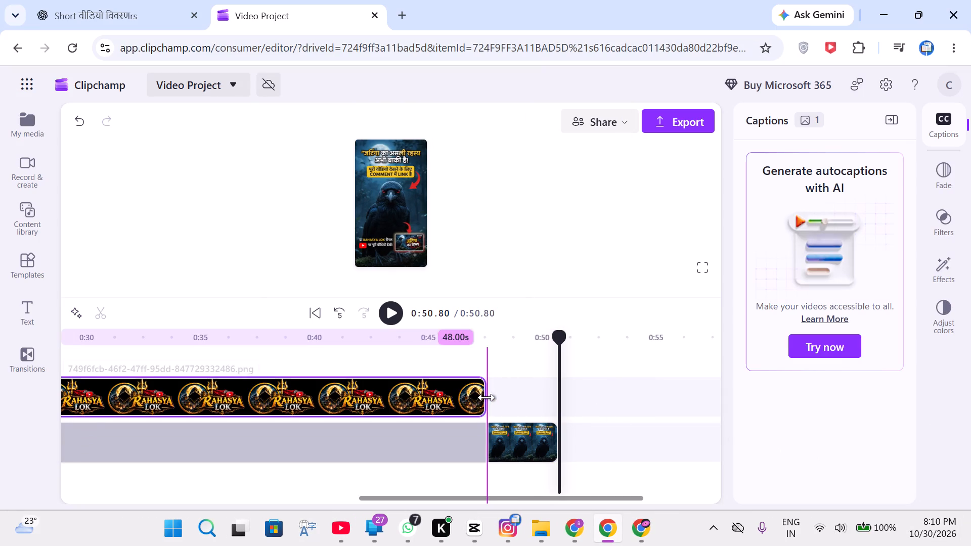
drag(487, 397, 547, 448)
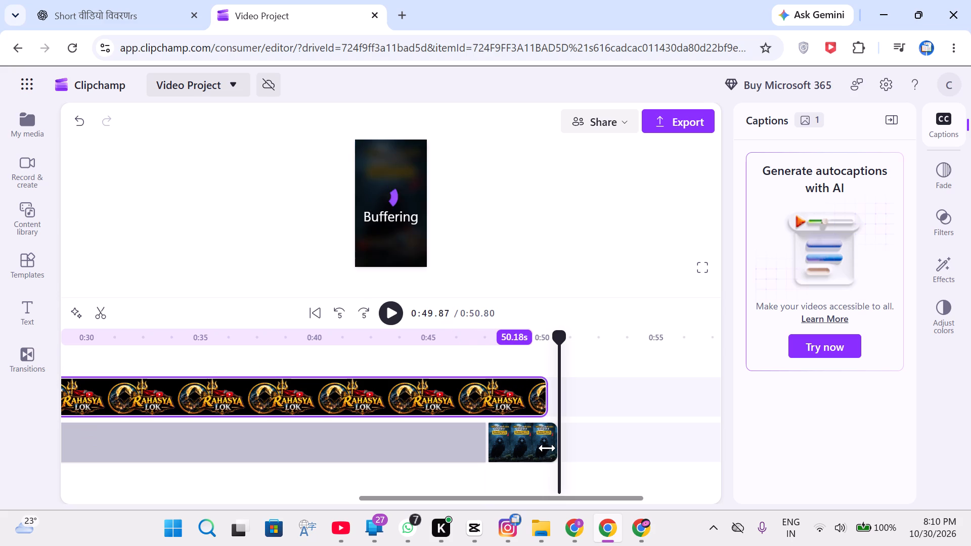
drag(547, 448, 550, 451)
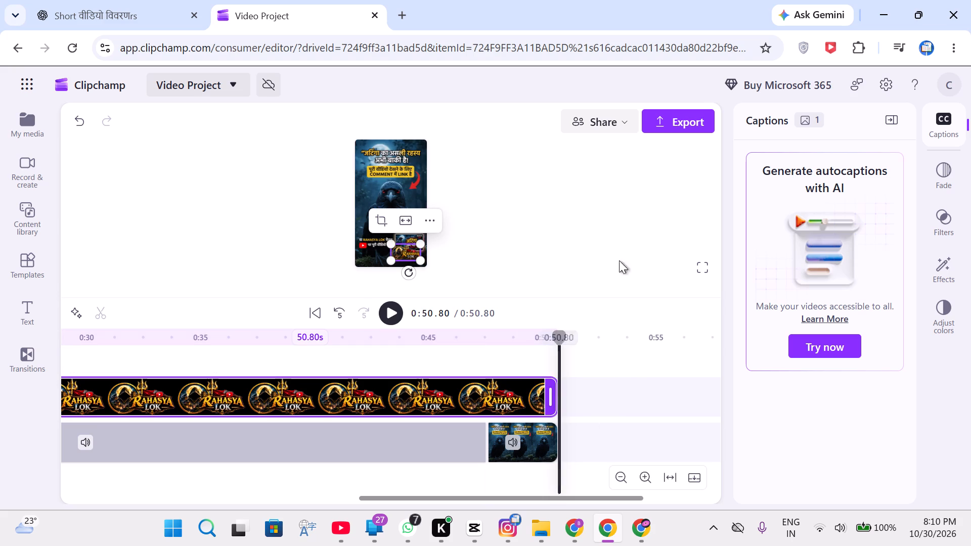
click(597, 221)
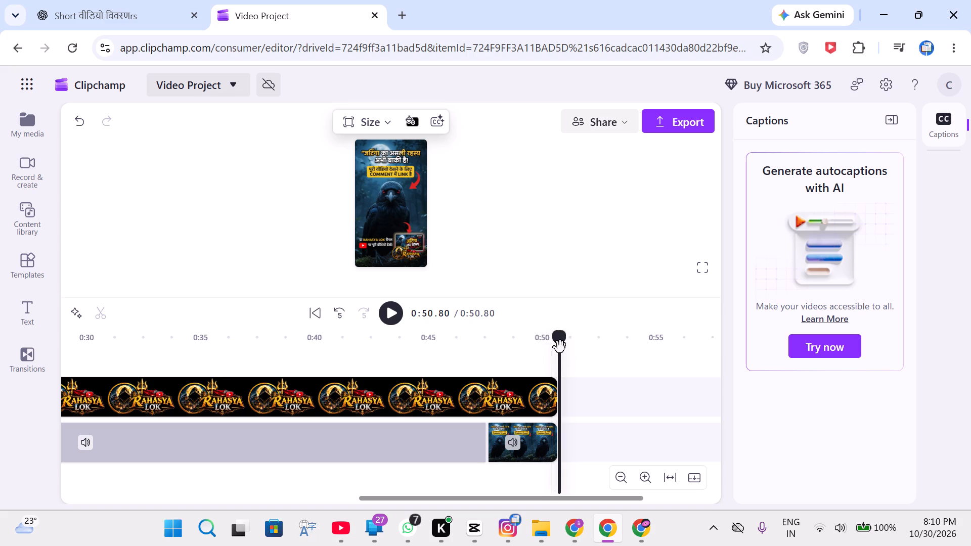
Play the ending from about 0:42.6 in full screen to check the logo overlay over the outro.
drag(561, 345, 384, 383)
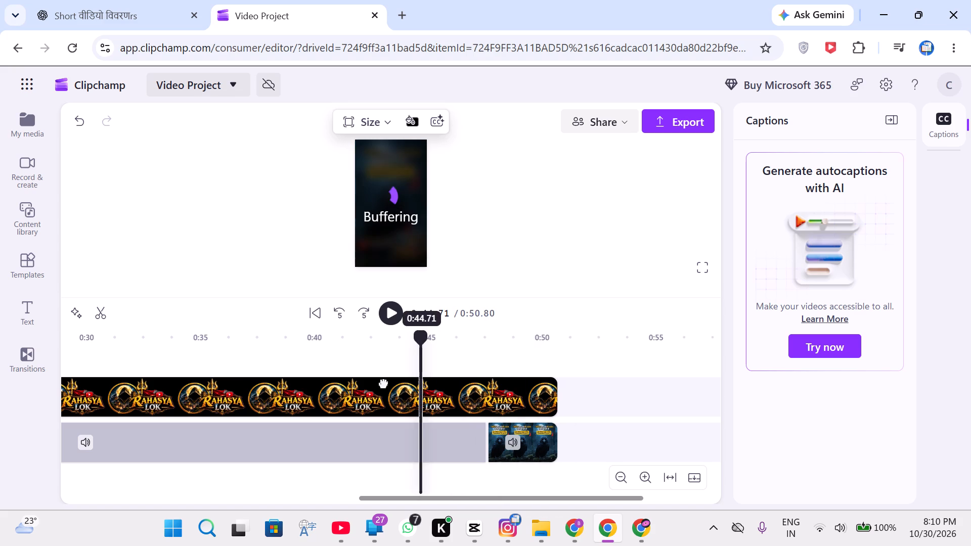
drag(384, 383, 373, 383)
click(394, 313)
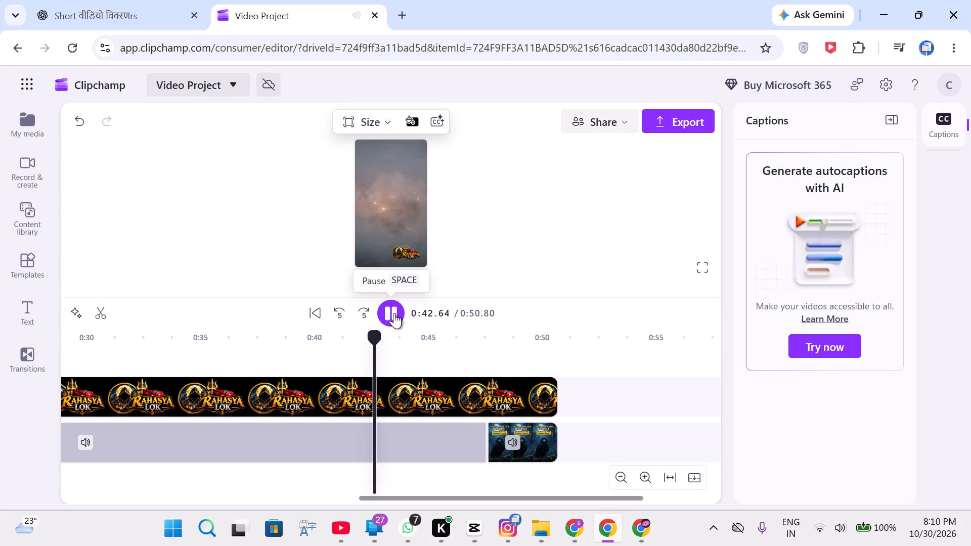
click(699, 276)
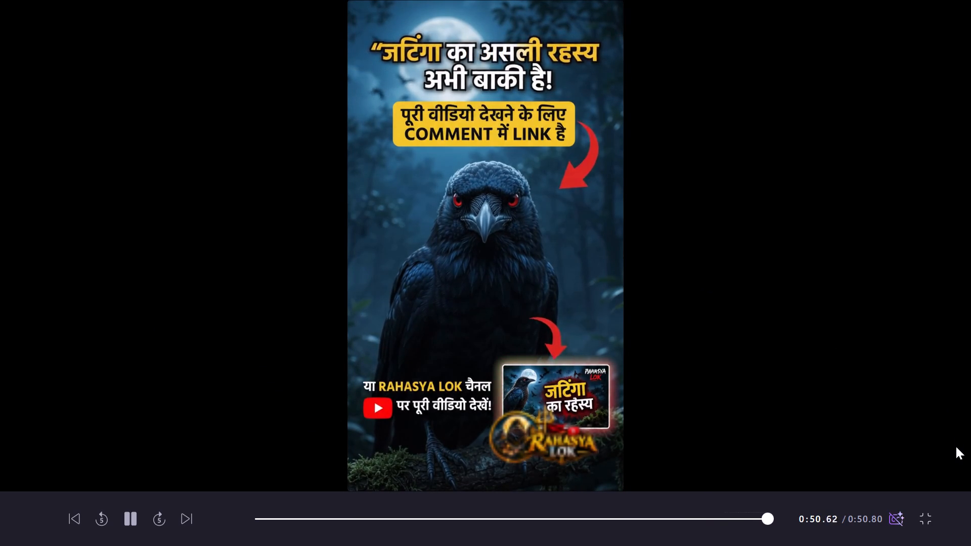
click(931, 514)
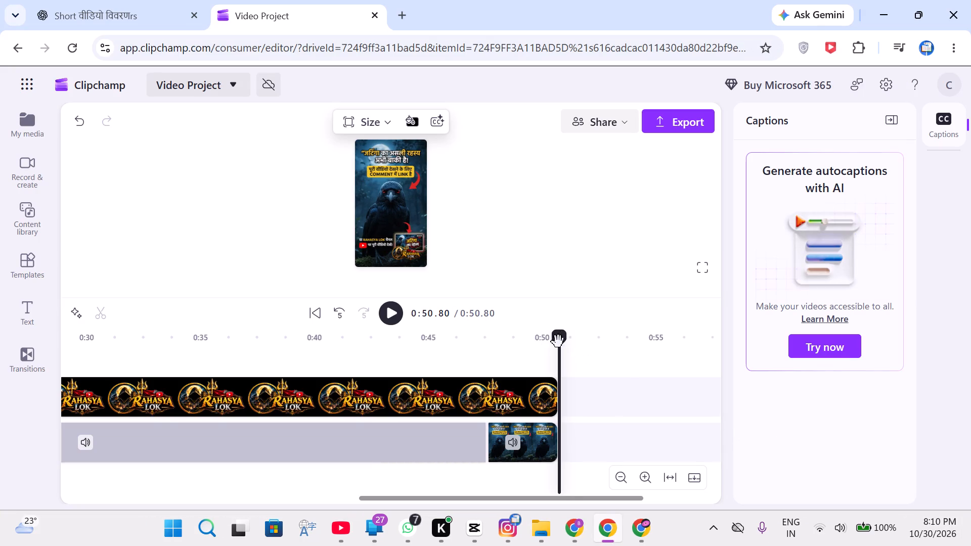
Turn on AI autocaptions for the project and transcribe the media with Hindi (India) as the project language.
drag(558, 342, 184, 379)
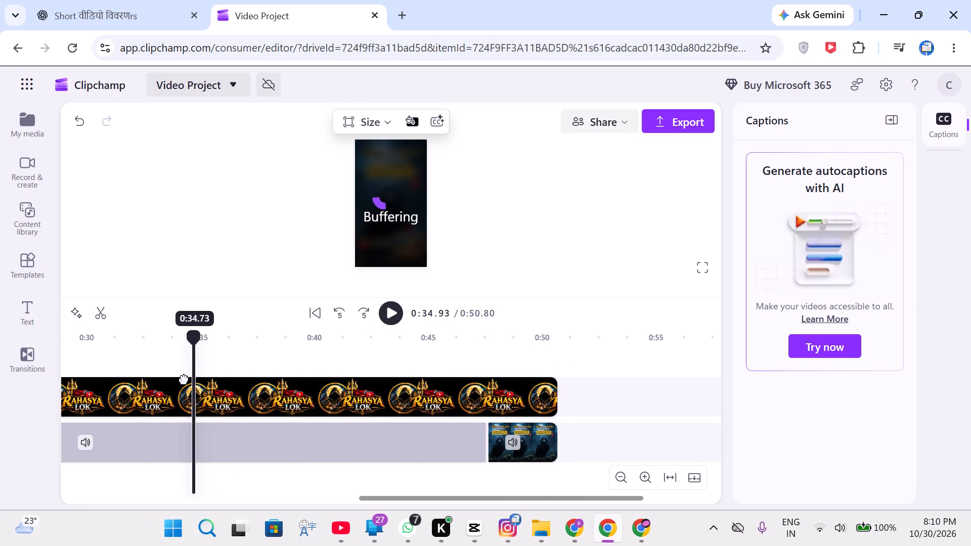
drag(184, 379, 88, 394)
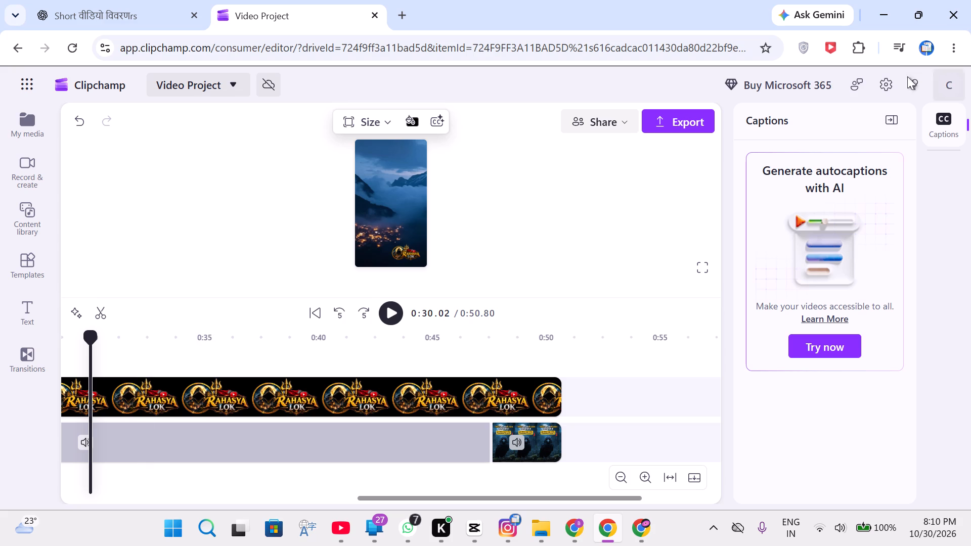
click(443, 120)
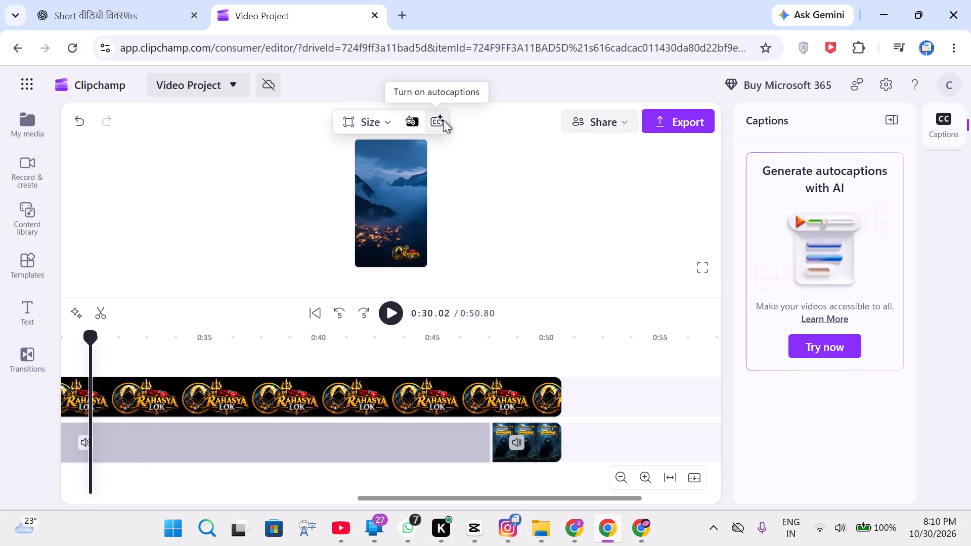
drag(452, 279, 296, 286)
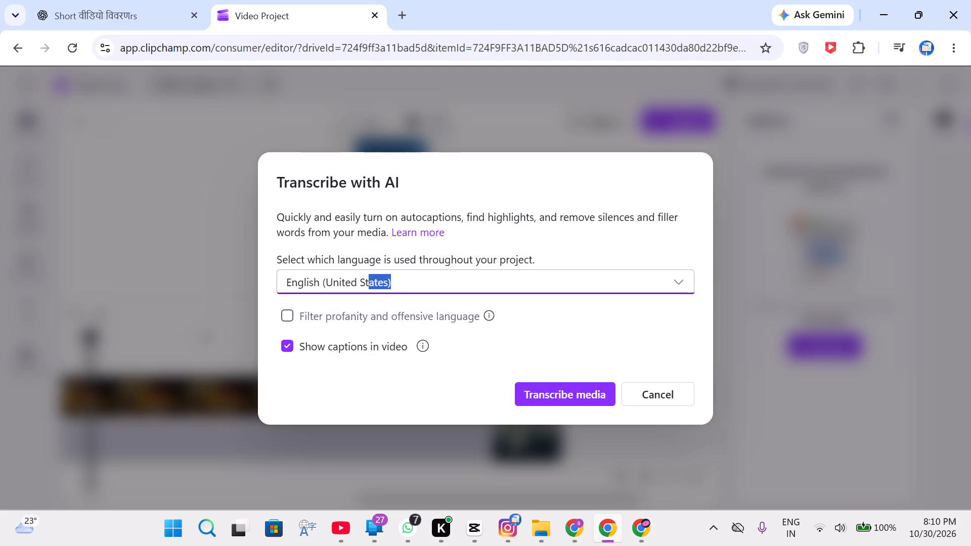
drag(296, 286, 276, 286)
key(BackSpace)
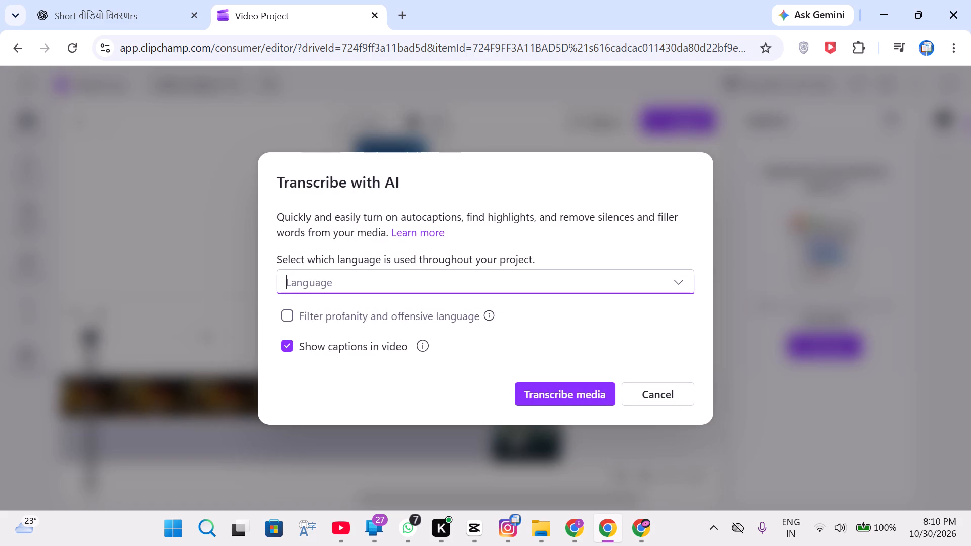
text(HI)
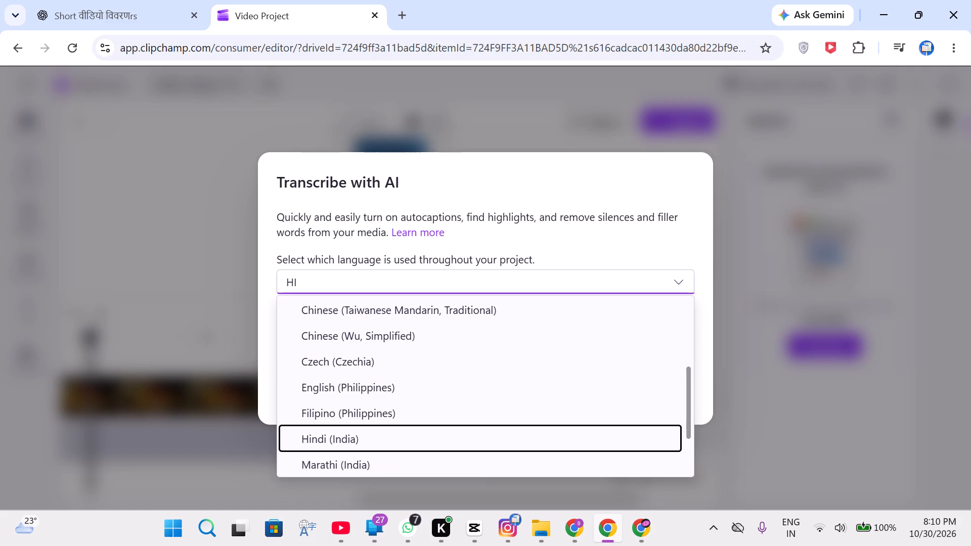
text(ND)
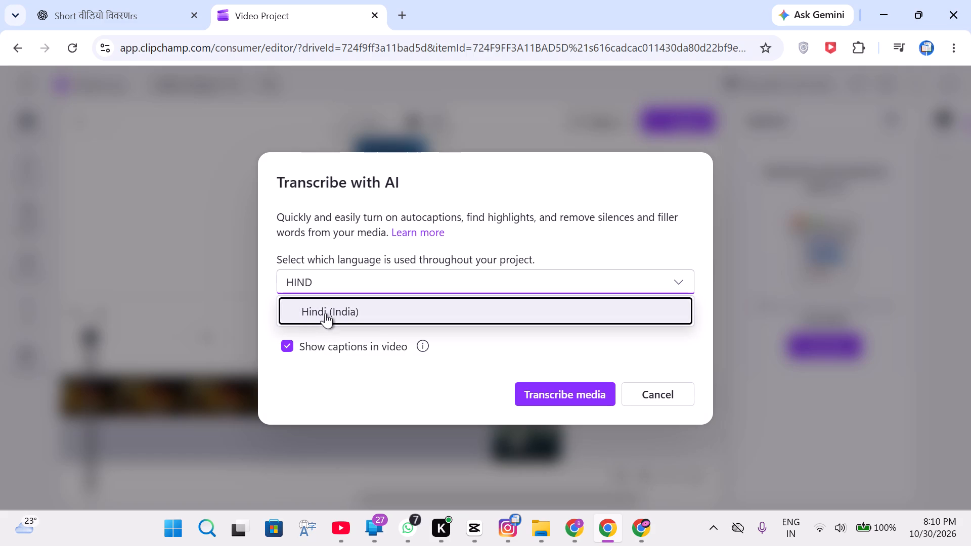
click(325, 313)
click(575, 393)
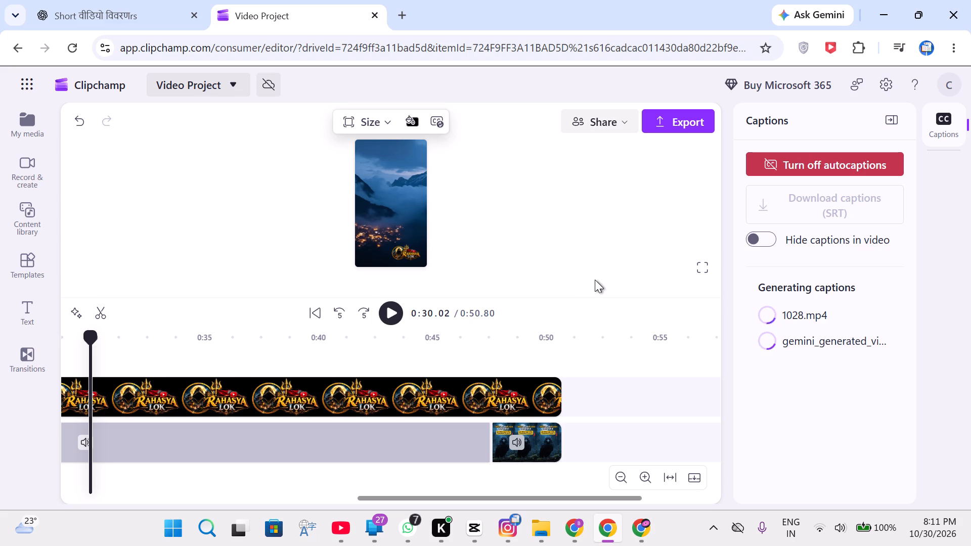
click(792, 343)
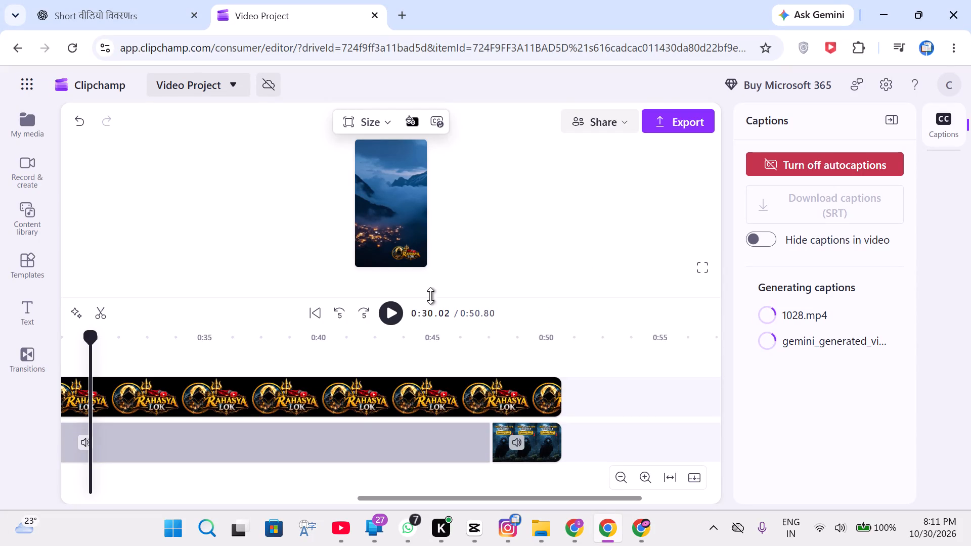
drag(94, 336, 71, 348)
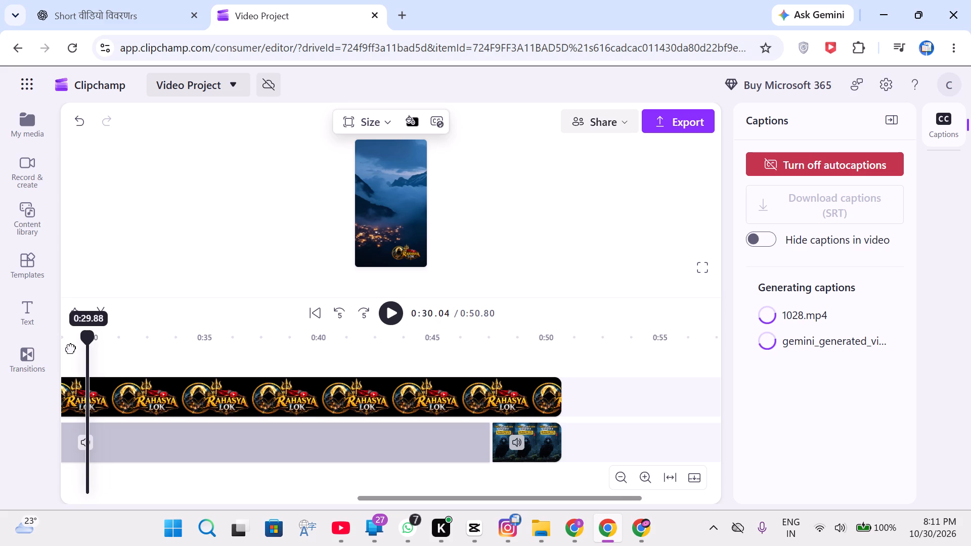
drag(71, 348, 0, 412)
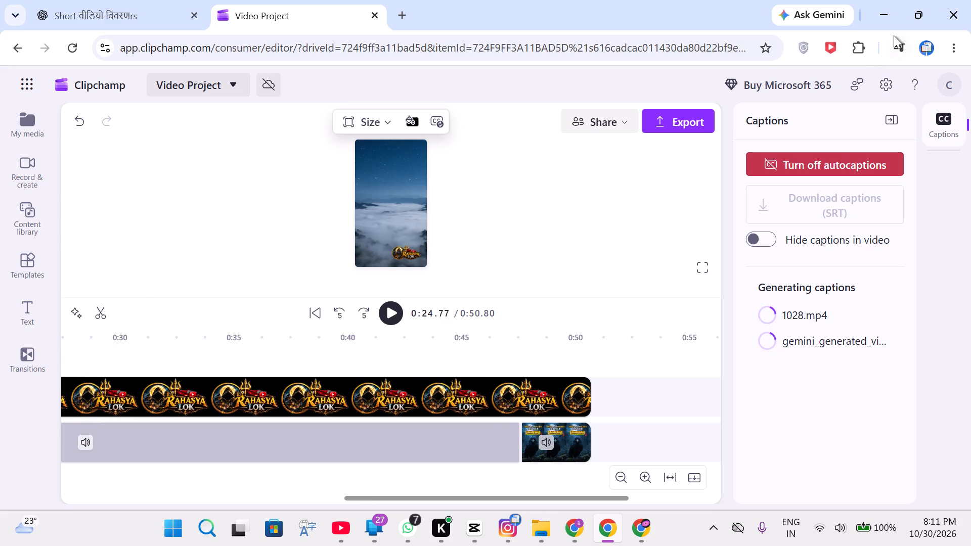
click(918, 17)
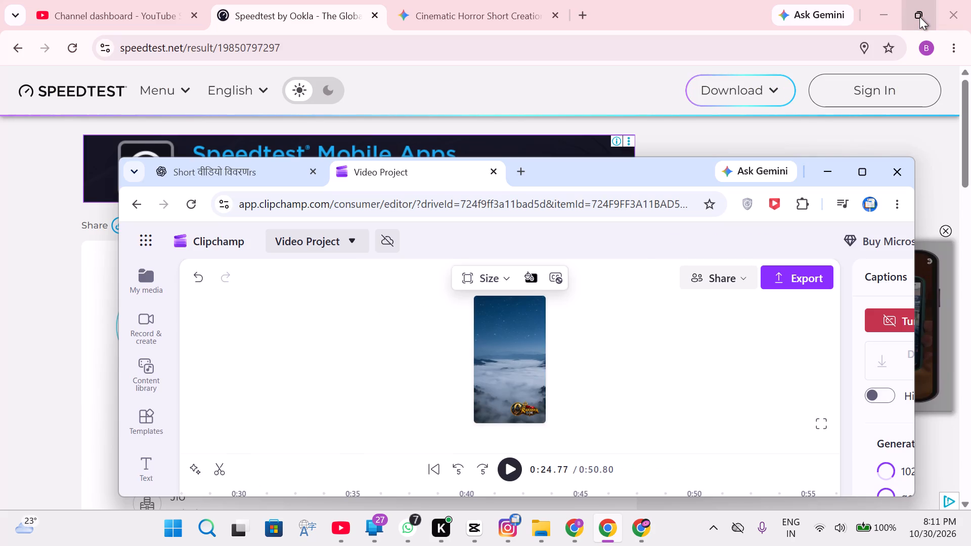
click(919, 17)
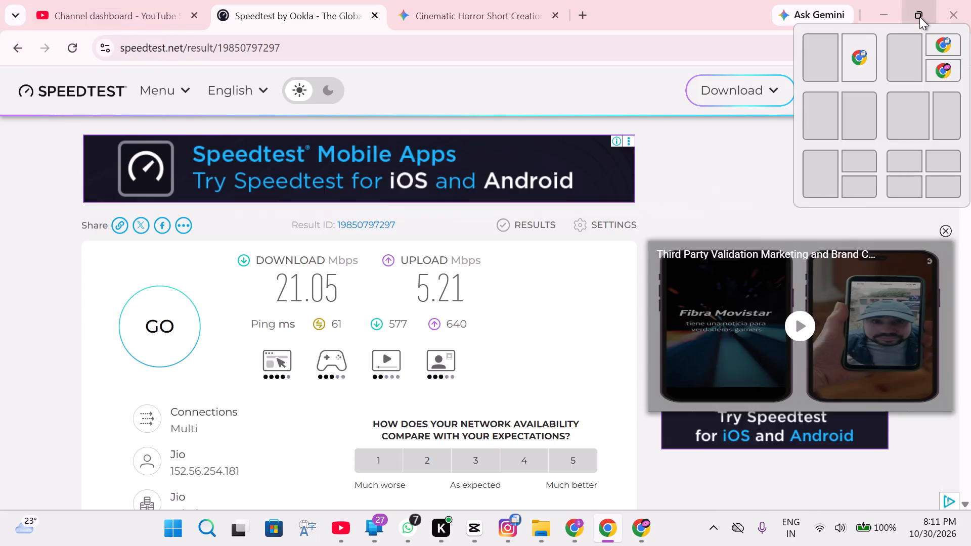
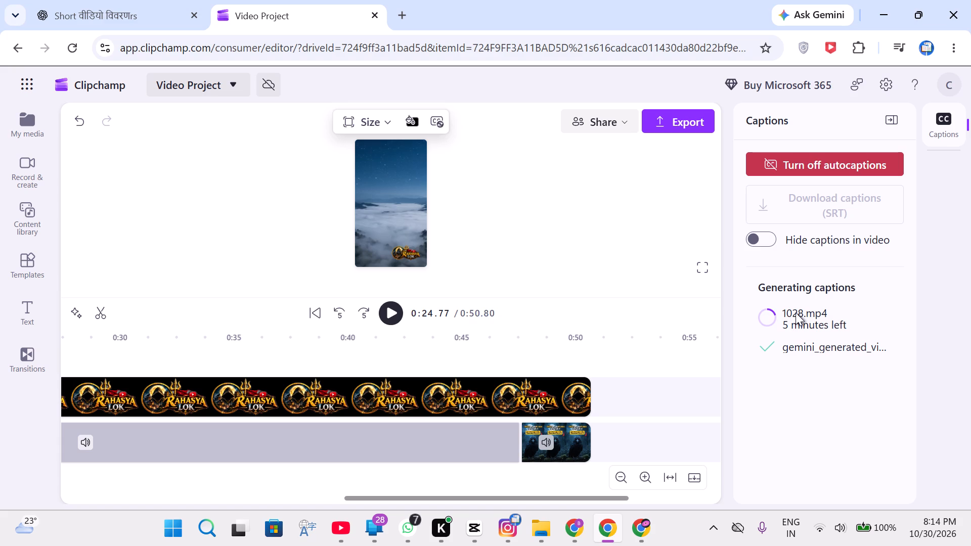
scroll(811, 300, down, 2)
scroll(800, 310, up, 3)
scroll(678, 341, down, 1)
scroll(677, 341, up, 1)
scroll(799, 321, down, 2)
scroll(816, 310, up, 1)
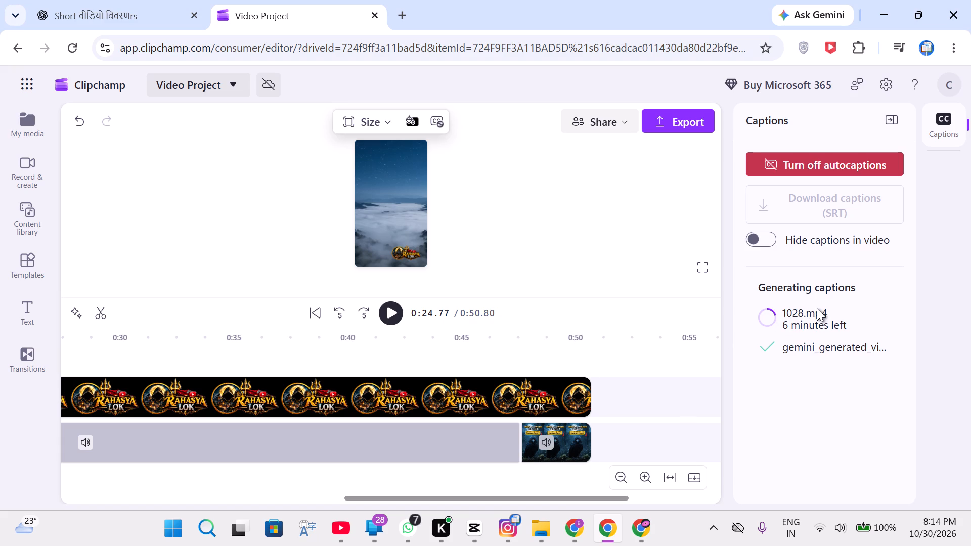
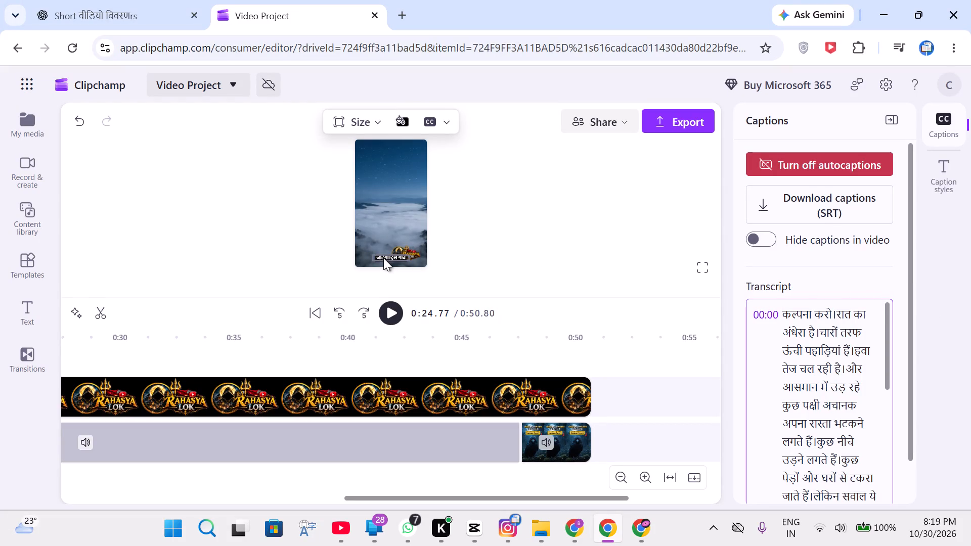
Move the Hindi caption up in the video frame so it sits just above the Rahasya Lok logo.
drag(383, 258, 378, 239)
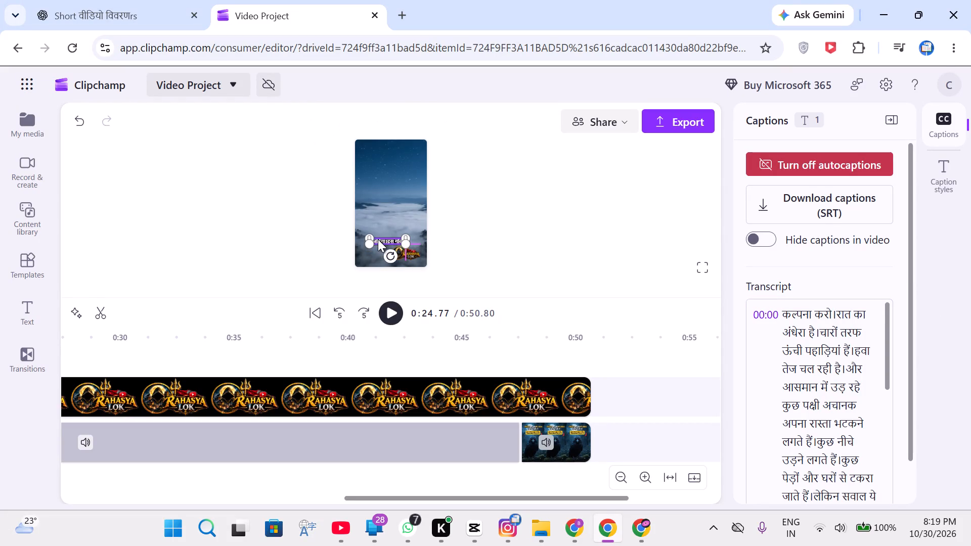
drag(378, 239, 378, 238)
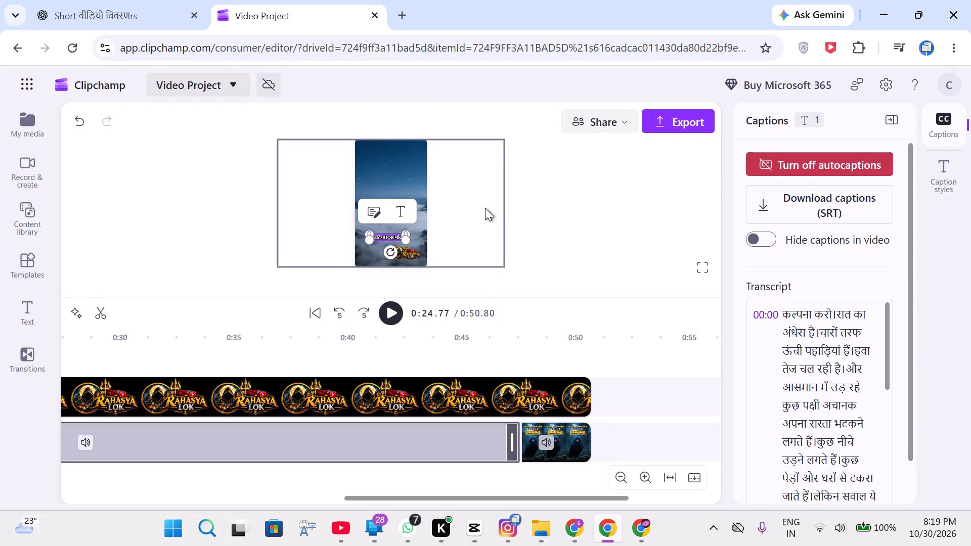
click(487, 207)
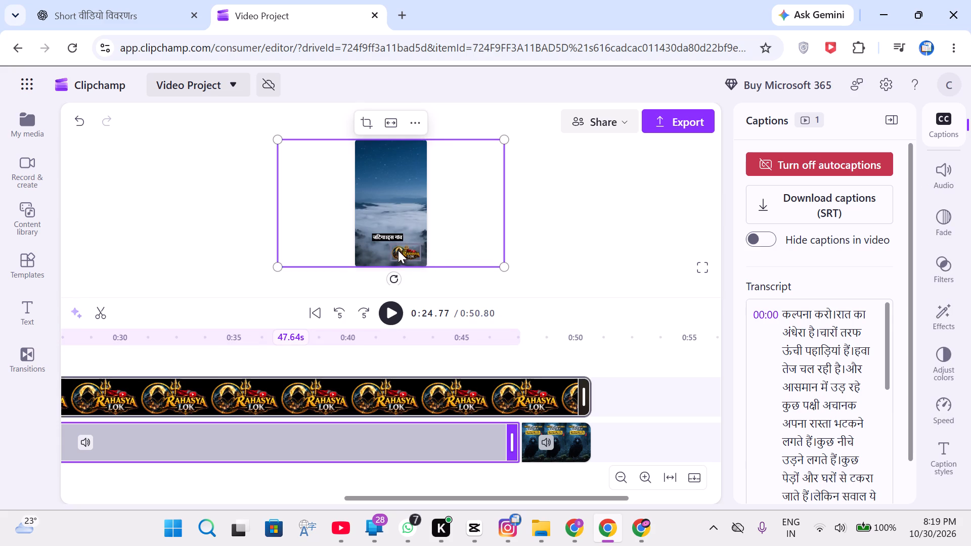
click(402, 251)
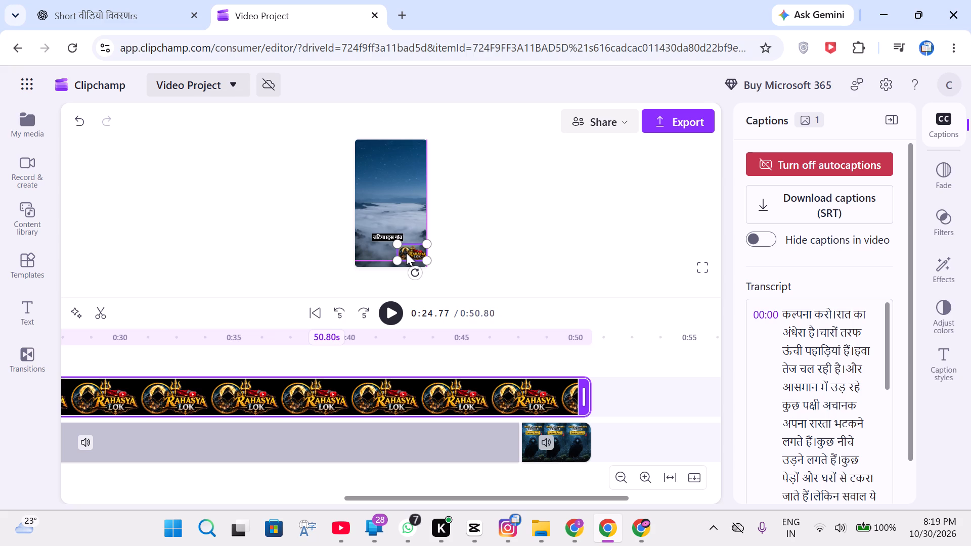
click(473, 213)
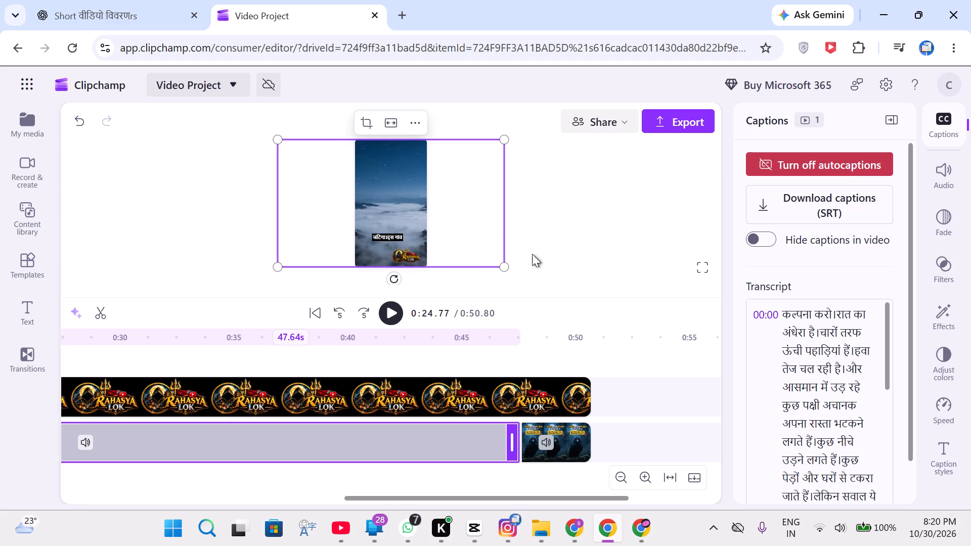
Play the short in full screen from near the beginning to check the caption and logo placement.
click(697, 269)
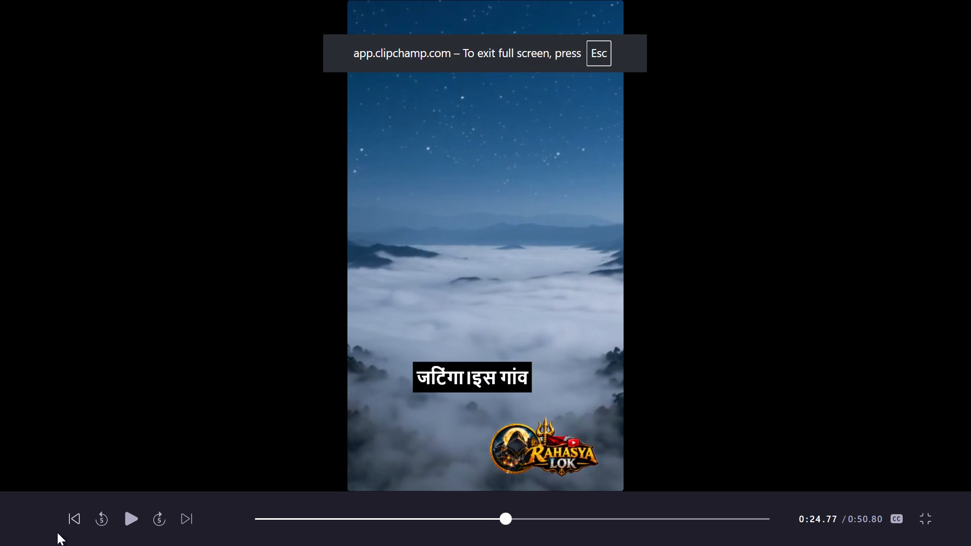
click(249, 519)
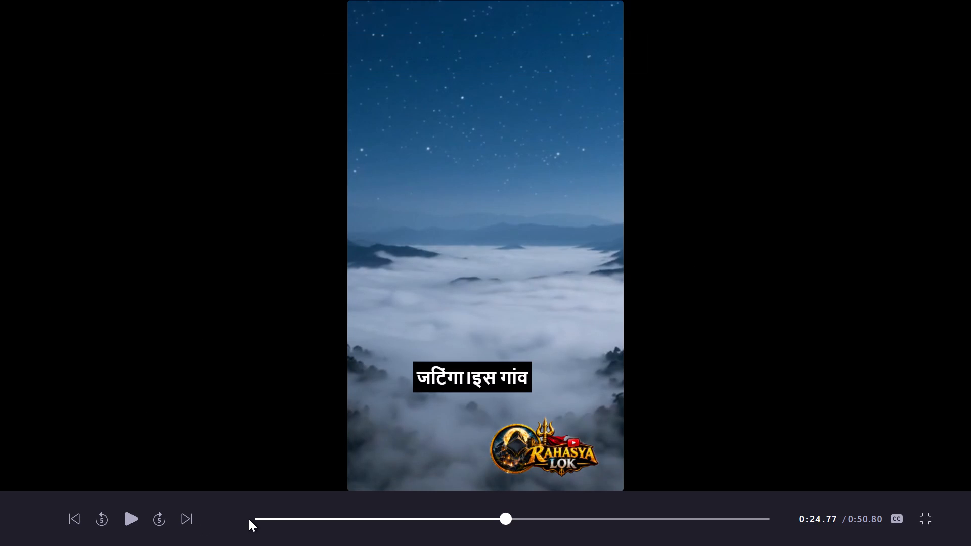
click(258, 518)
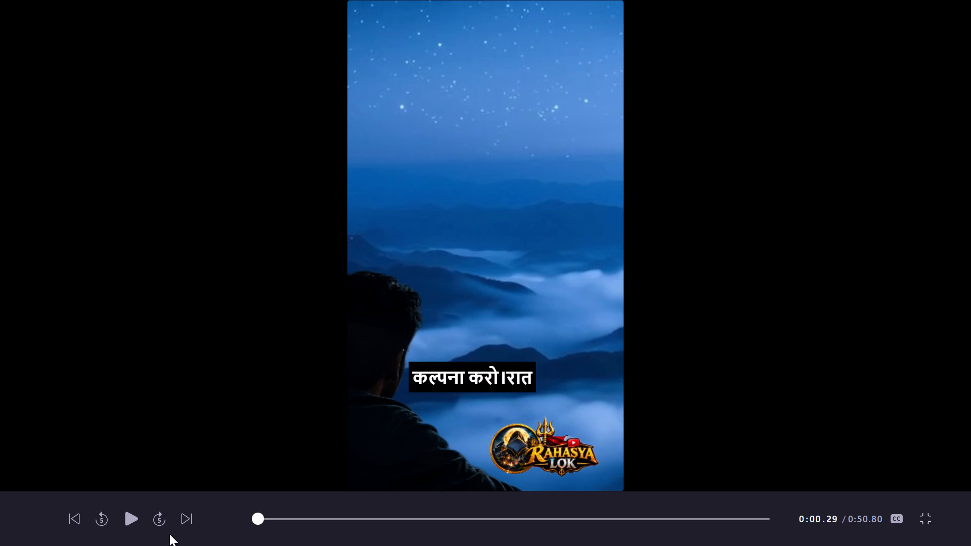
drag(248, 521, 236, 521)
click(130, 523)
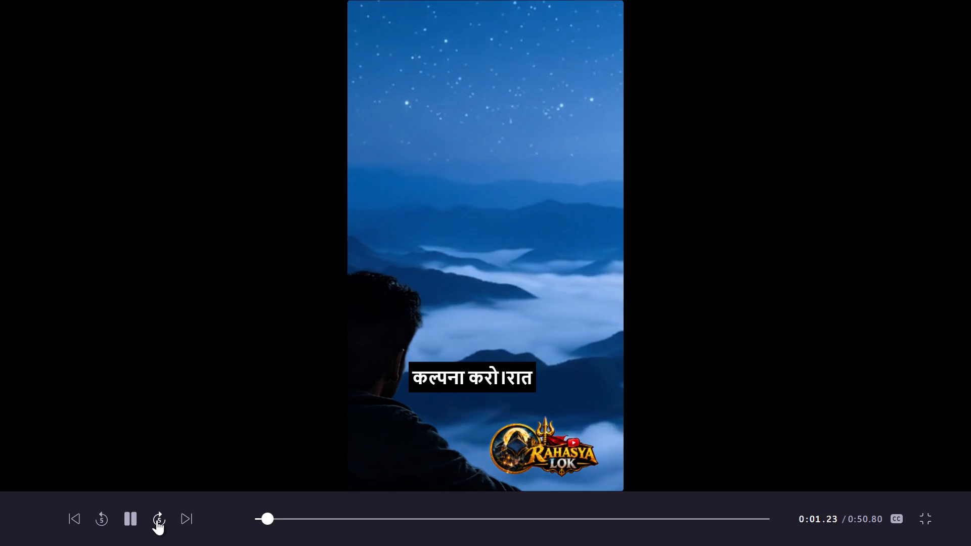
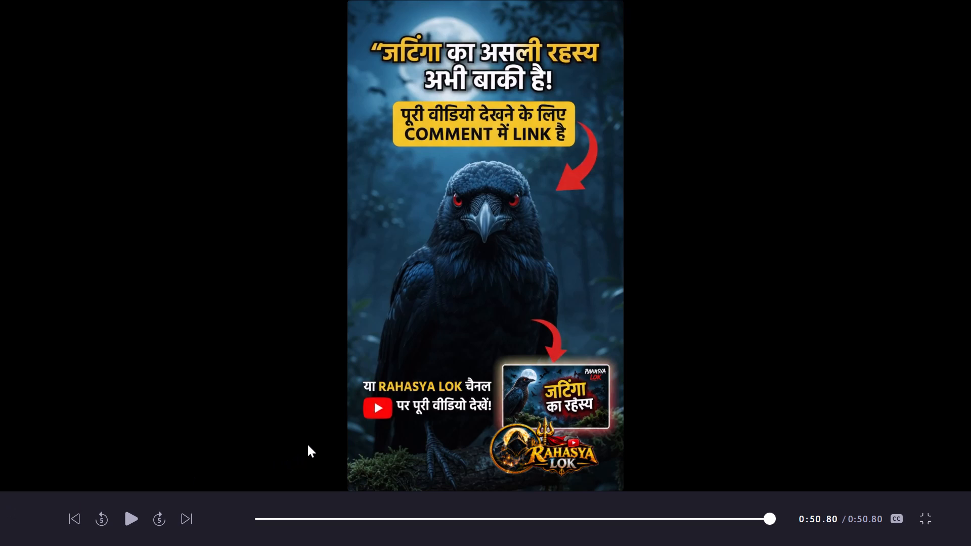
Exit the full-screen preview and return to the editor.
click(917, 517)
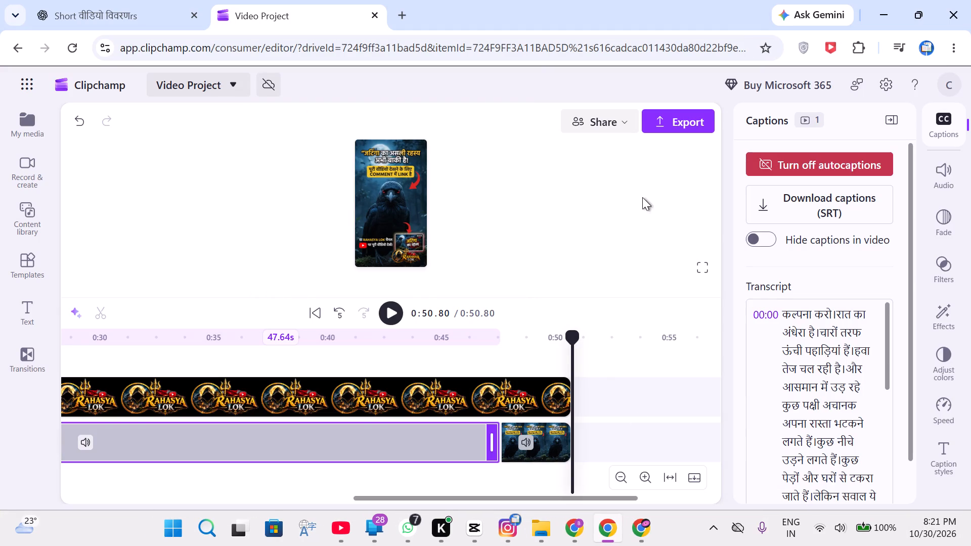
Export the short as an MP4 with the file name "Jatinga part 1 shorts ke liye".
click(678, 114)
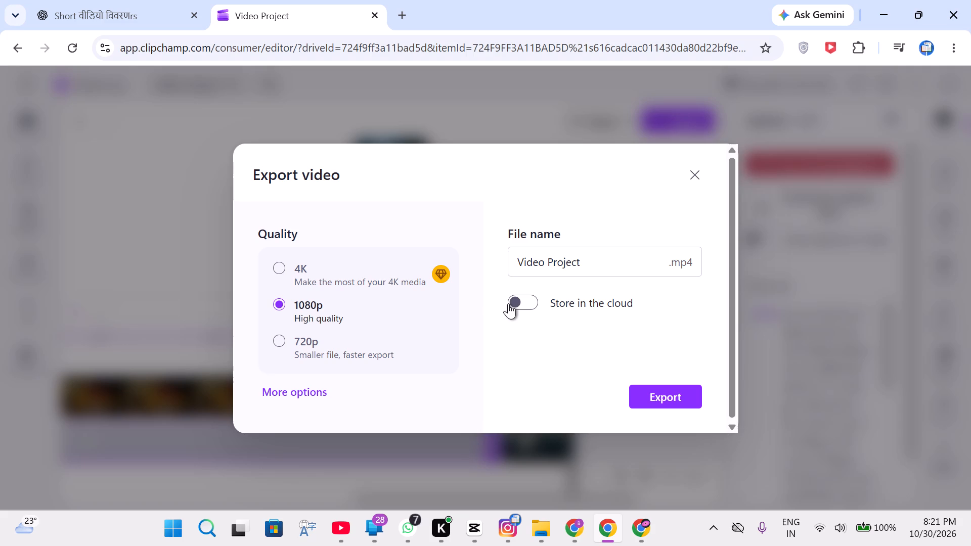
drag(596, 268, 567, 261)
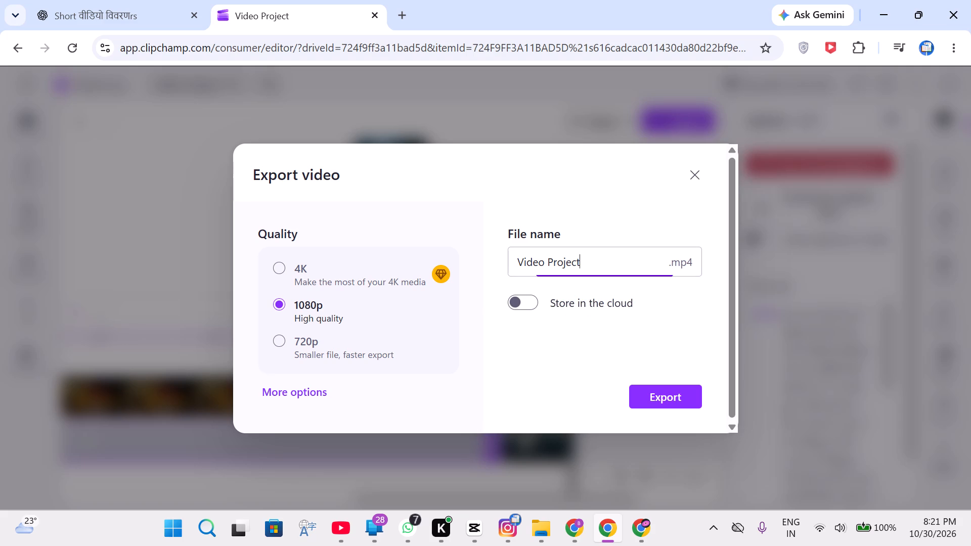
drag(567, 261, 511, 256)
key(BackSpace)
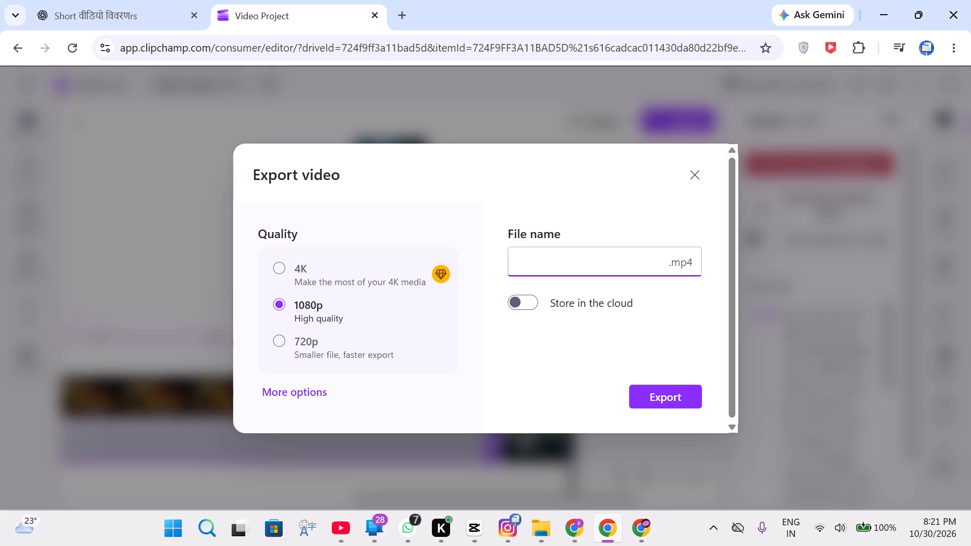
key(shift+j)
key(a)
text(ti)
key(n)
key(g)
key(a)
key(space)
key(p)
key(a)
key(e)
key(r)
key(BackSpace)
key(BackSpace)
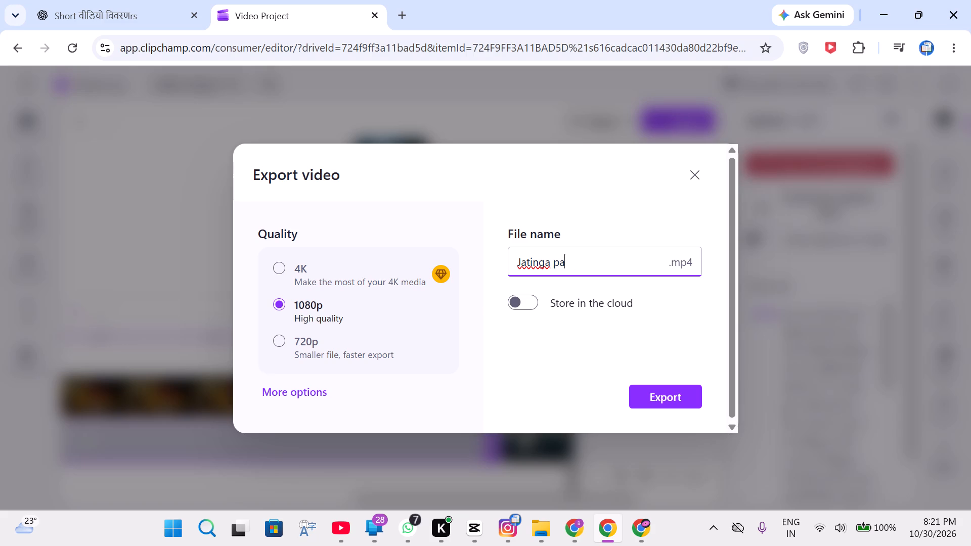
text(rt)
key(space)
key(a)
key(BackSpace)
key(1)
key(space)
key(s)
key(h)
key(o)
key(r)
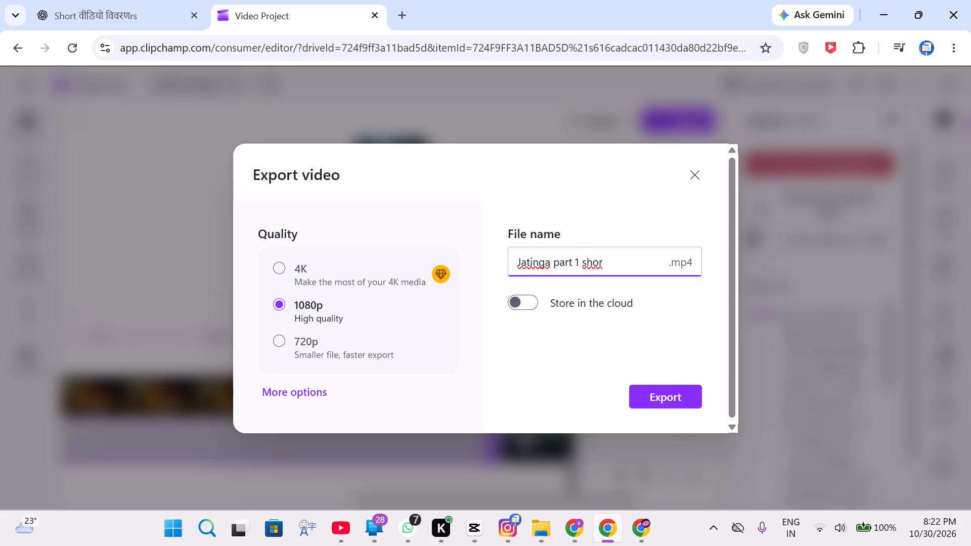
key(t)
key(s)
key(space)
key(k)
key(e)
key(space)
key(l)
key(i)
key(y)
key(e)
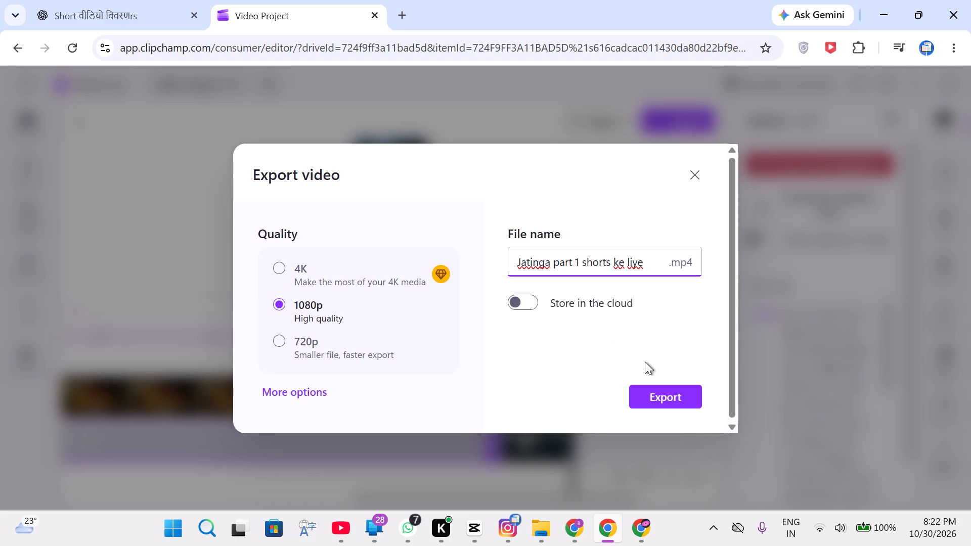
click(662, 391)
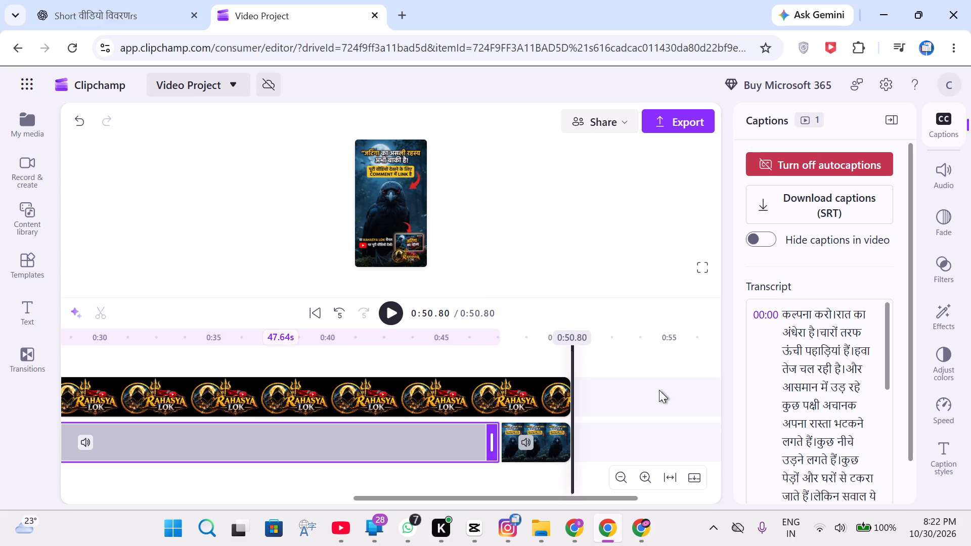
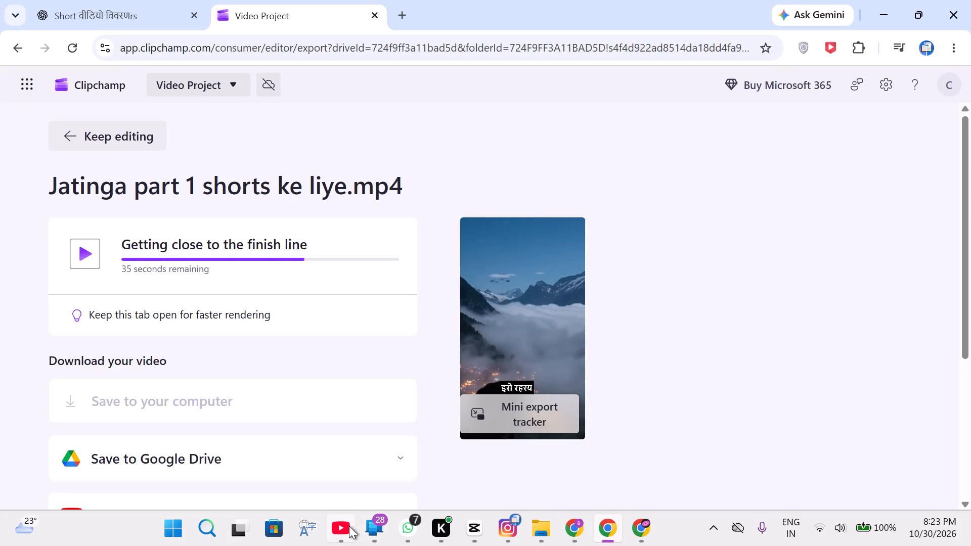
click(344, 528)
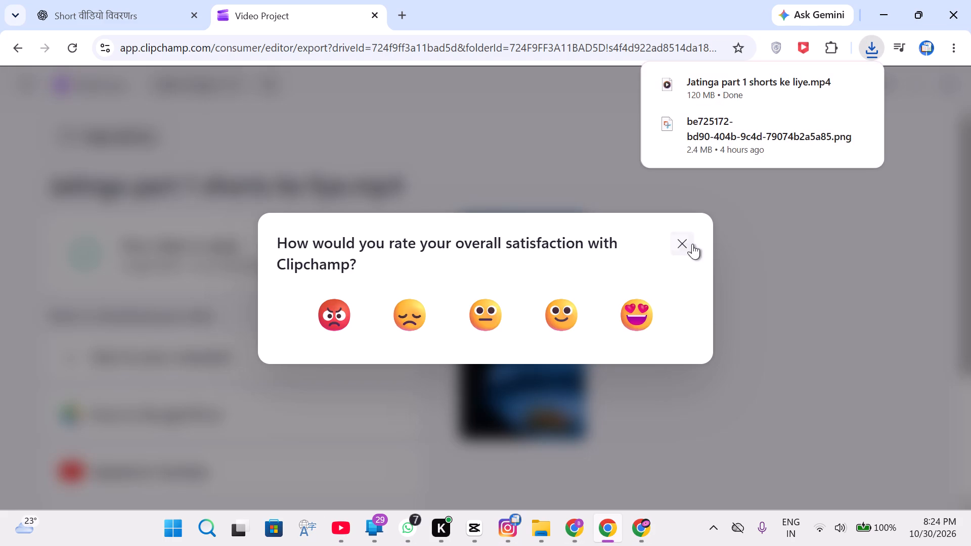
Dismiss the Clipchamp satisfaction survey without giving a rating.
click(691, 243)
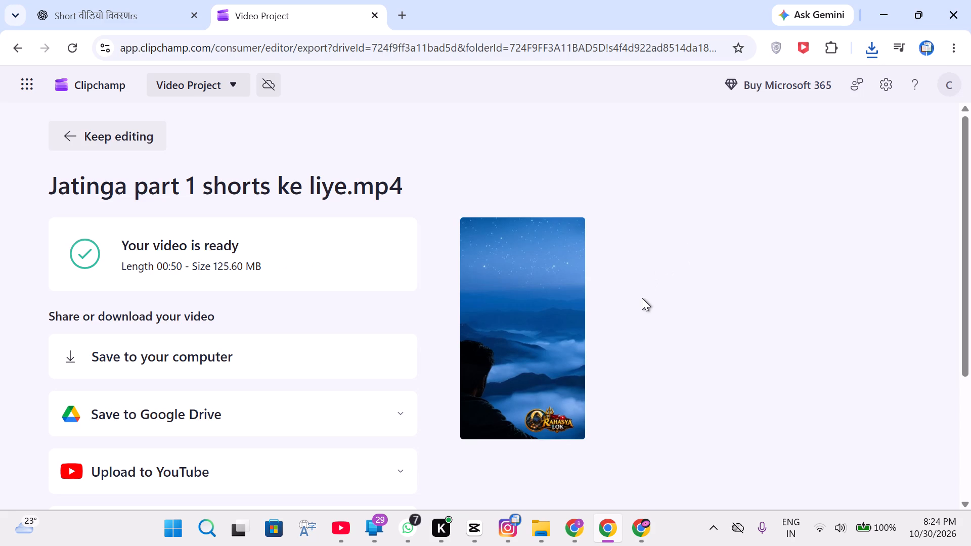
Save the exported video to the computer as "Jatinga part 1 shorts ke liye" in USB Drive (E:) > Rahassya lok > Shots uploding.
click(323, 362)
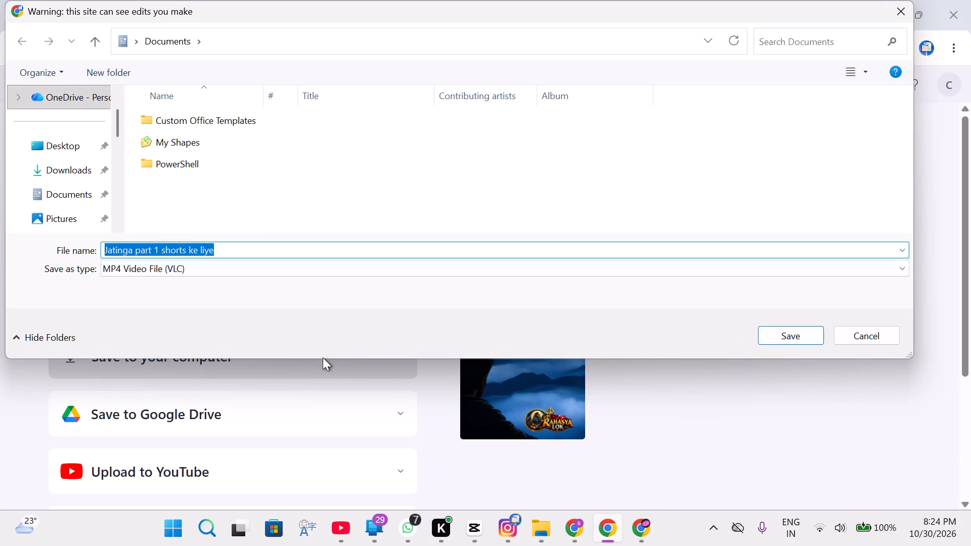
scroll(102, 166, down, 4)
click(96, 145)
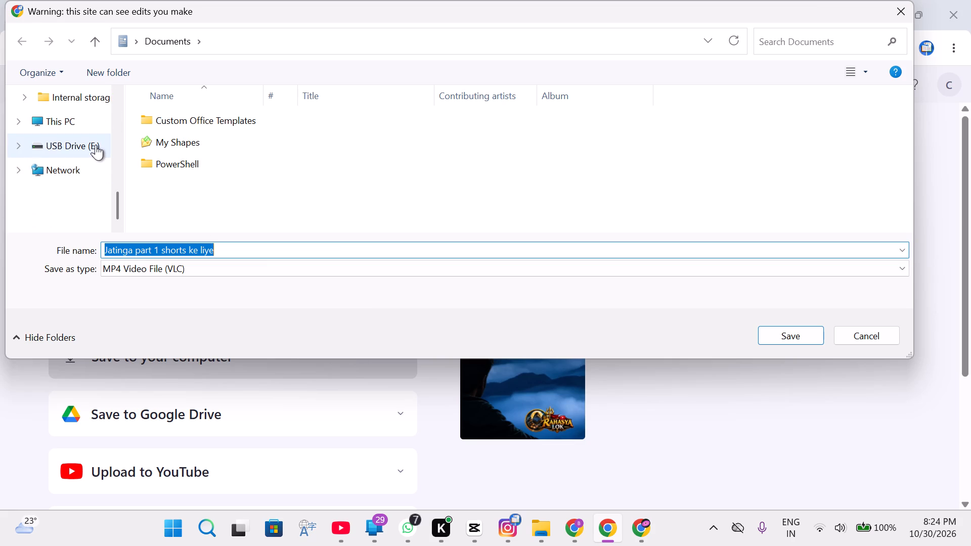
scroll(206, 194, down, 2)
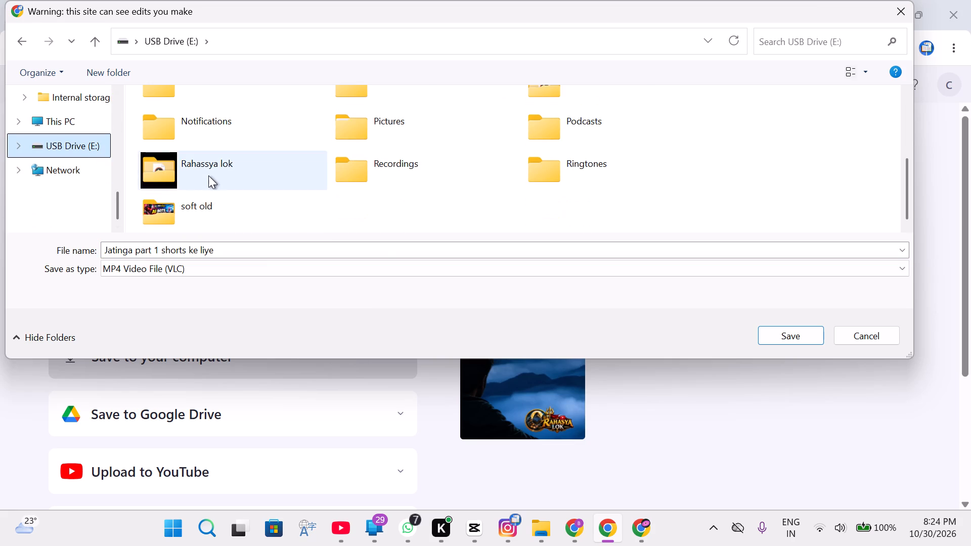
double_click(210, 172)
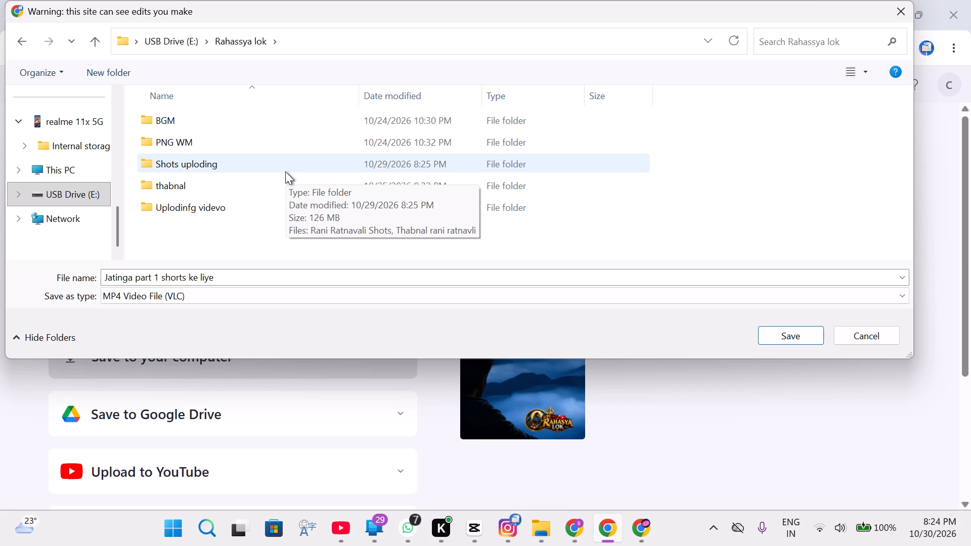
click(282, 177)
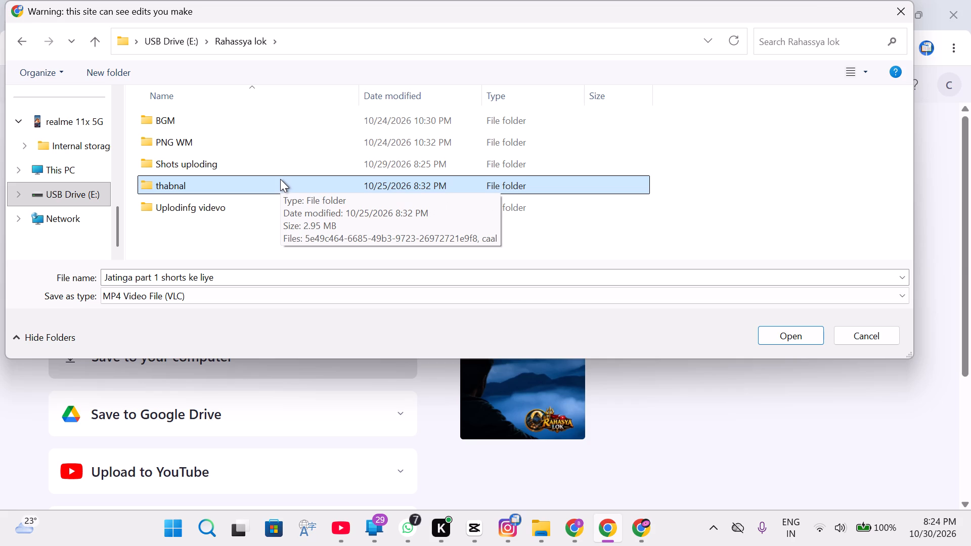
click(280, 170)
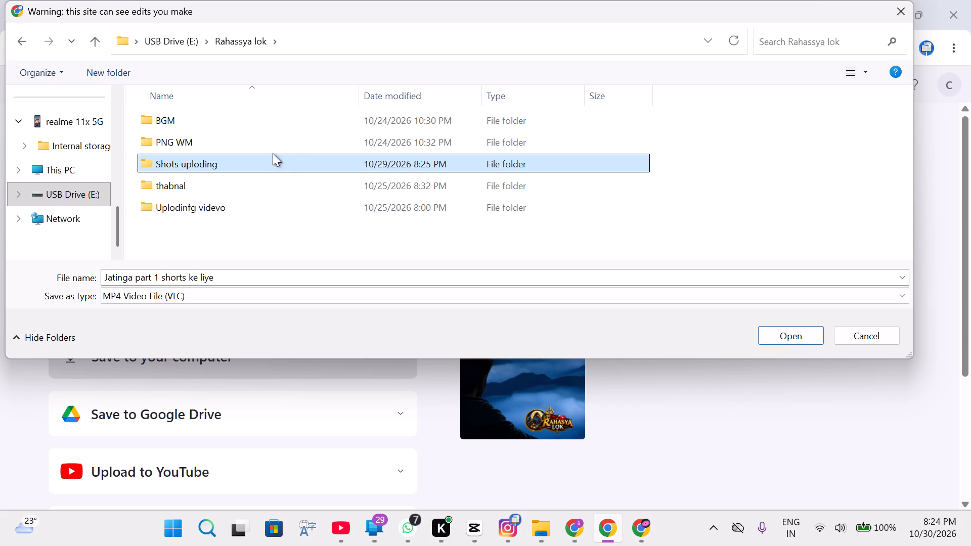
click(271, 145)
click(273, 160)
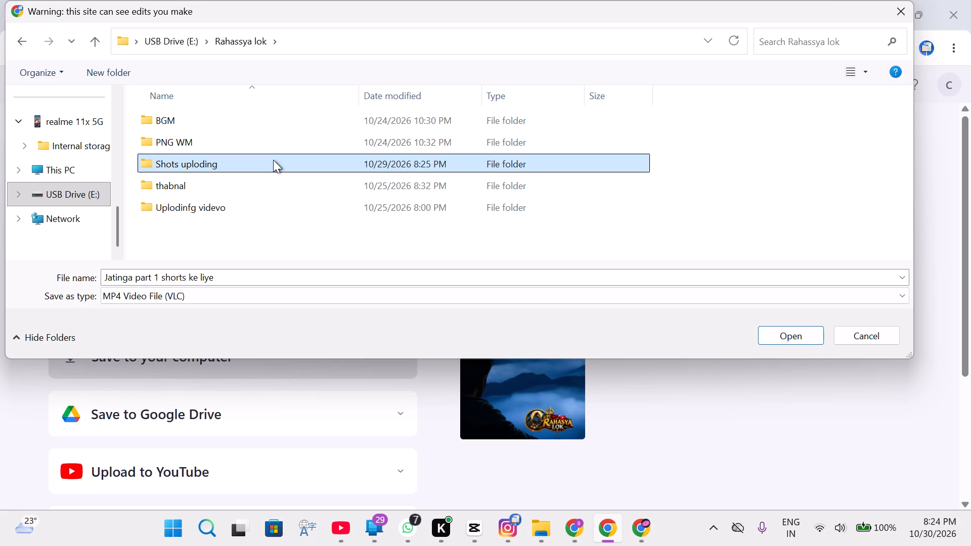
click(274, 160)
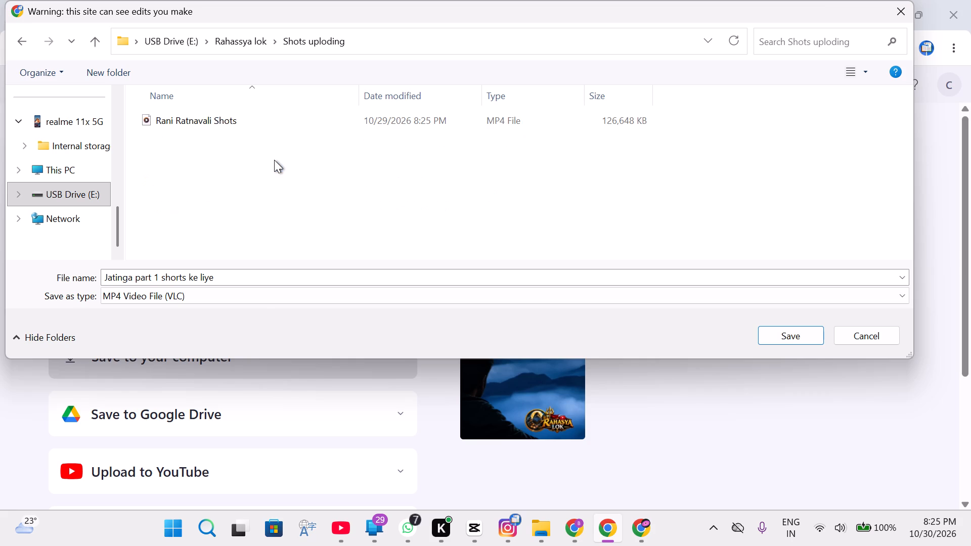
click(780, 337)
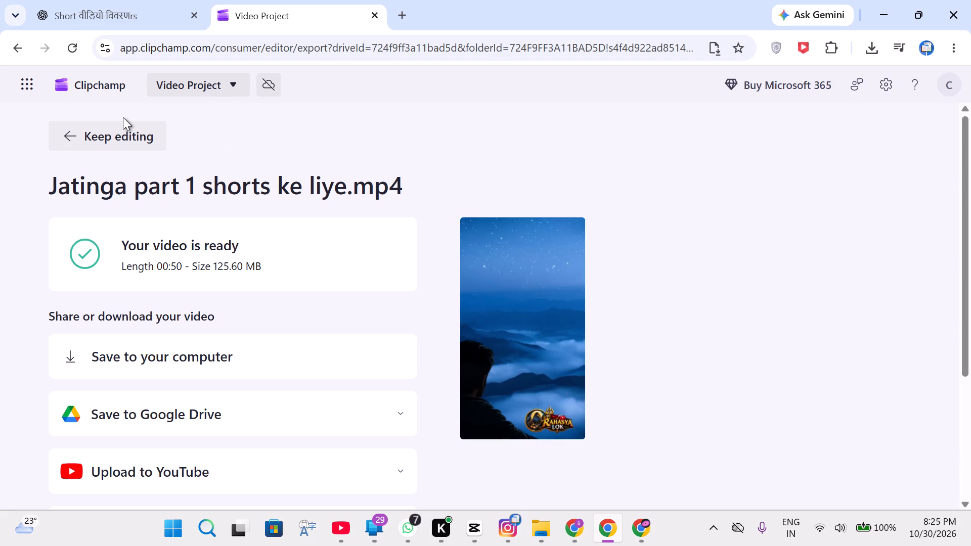
Switch to File Explorer and open the Shots uploding folder inside Rahassya lok on USB Drive (E:).
click(538, 540)
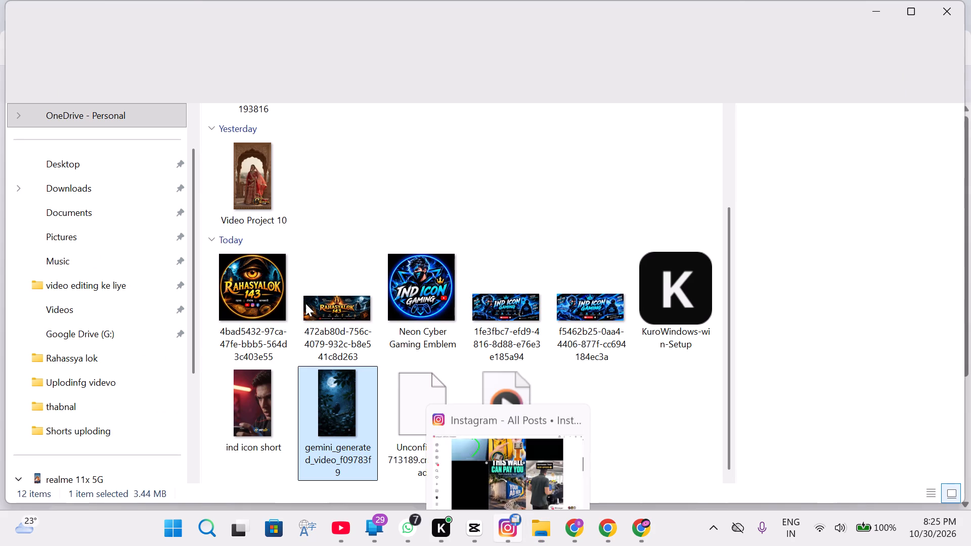
scroll(304, 303, down, 3)
click(128, 383)
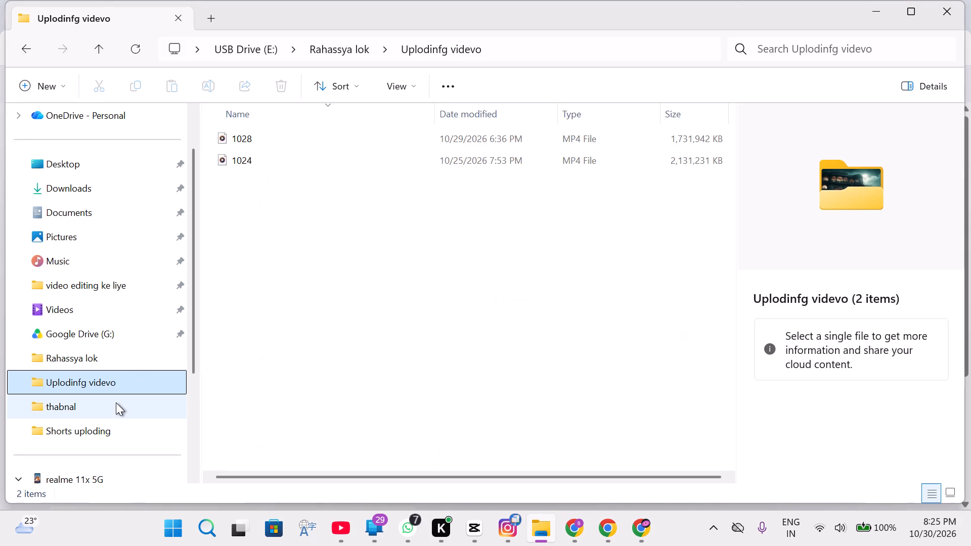
click(116, 402)
scroll(114, 377, down, 3)
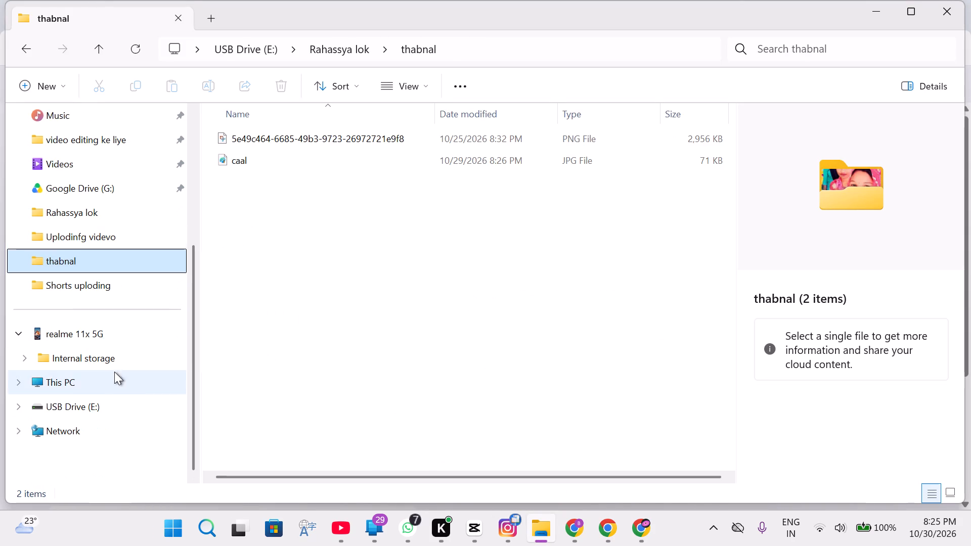
click(112, 353)
click(114, 332)
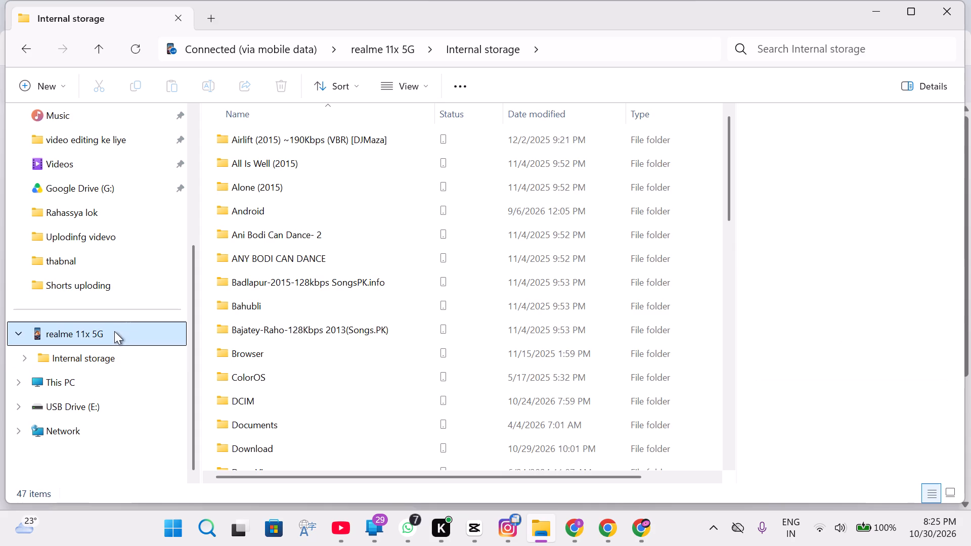
click(113, 348)
scroll(112, 348, down, 2)
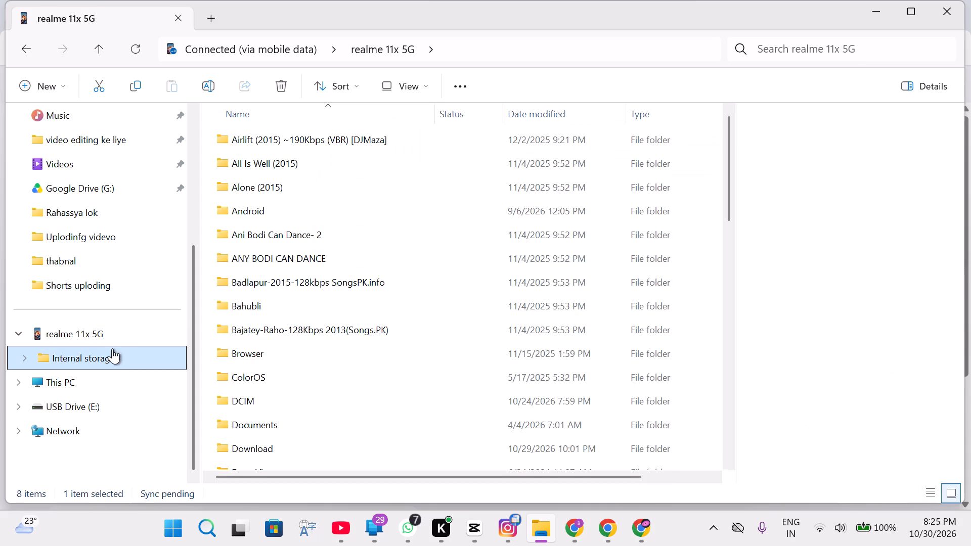
click(115, 379)
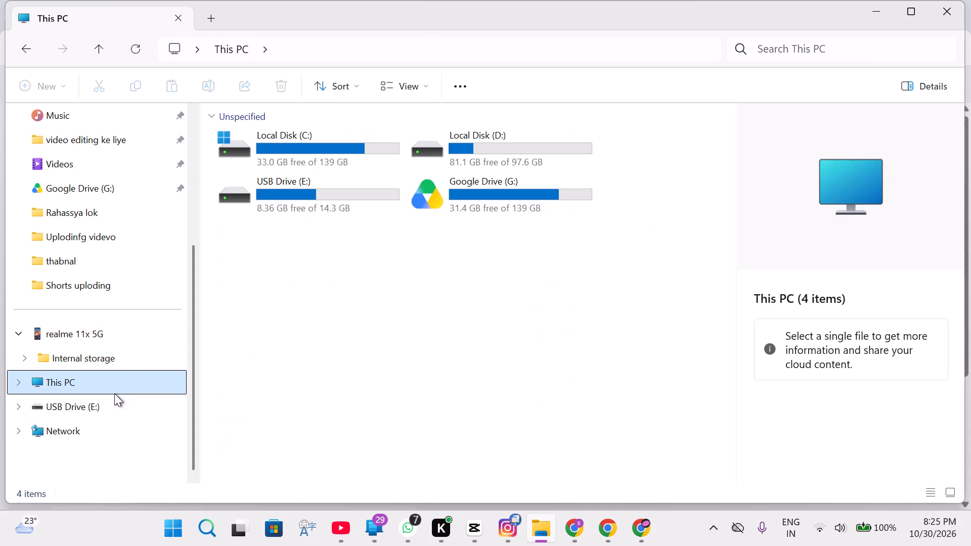
click(115, 397)
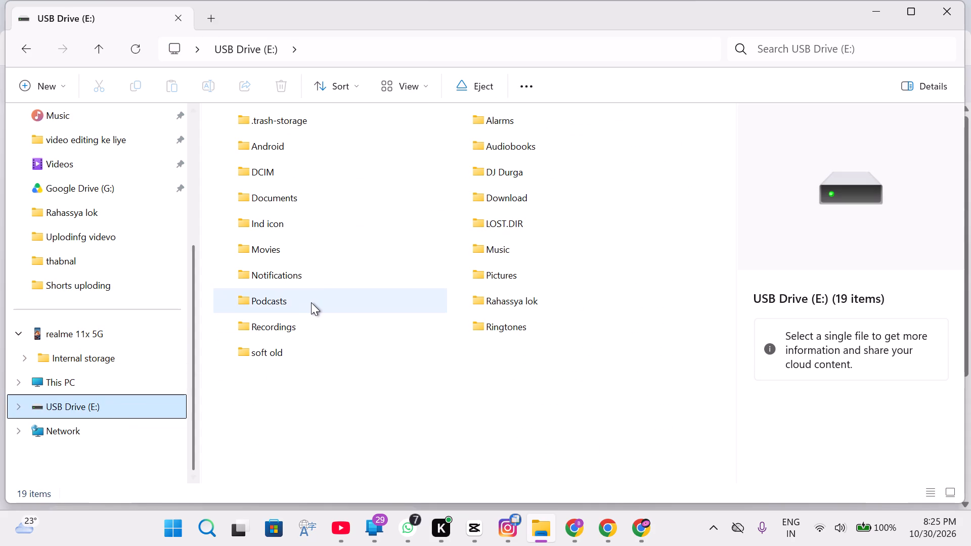
double_click(464, 300)
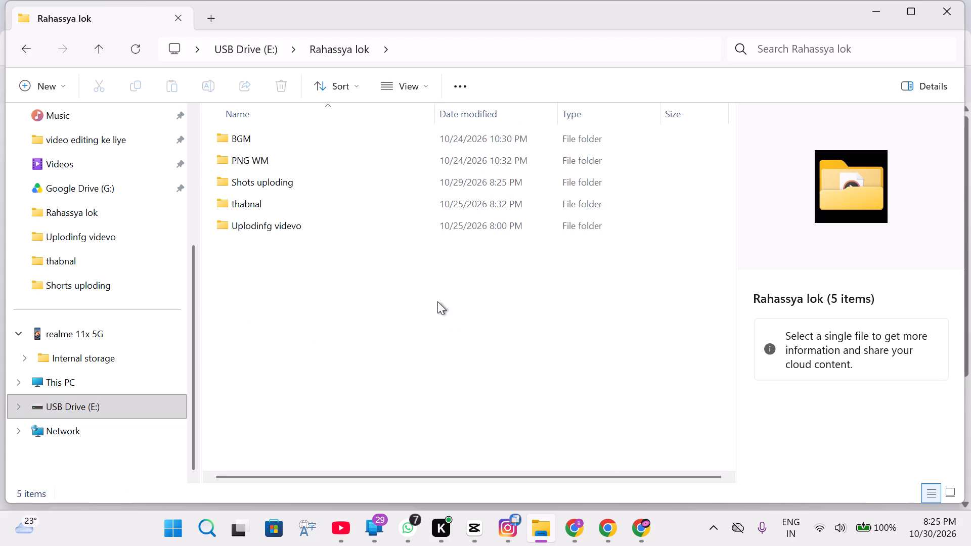
double_click(340, 190)
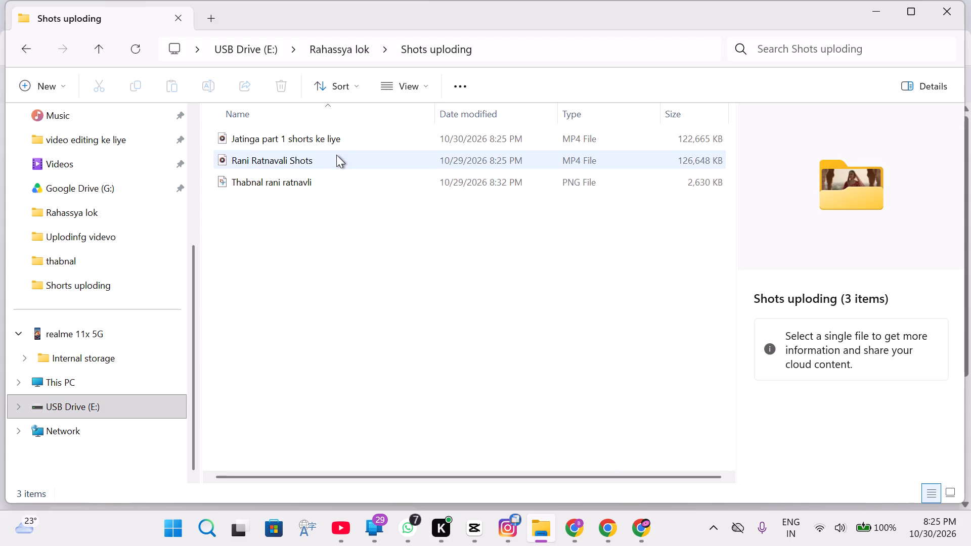
Compare the previews and file details of the Jatinga part 1 and Rani Ratnavali videos, and put File Explorer away.
click(336, 154)
click(343, 141)
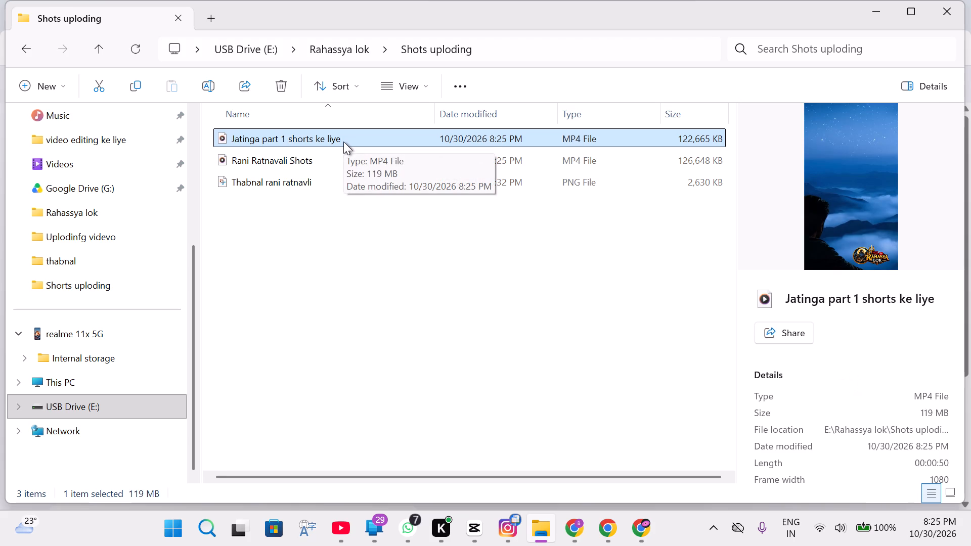
click(345, 154)
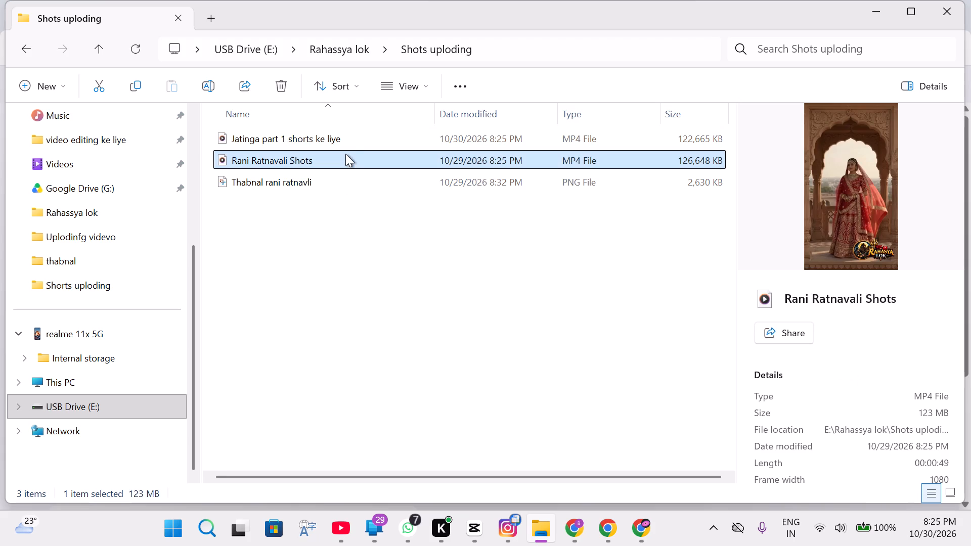
click(346, 137)
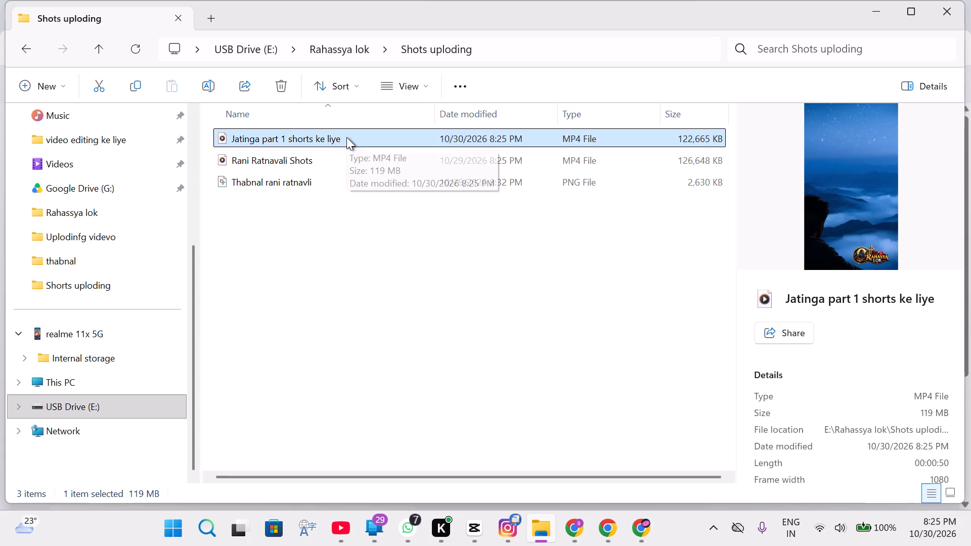
click(345, 156)
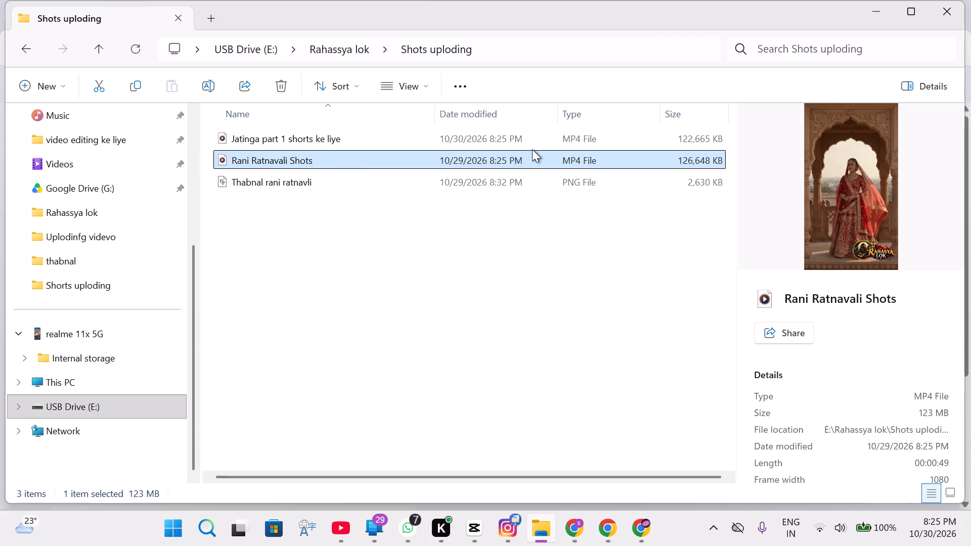
click(474, 139)
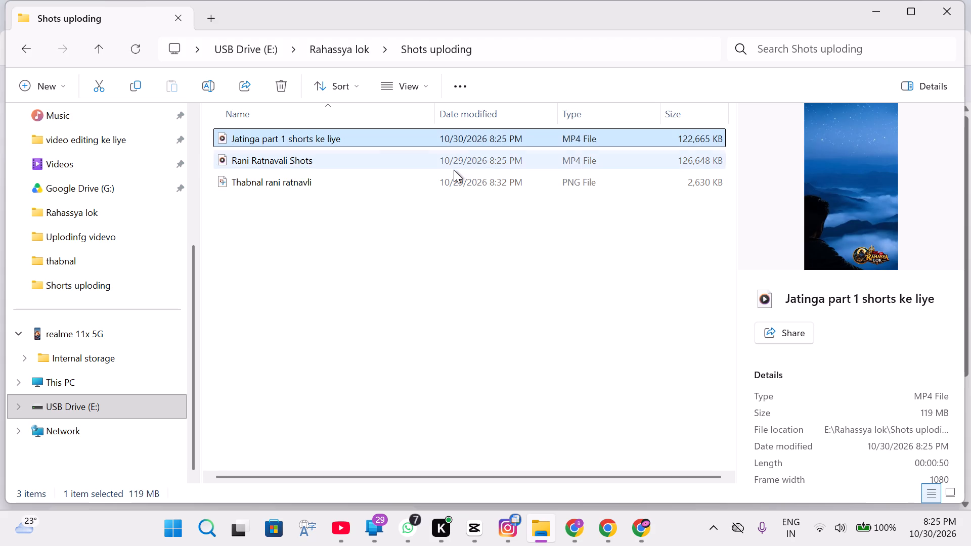
click(454, 170)
click(444, 155)
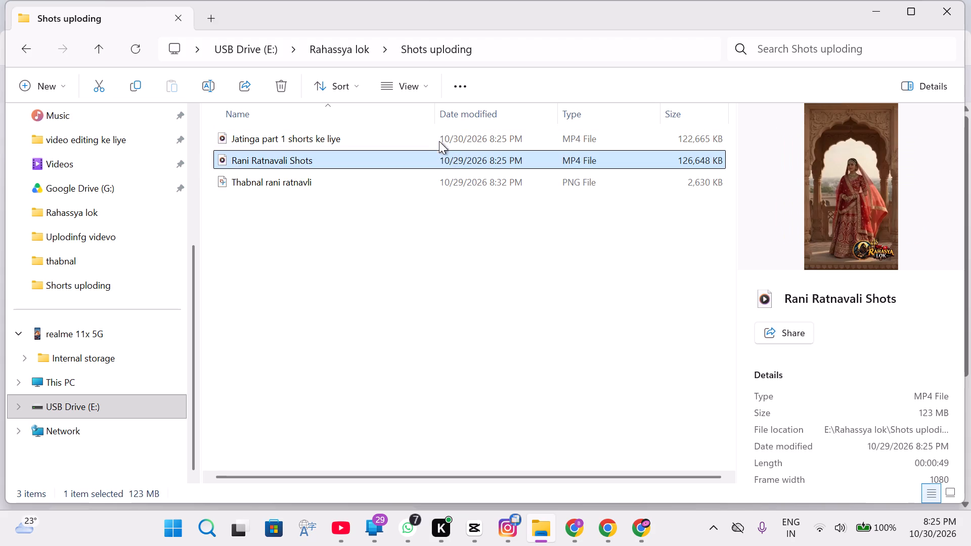
click(438, 137)
click(439, 153)
click(889, 11)
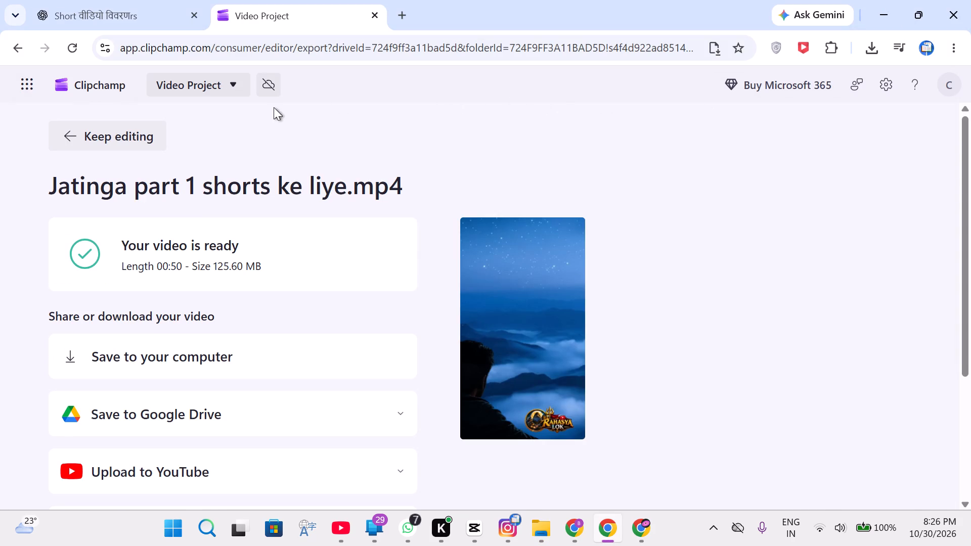
Leave the export page and return to editing the video project.
click(69, 131)
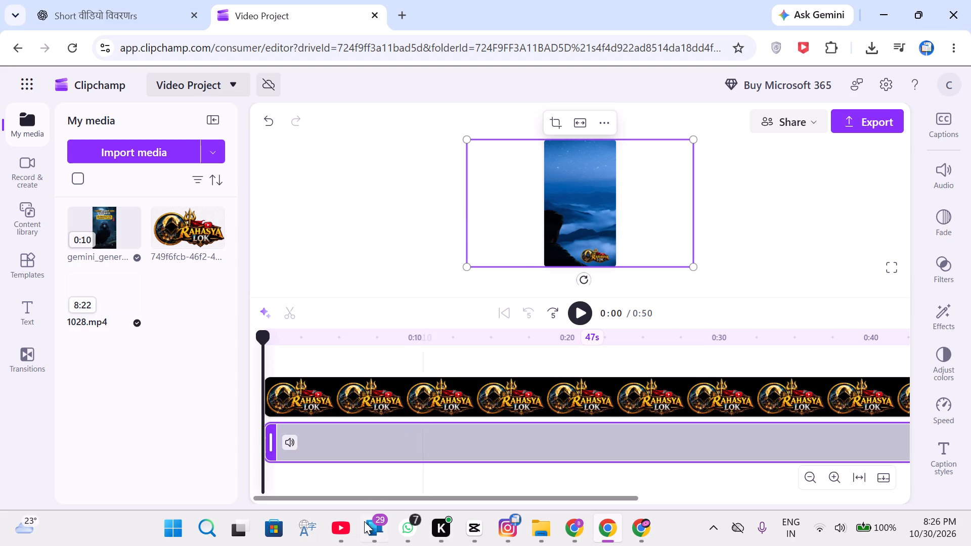
Delete the 1028.mp4 clip from the timeline, keeping the Rahasya Lok logo track.
click(385, 448)
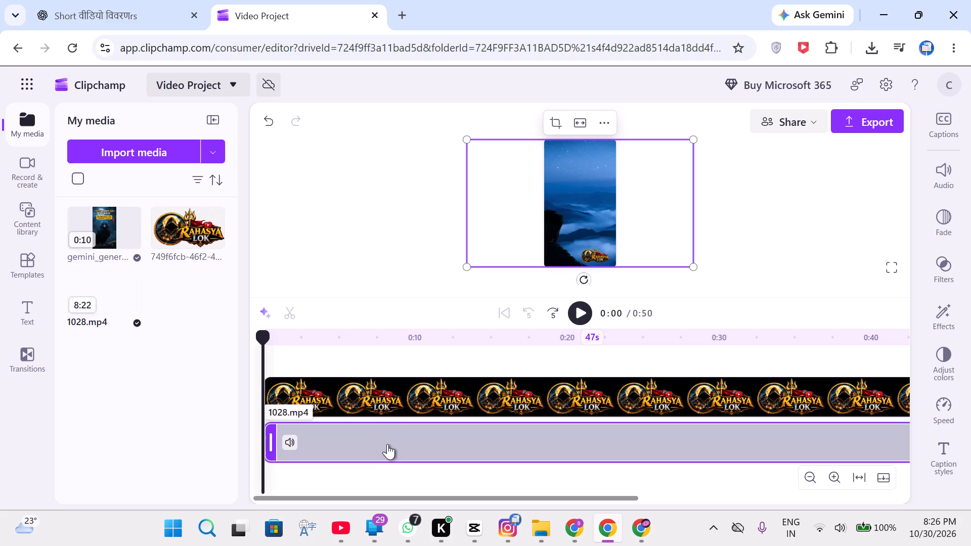
right_click(390, 440)
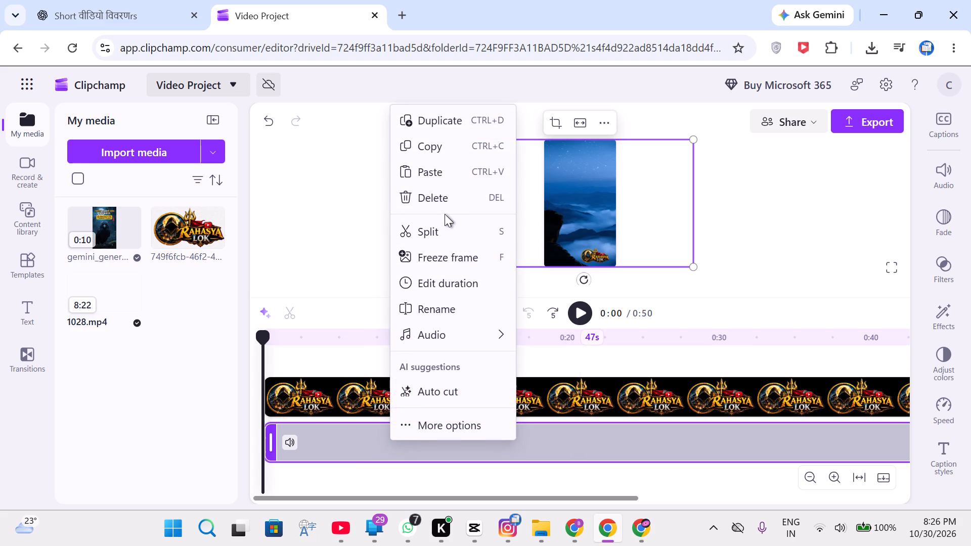
click(443, 201)
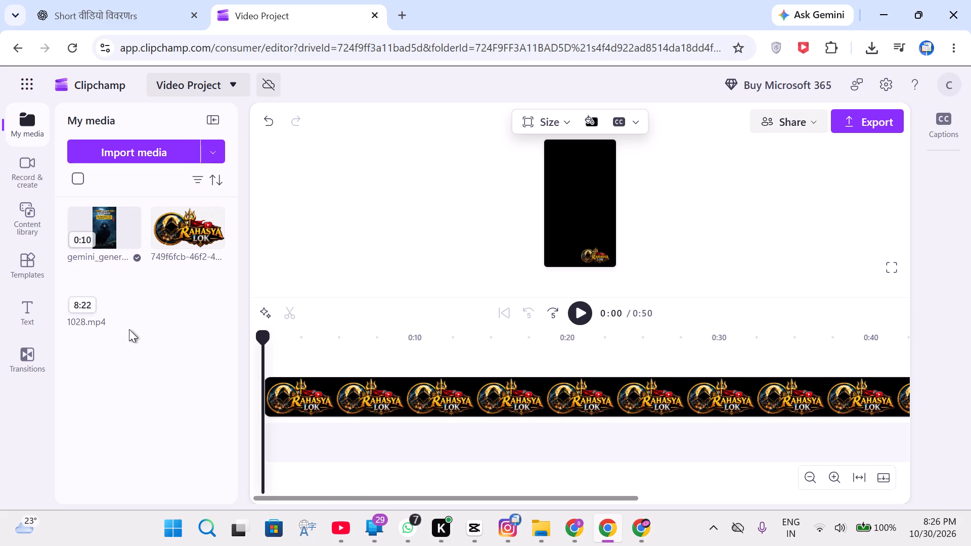
Add the full 1028.mp4 video from the project media to the timeline again.
click(115, 309)
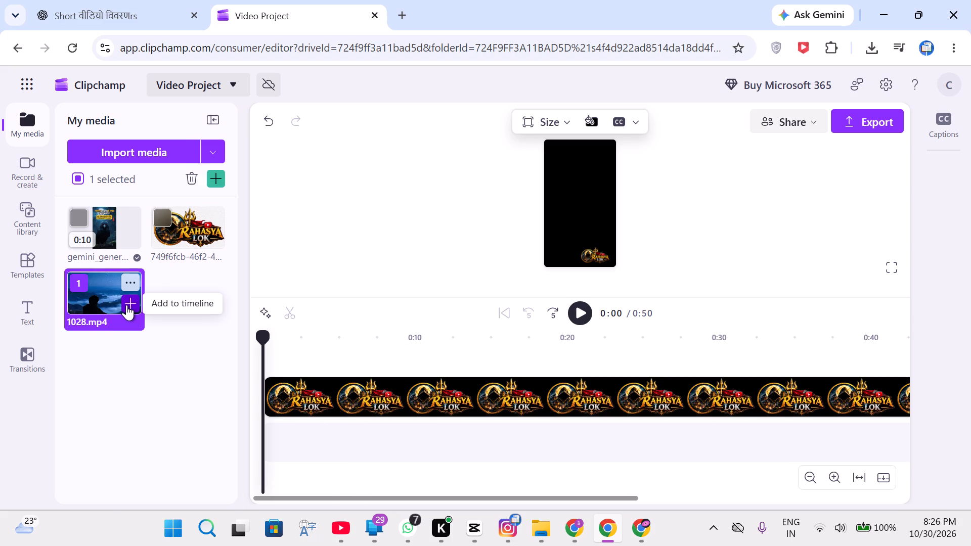
click(126, 307)
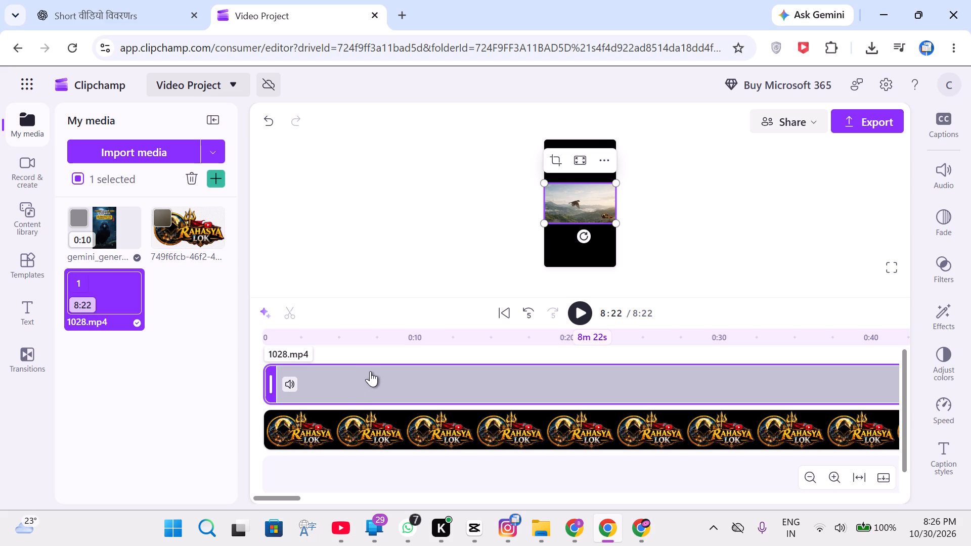
Scrub through the re-added 1028.mp4 clip from about 0:10 to 0:38, checking the scenes and captions in the preview.
click(429, 358)
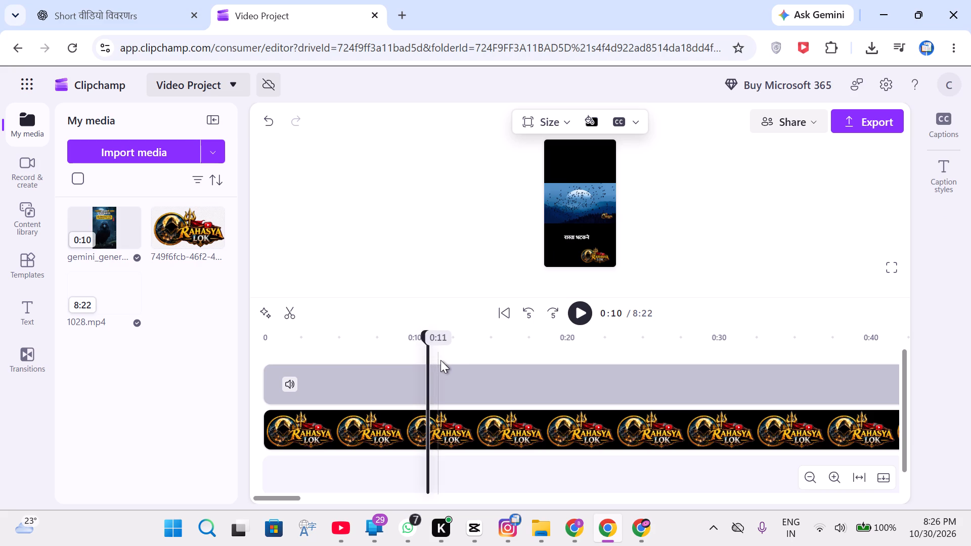
click(464, 346)
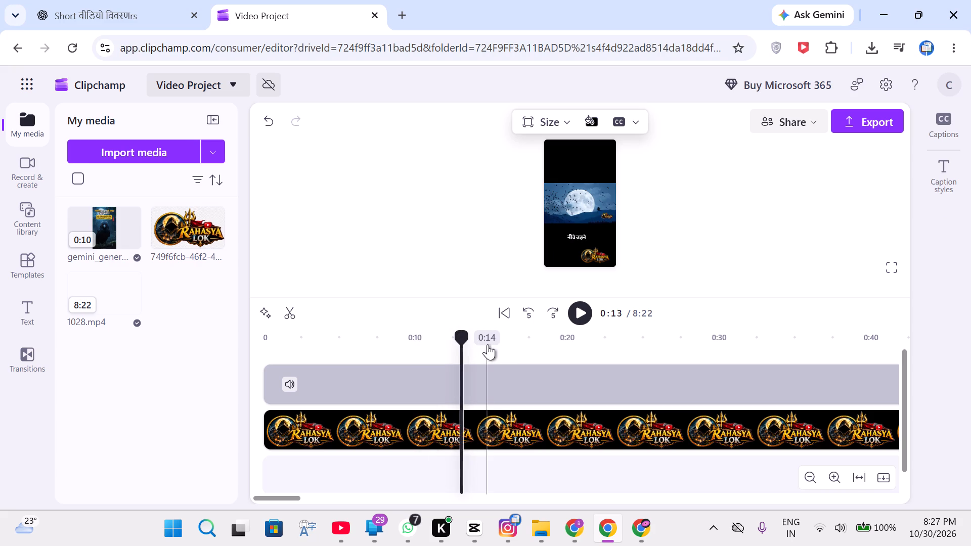
click(482, 344)
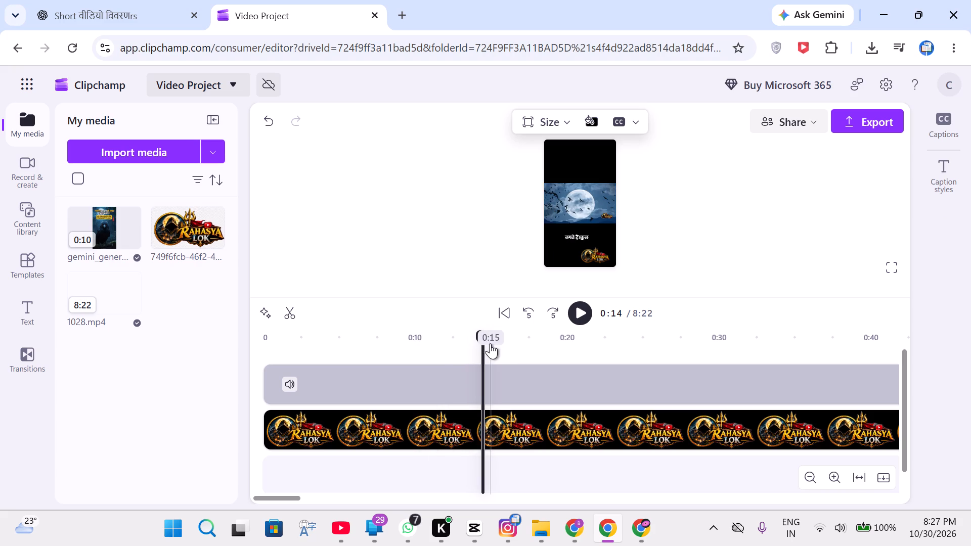
click(497, 343)
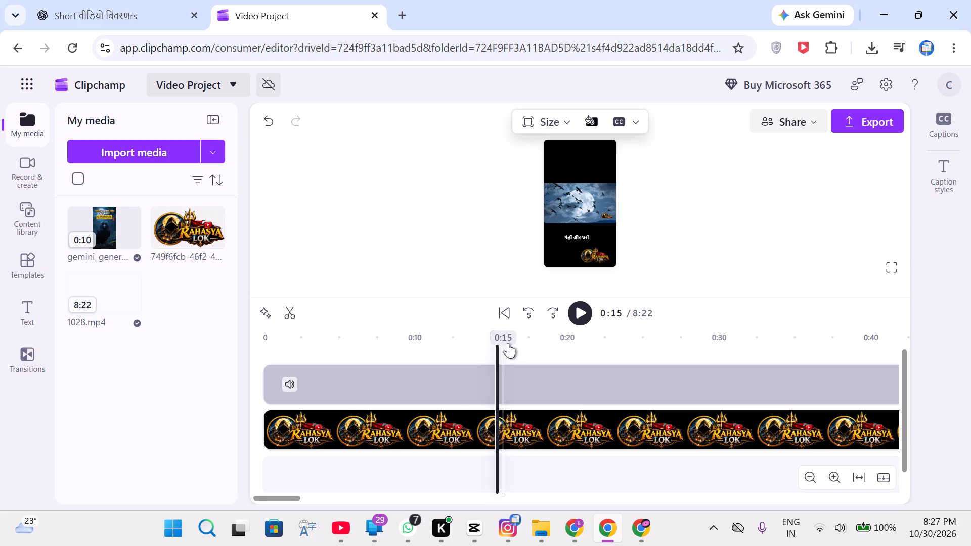
click(508, 342)
click(517, 342)
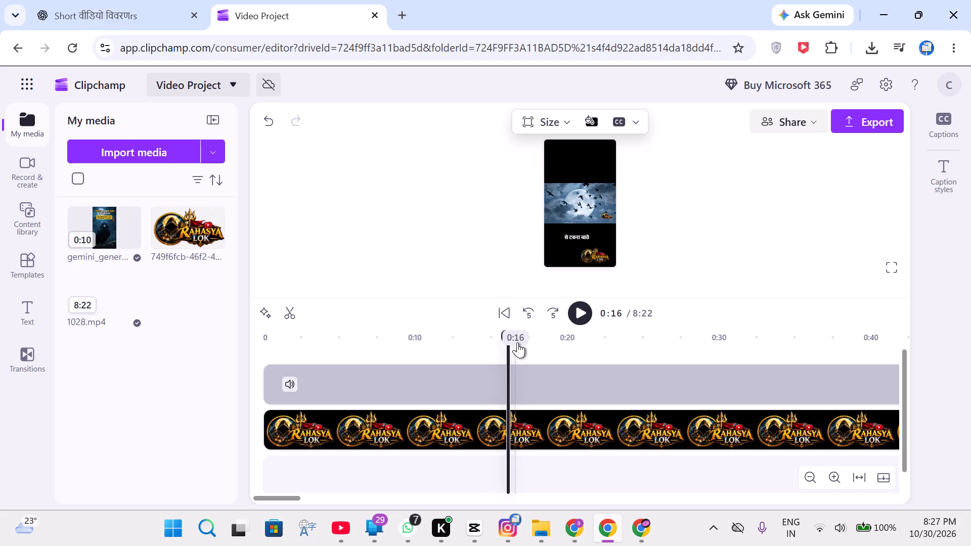
click(524, 342)
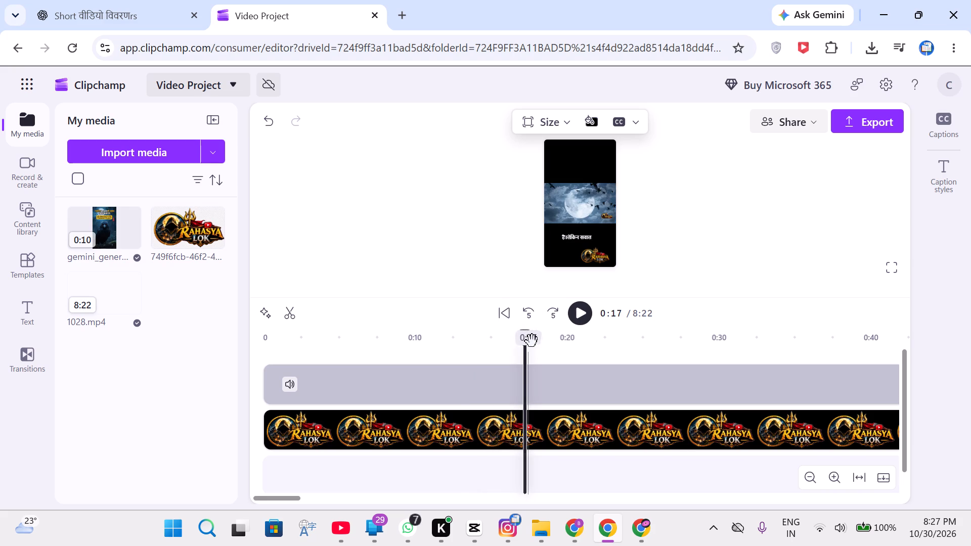
click(535, 340)
click(547, 337)
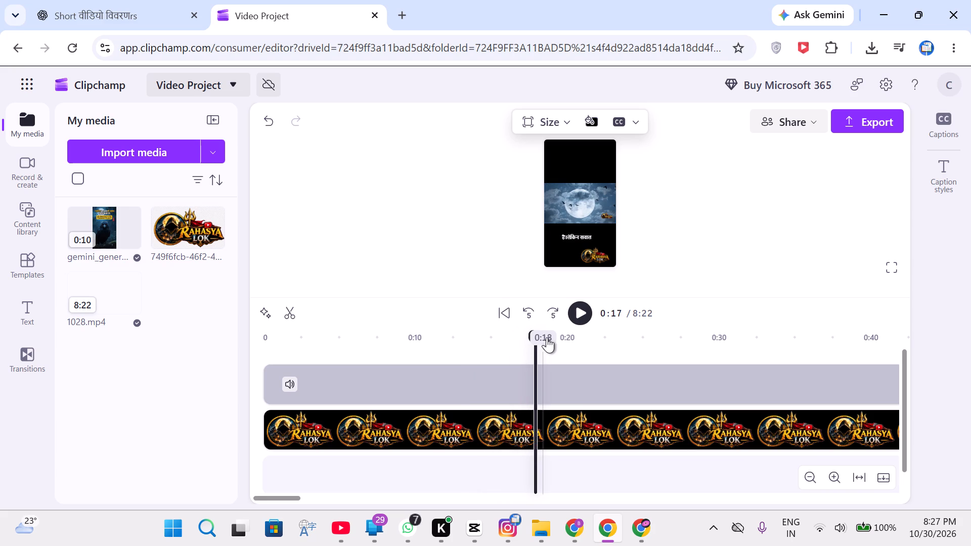
click(558, 345)
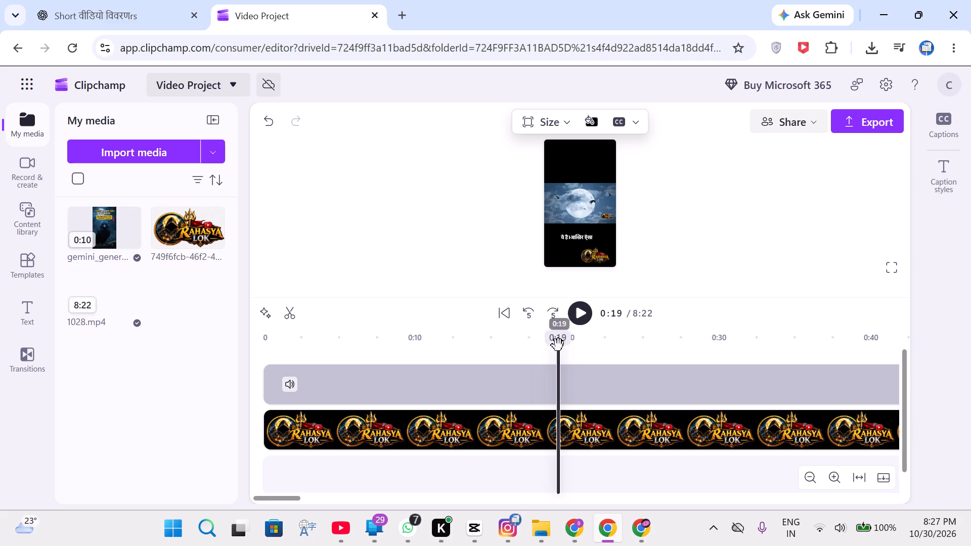
click(567, 349)
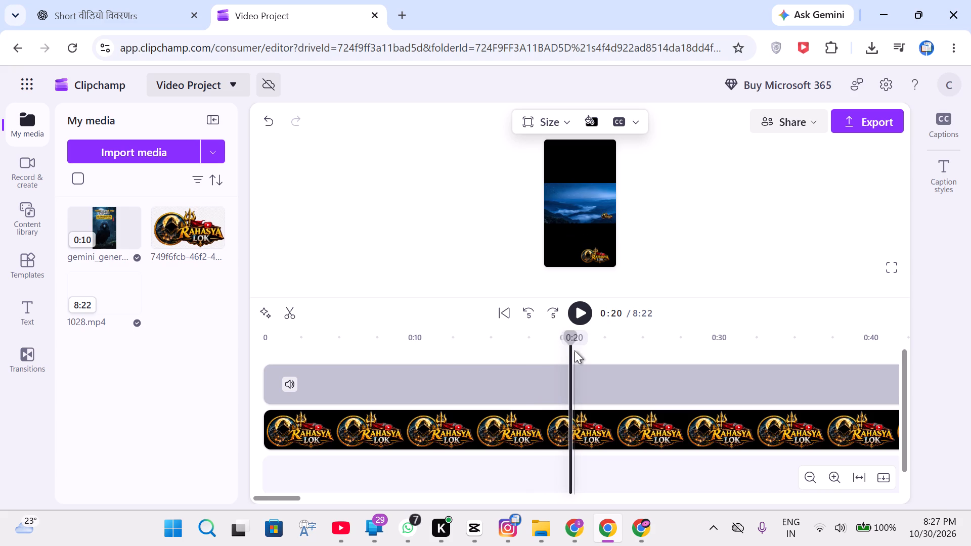
click(575, 350)
click(582, 351)
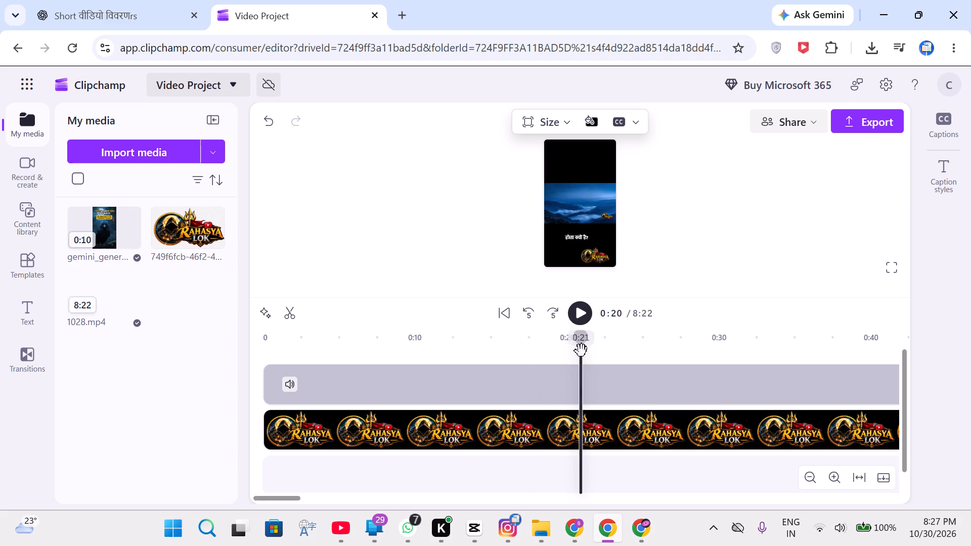
click(588, 349)
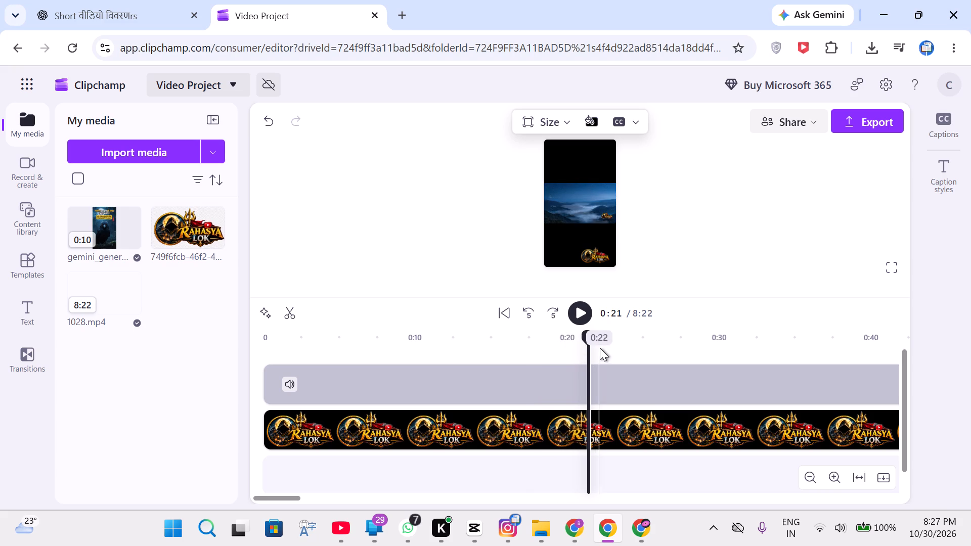
click(600, 348)
click(619, 346)
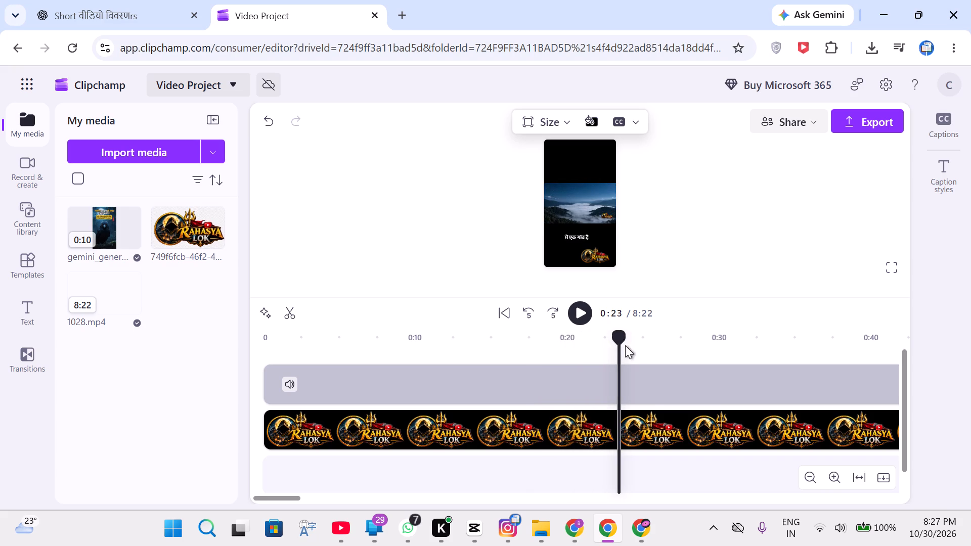
click(628, 345)
click(639, 343)
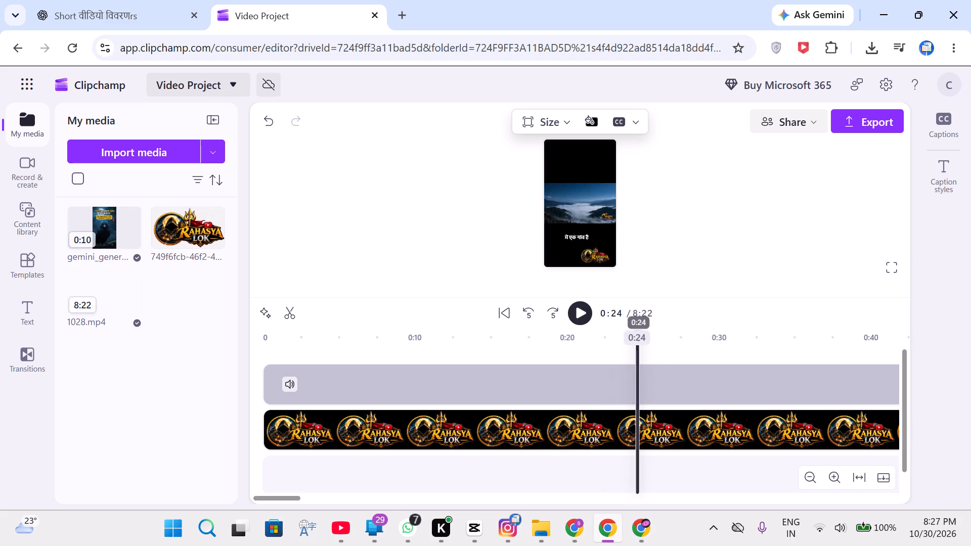
click(653, 341)
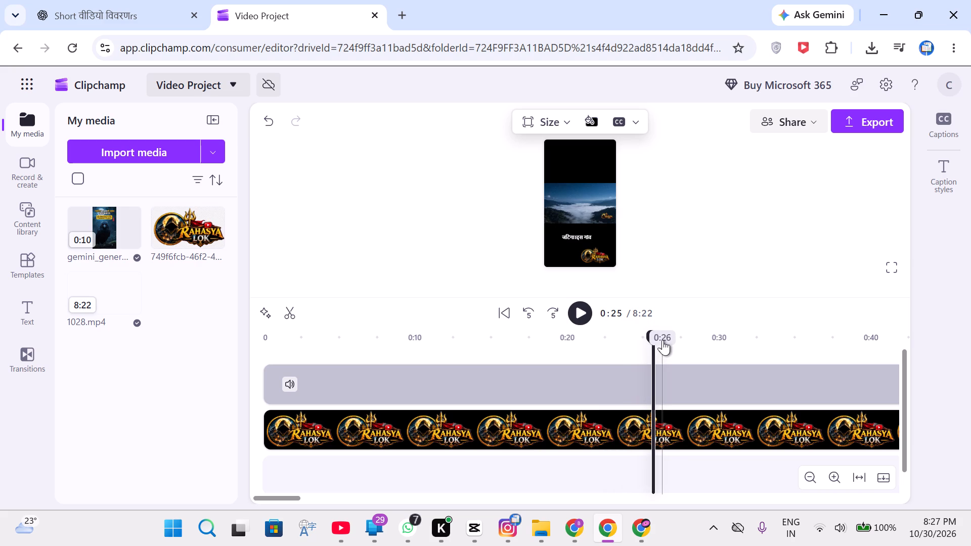
click(663, 340)
click(670, 341)
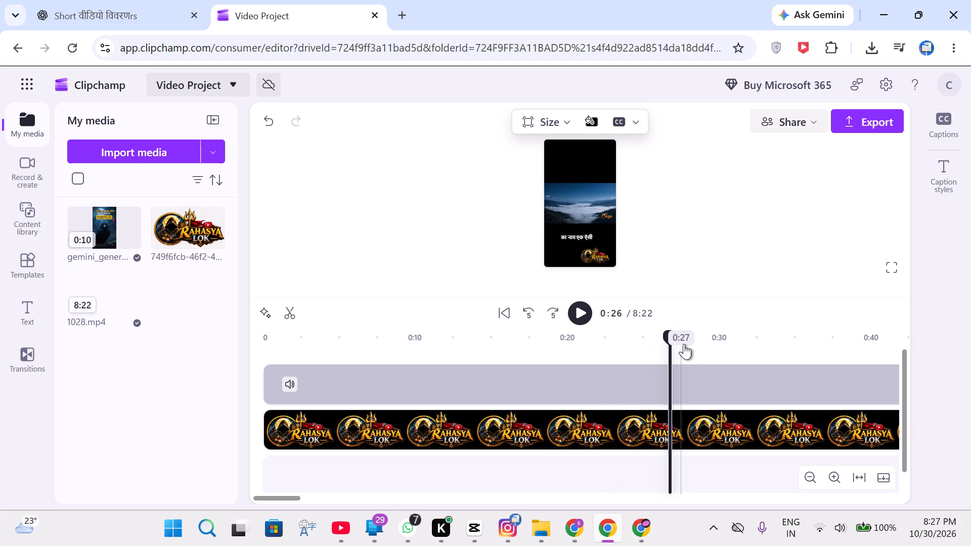
click(684, 344)
click(695, 347)
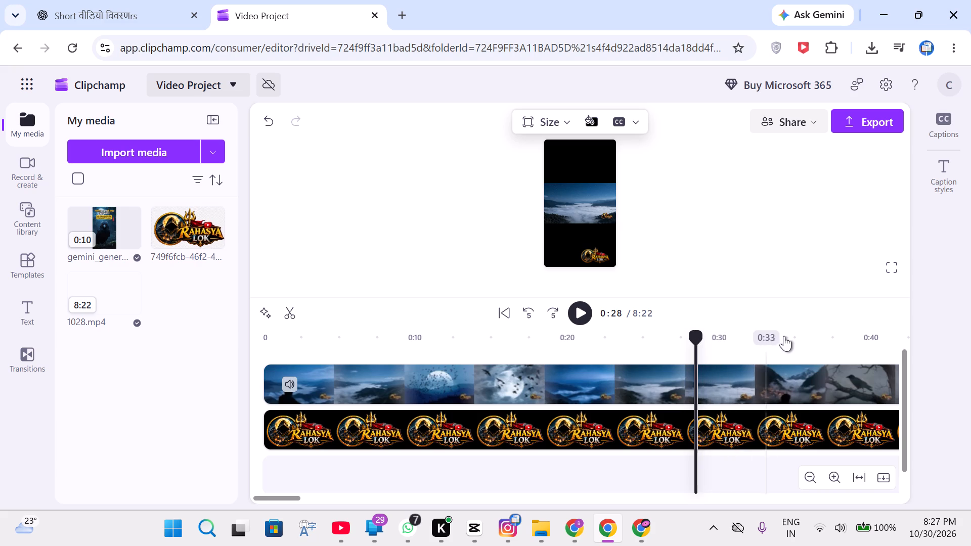
click(840, 335)
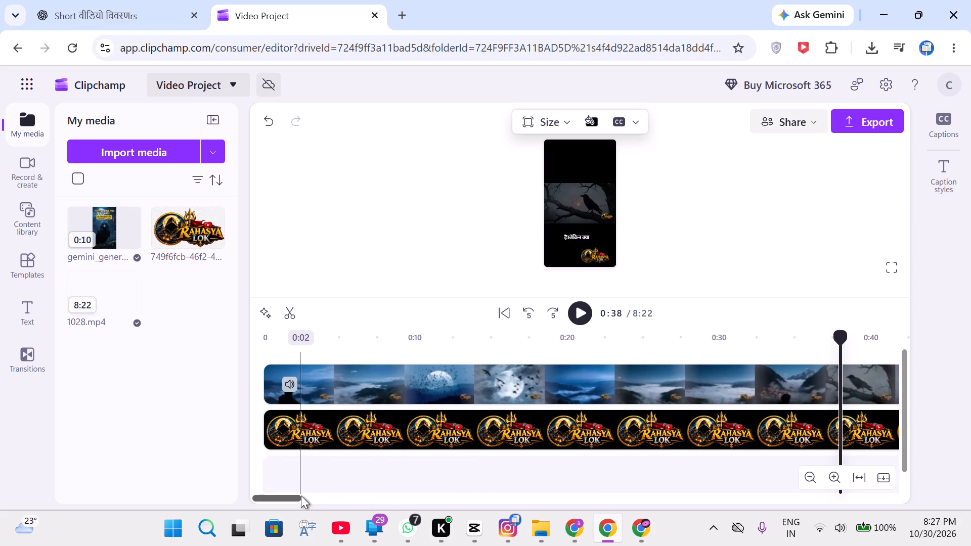
Examine the 1028.mp4 clip between about 0:46 and 0:48, around the change to the title scene and the start of the end-card image.
drag(301, 494, 308, 494)
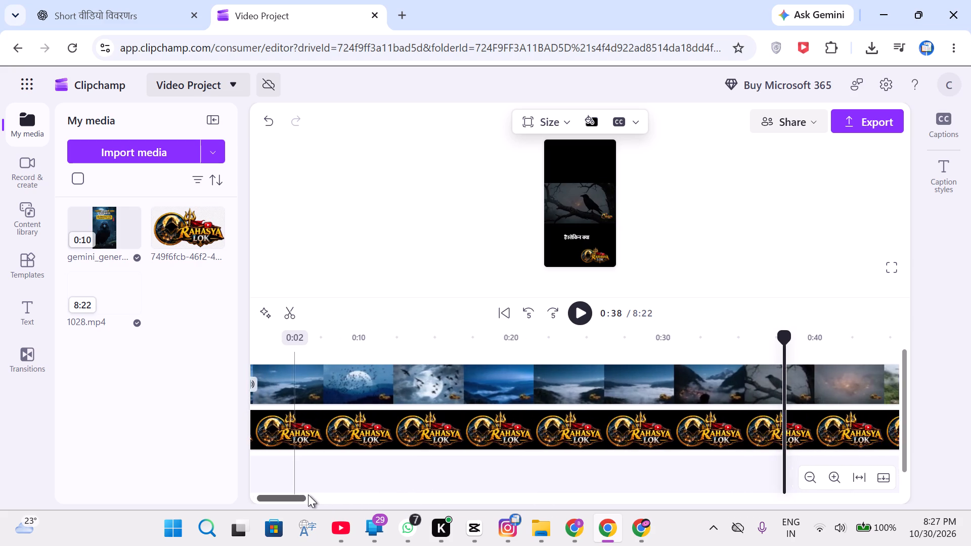
drag(308, 494, 329, 494)
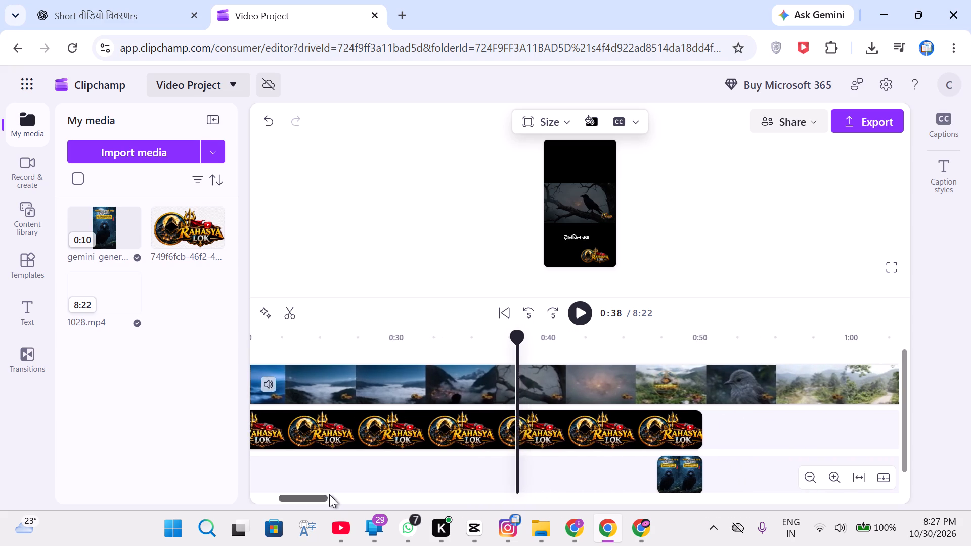
drag(329, 494, 332, 494)
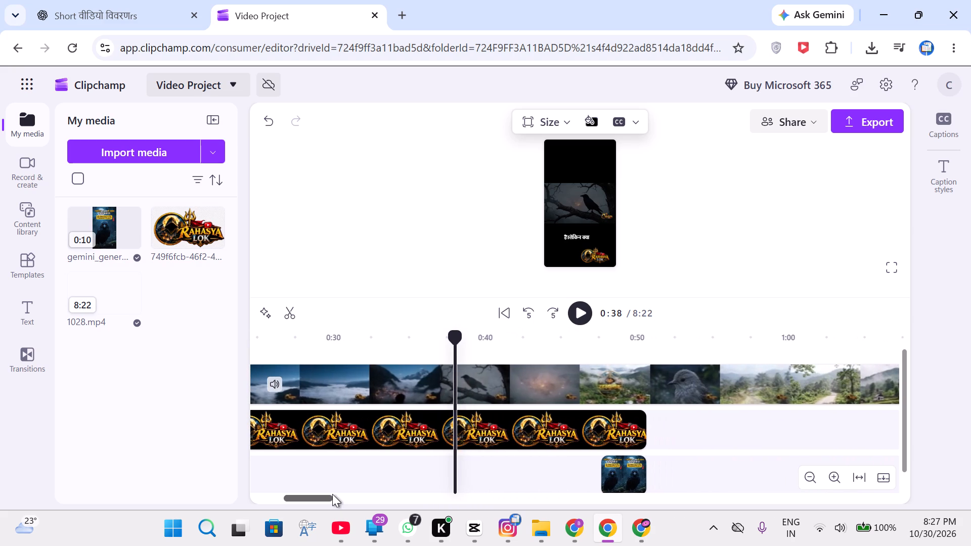
drag(332, 494, 344, 494)
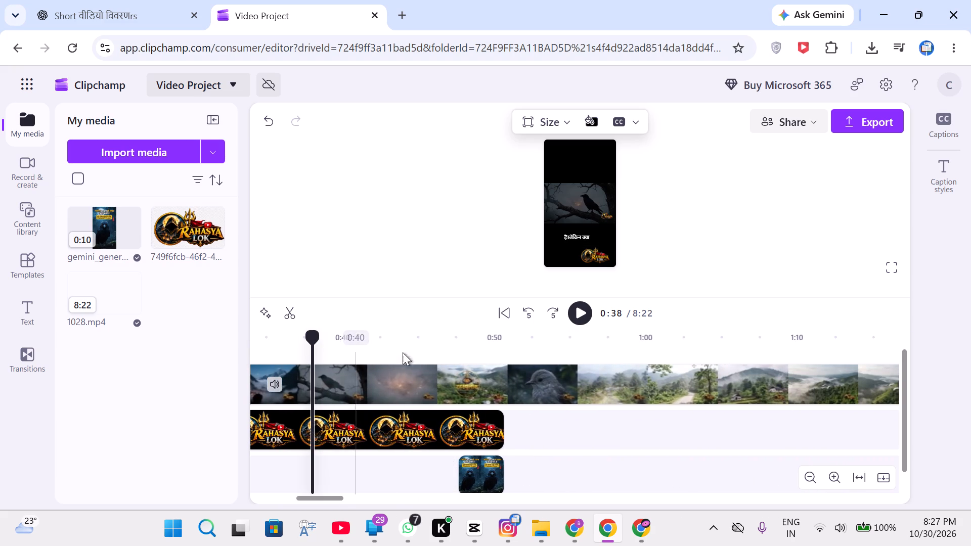
click(434, 336)
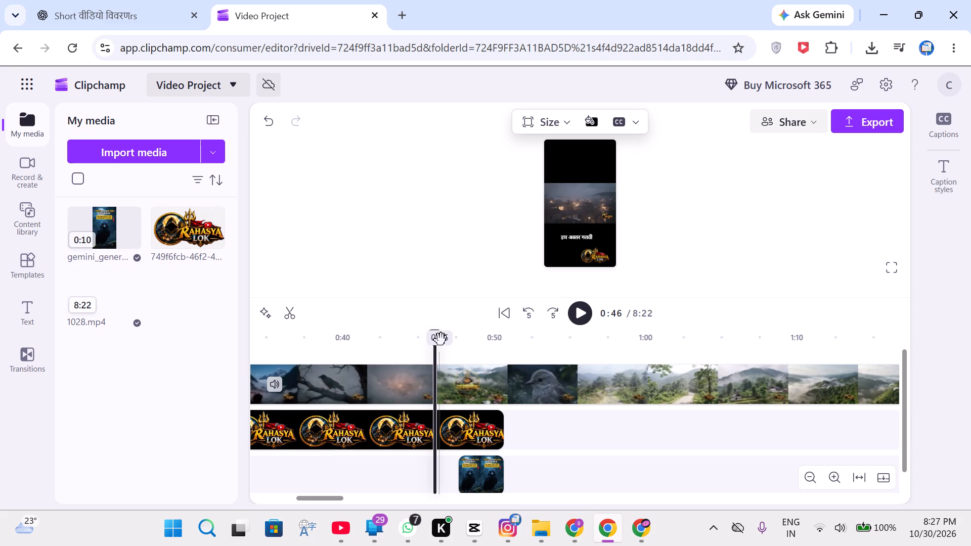
click(441, 340)
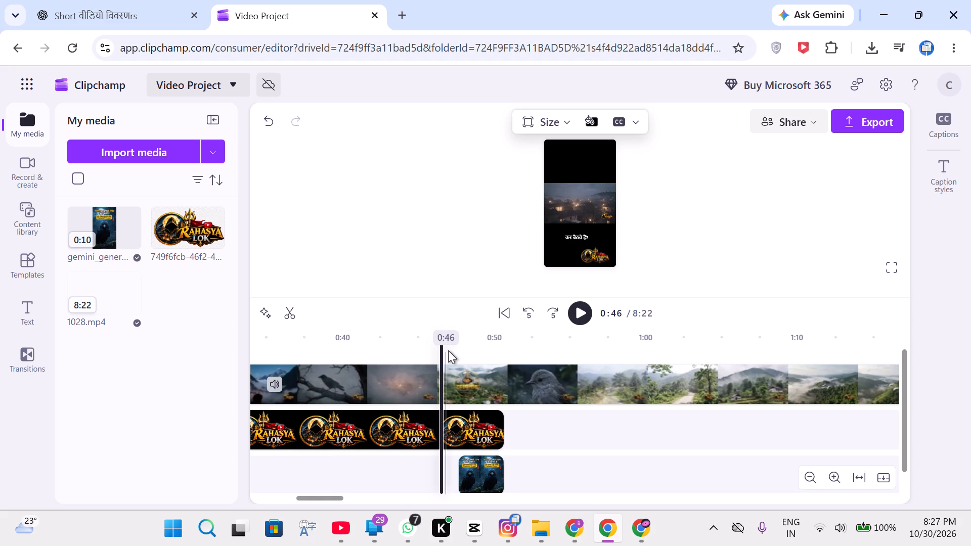
click(449, 351)
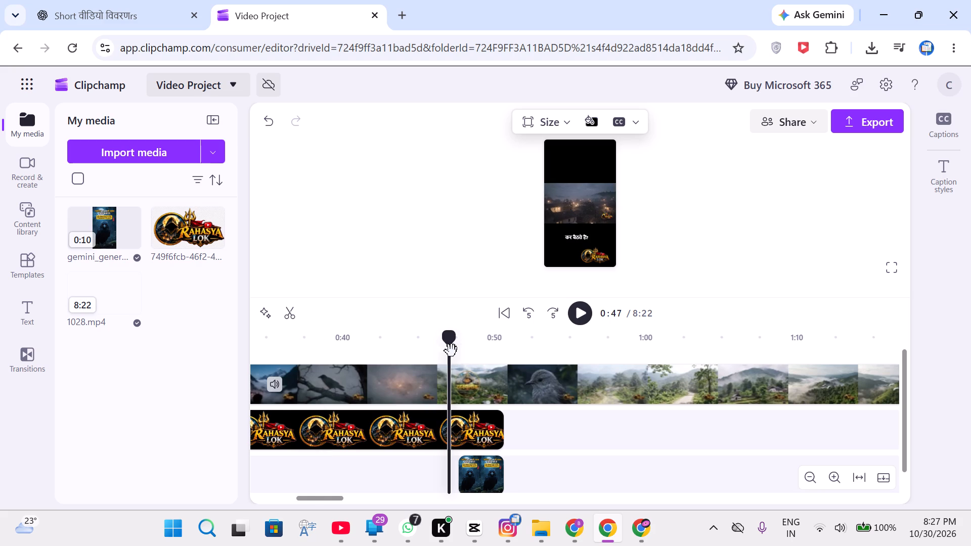
click(464, 351)
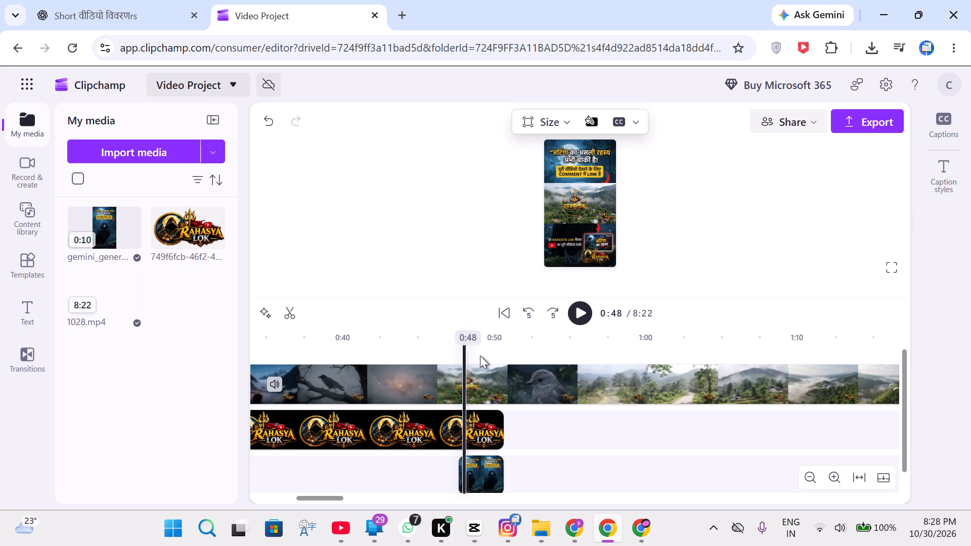
Move the Jatinga end-card image earlier on its track so that it starts at about 0:43.
drag(472, 469, 472, 469)
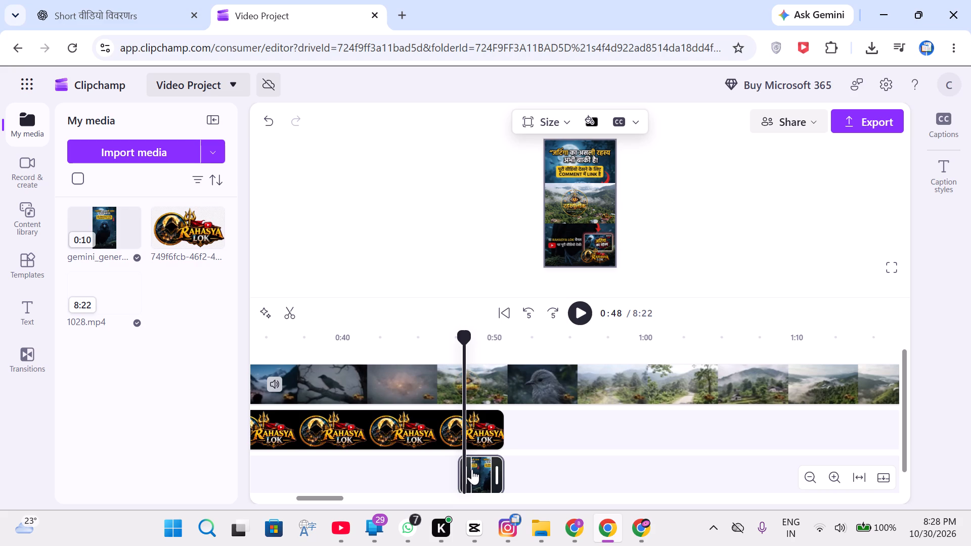
drag(472, 469, 431, 476)
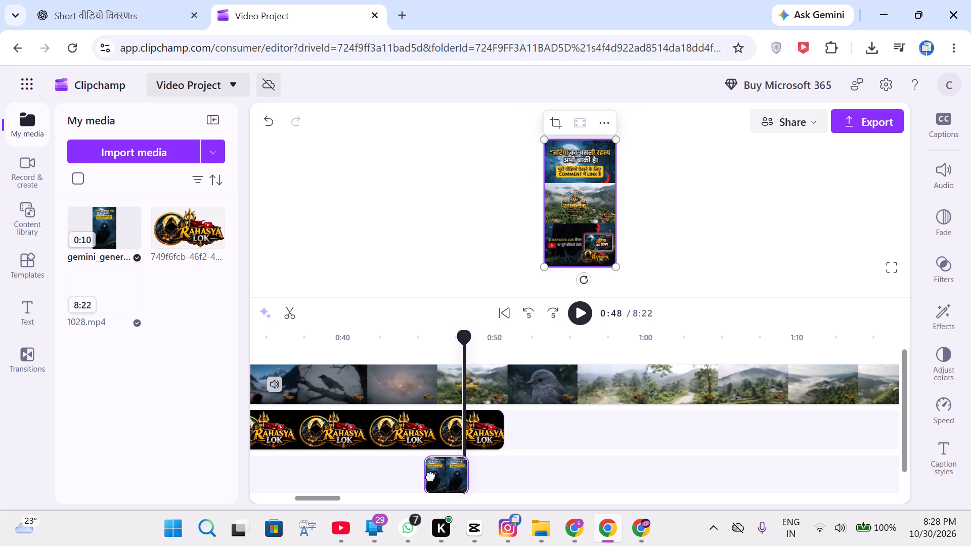
drag(431, 476, 409, 479)
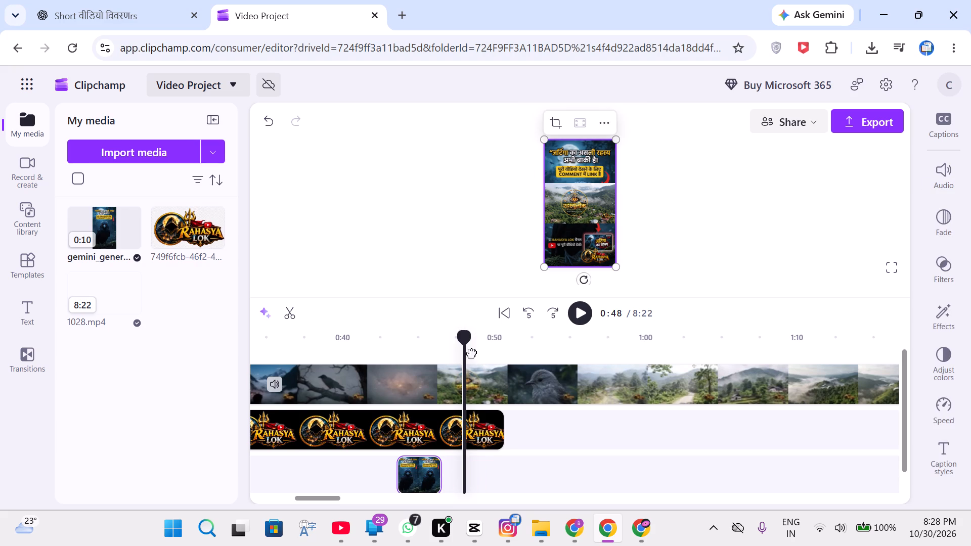
Check the frames between about 0:47 and 0:49 to locate the transition from the village scene to the title scene.
click(484, 335)
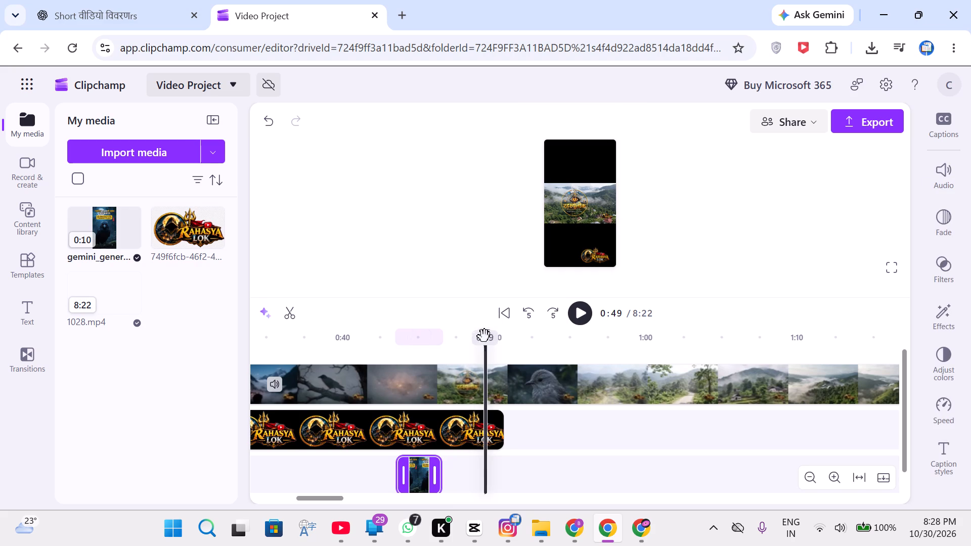
click(462, 345)
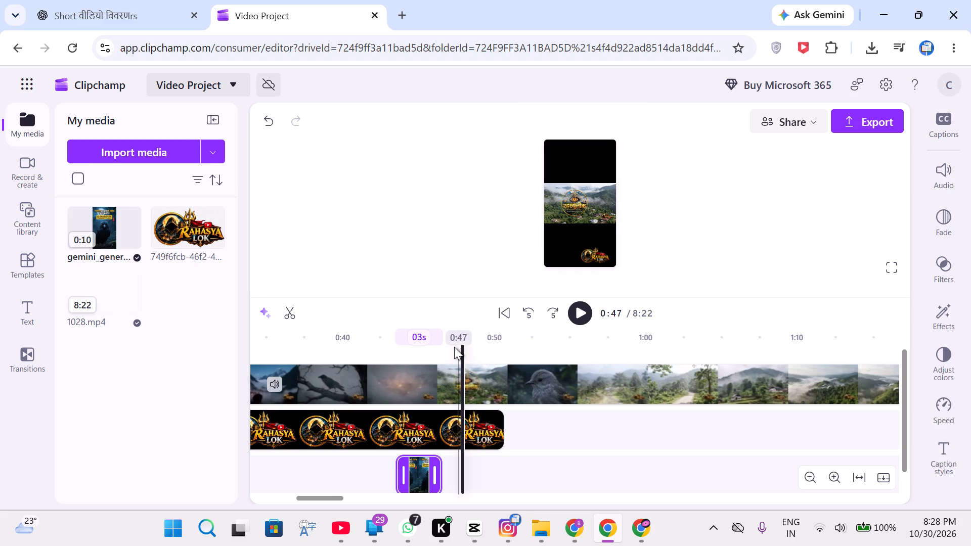
click(454, 347)
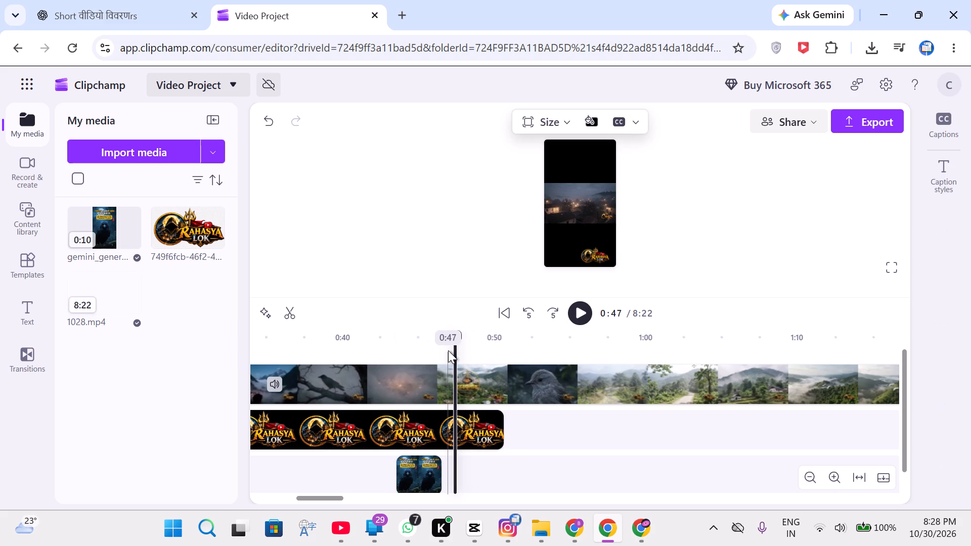
click(448, 350)
click(455, 351)
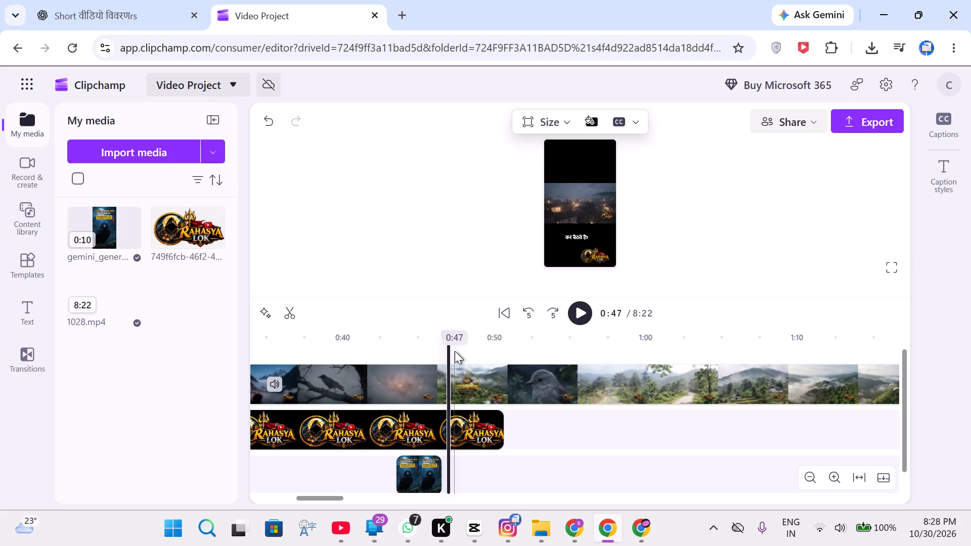
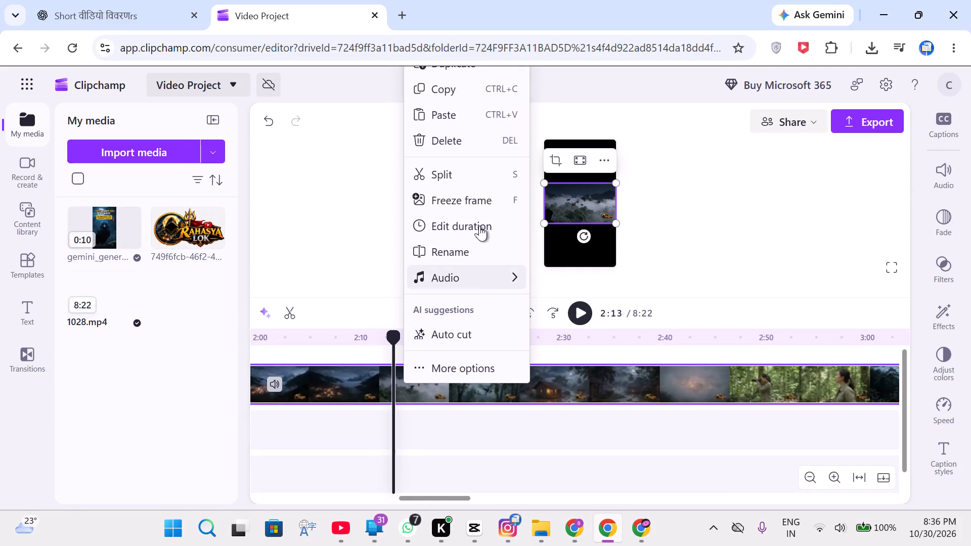
Split the 1028.mp4 clip at 2:13 and delete the section before the cut.
click(475, 179)
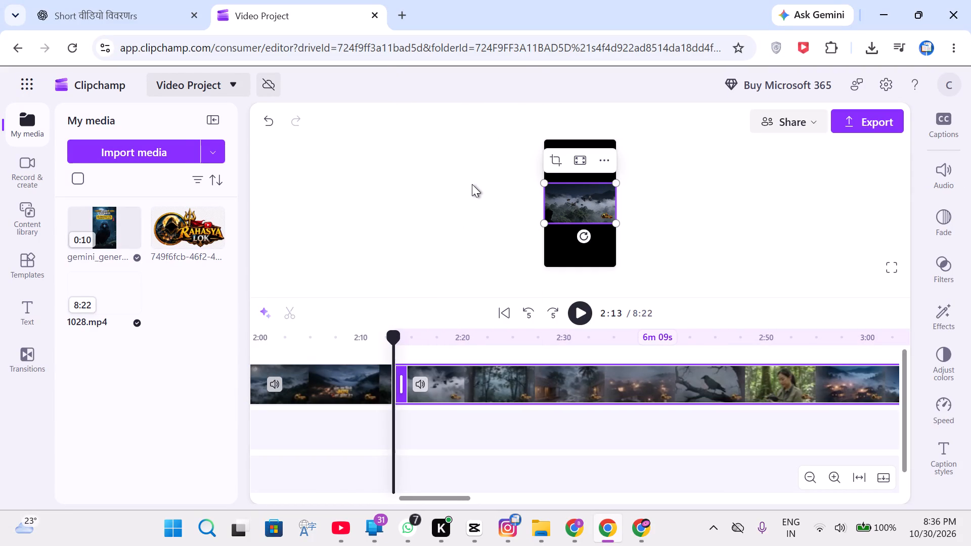
click(582, 313)
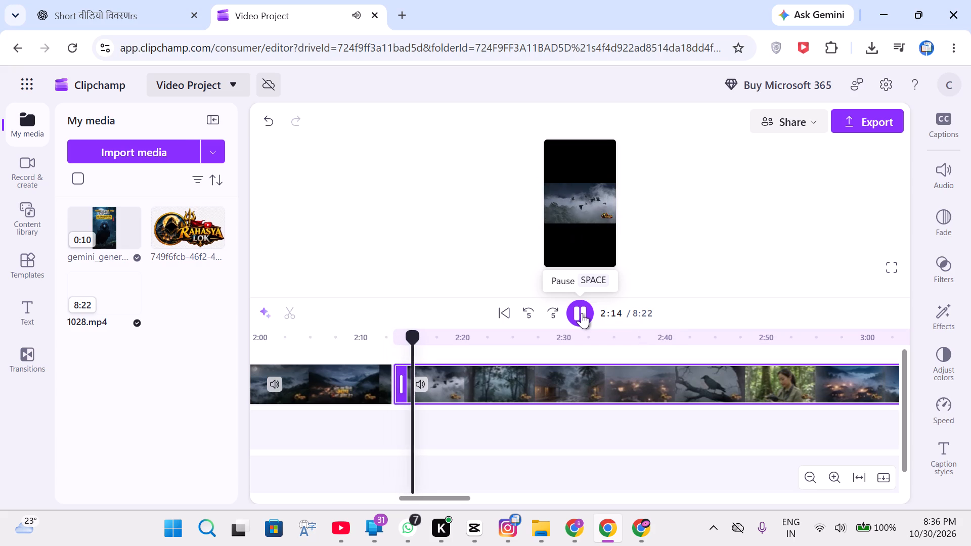
click(582, 313)
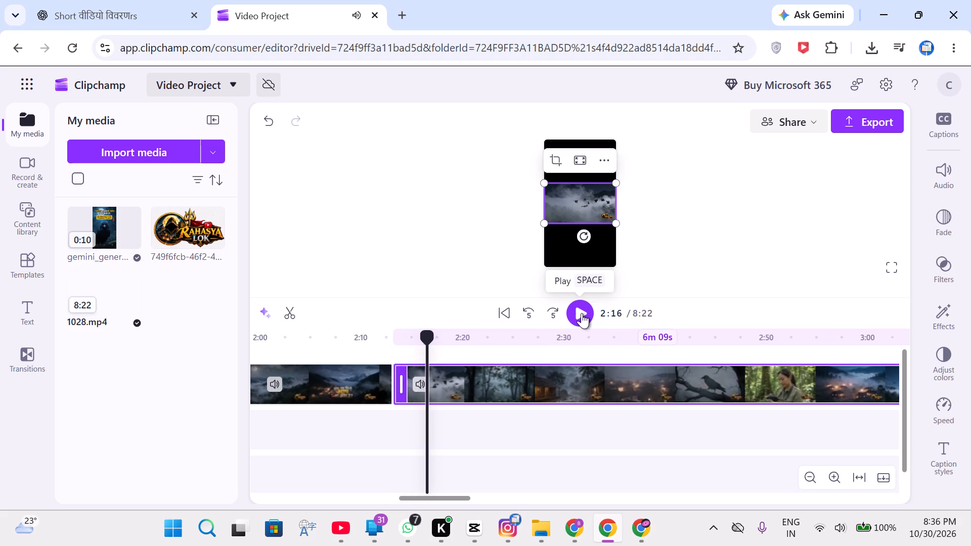
click(371, 384)
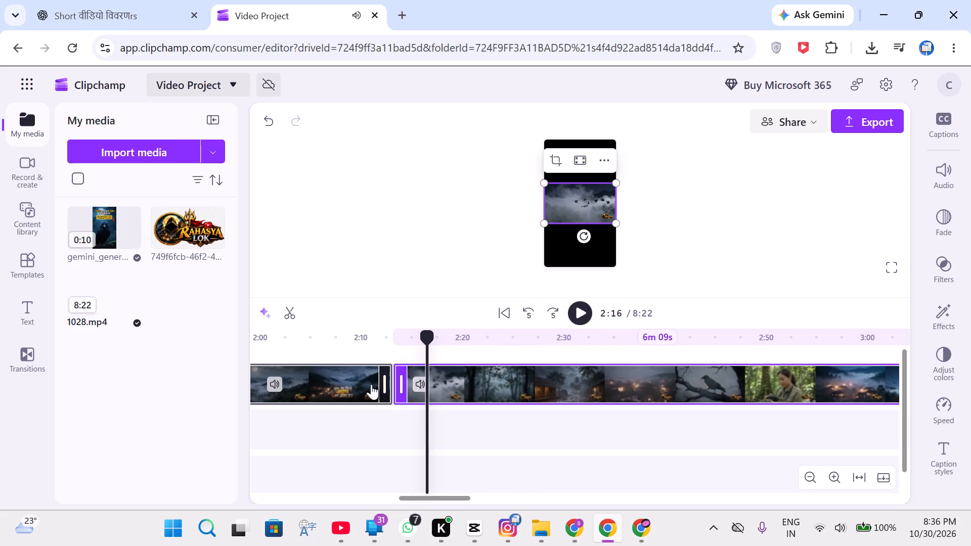
right_click(371, 384)
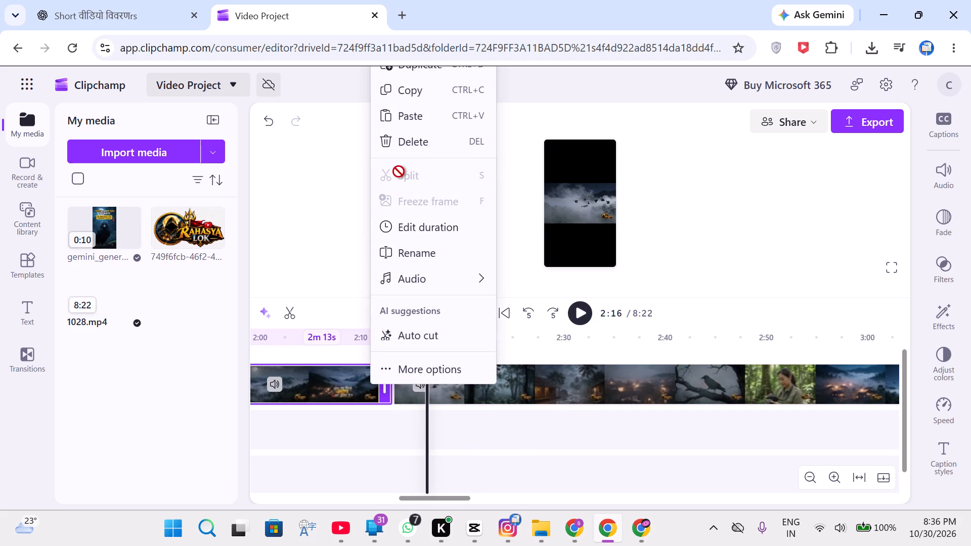
click(408, 149)
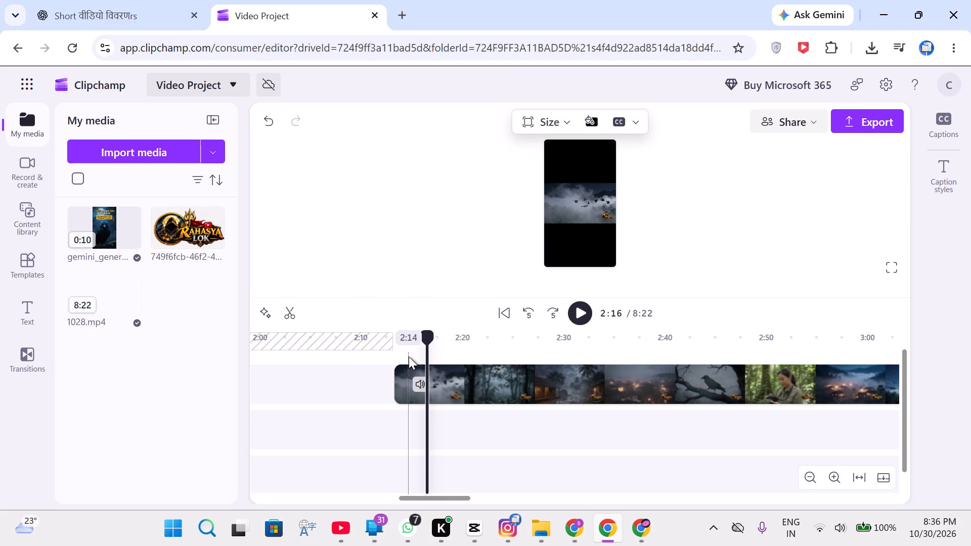
Play the remaining 1028.mp4 clip from 2:13 and split it at 2:59, on the night village scene.
click(400, 348)
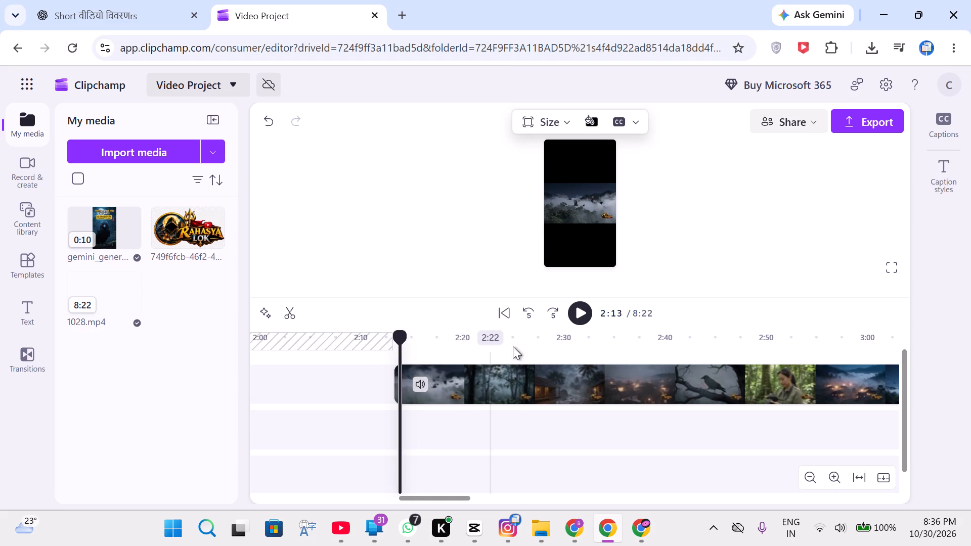
click(580, 309)
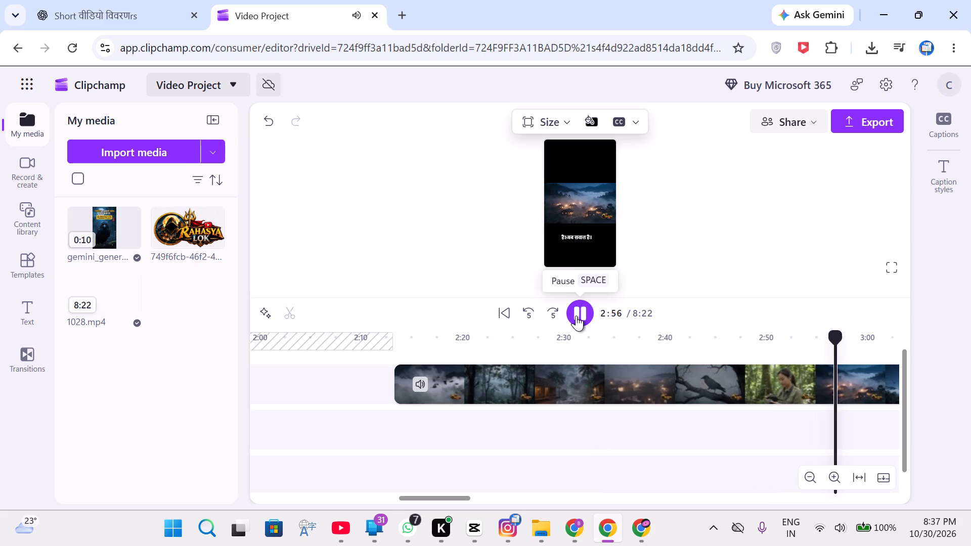
click(576, 315)
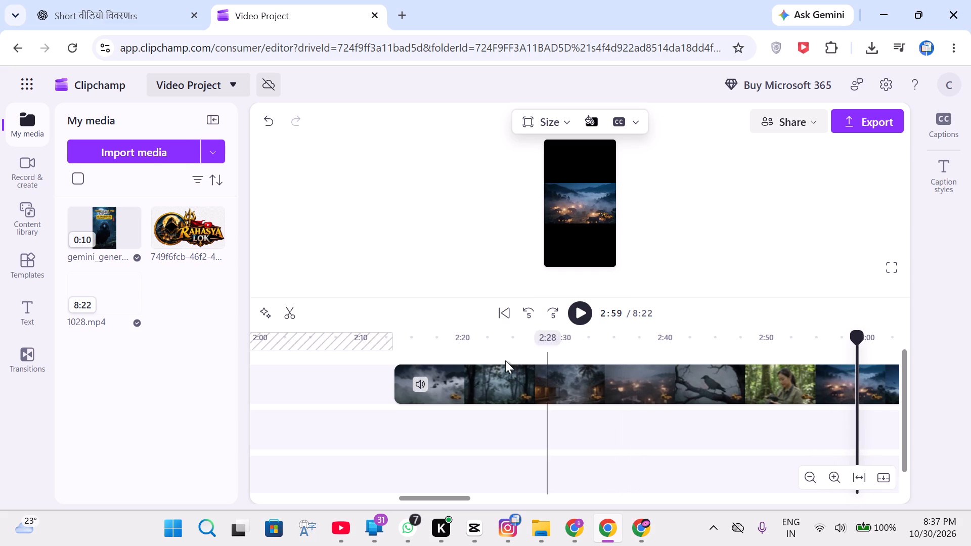
right_click(871, 374)
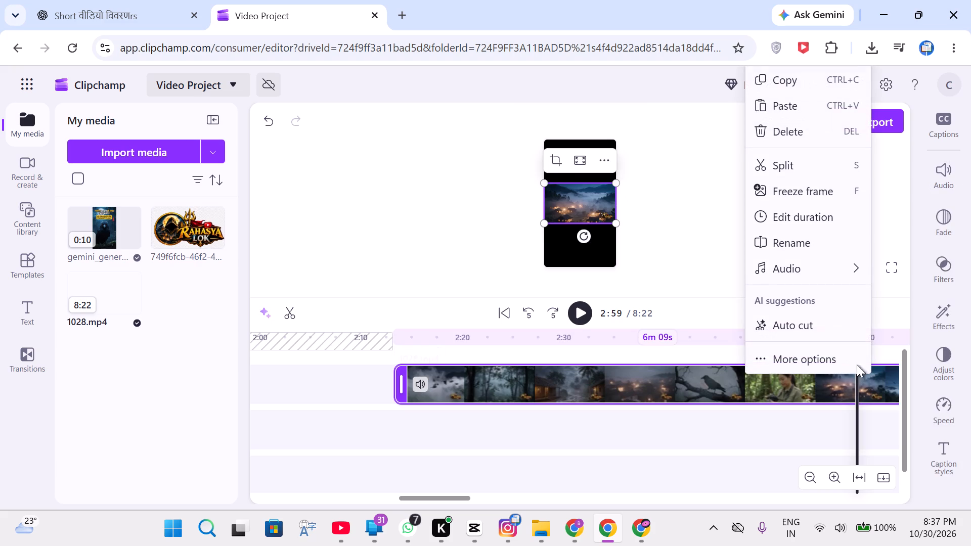
click(773, 170)
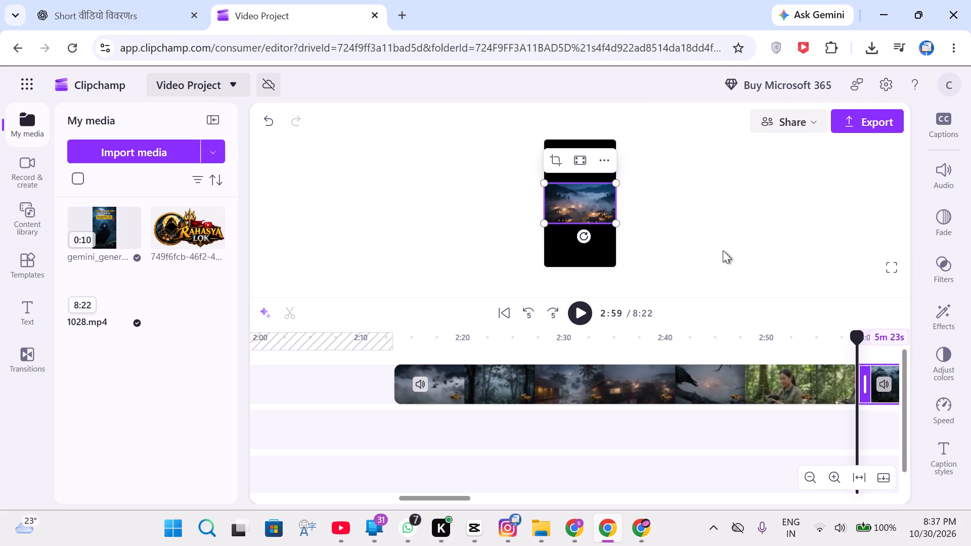
Remove the empty gap before the trimmed clip so that the video starts at 0:00.
click(334, 385)
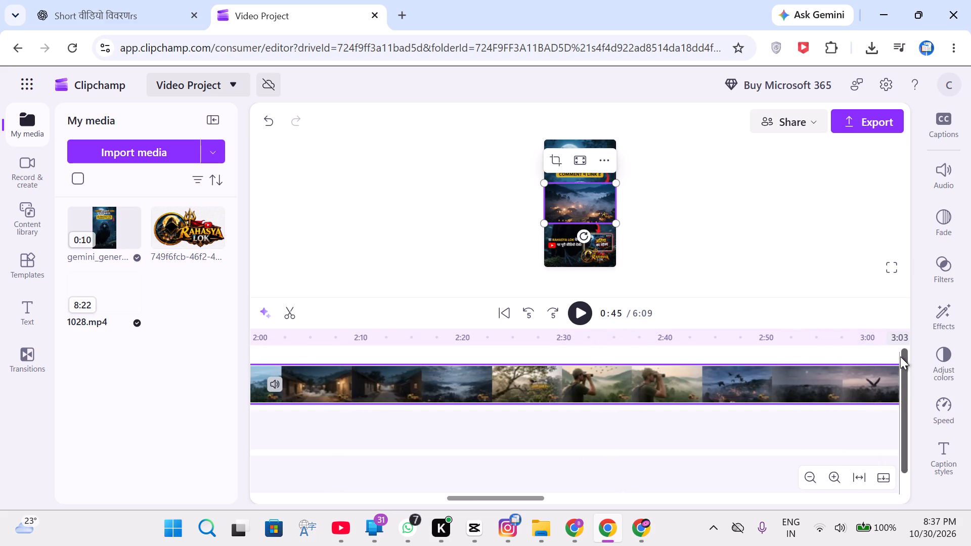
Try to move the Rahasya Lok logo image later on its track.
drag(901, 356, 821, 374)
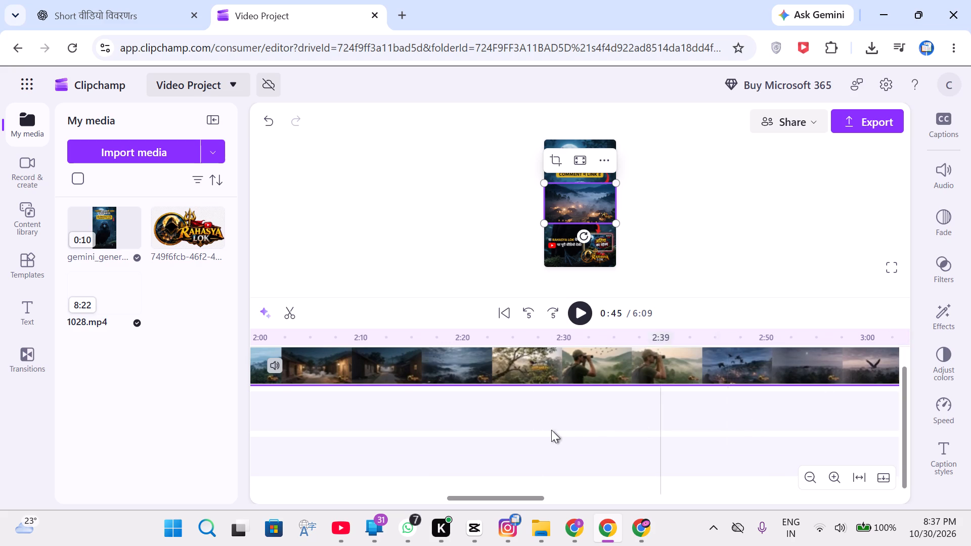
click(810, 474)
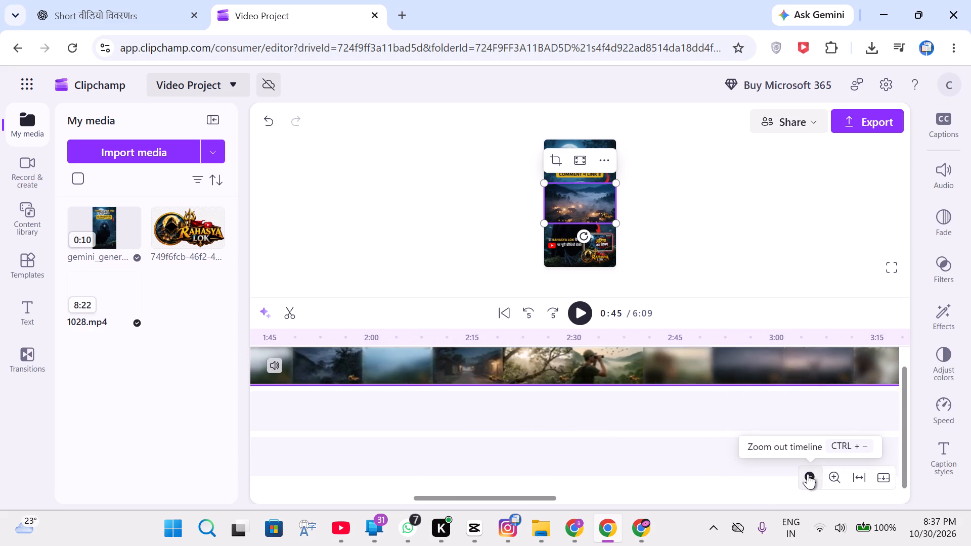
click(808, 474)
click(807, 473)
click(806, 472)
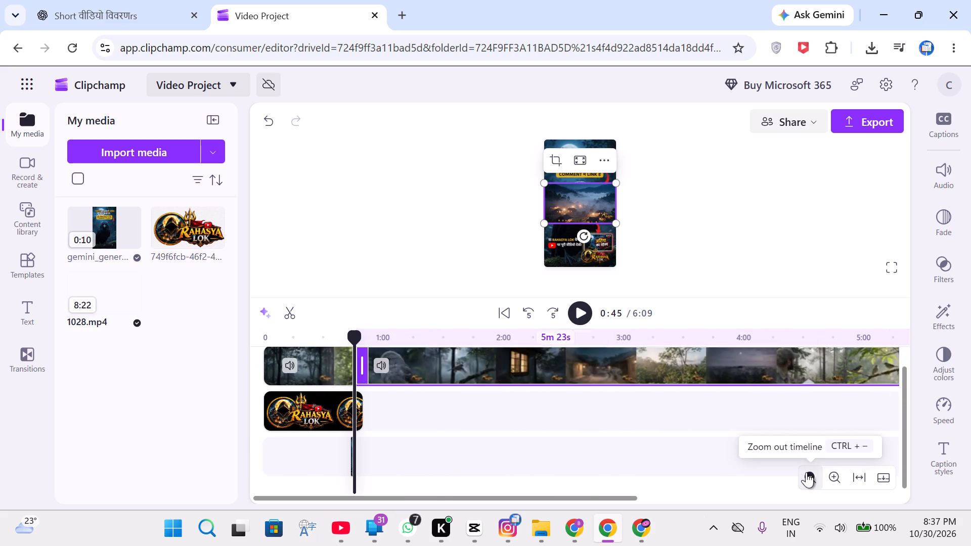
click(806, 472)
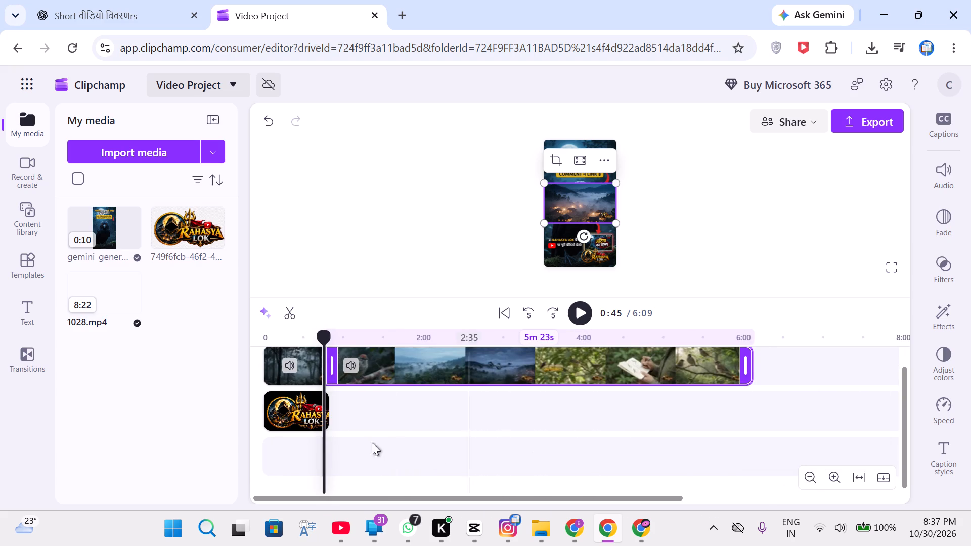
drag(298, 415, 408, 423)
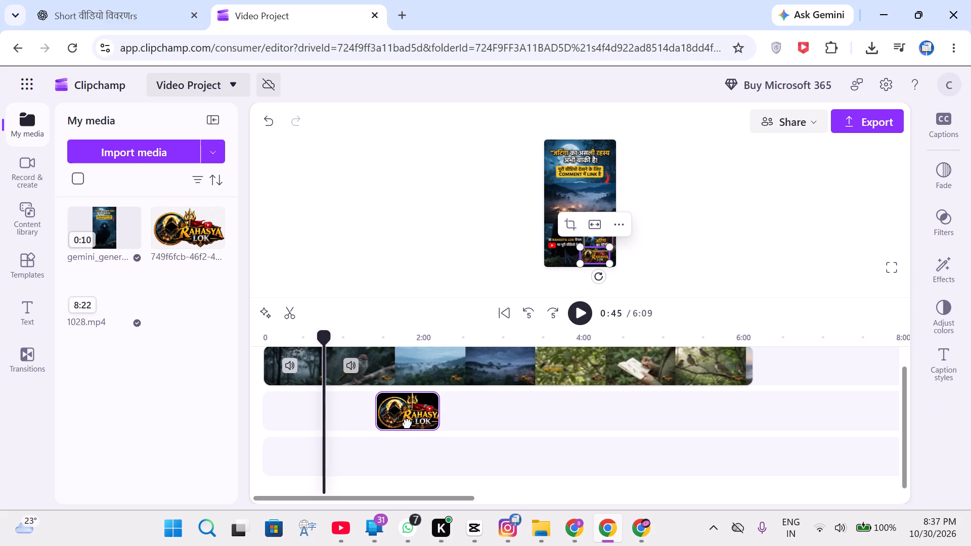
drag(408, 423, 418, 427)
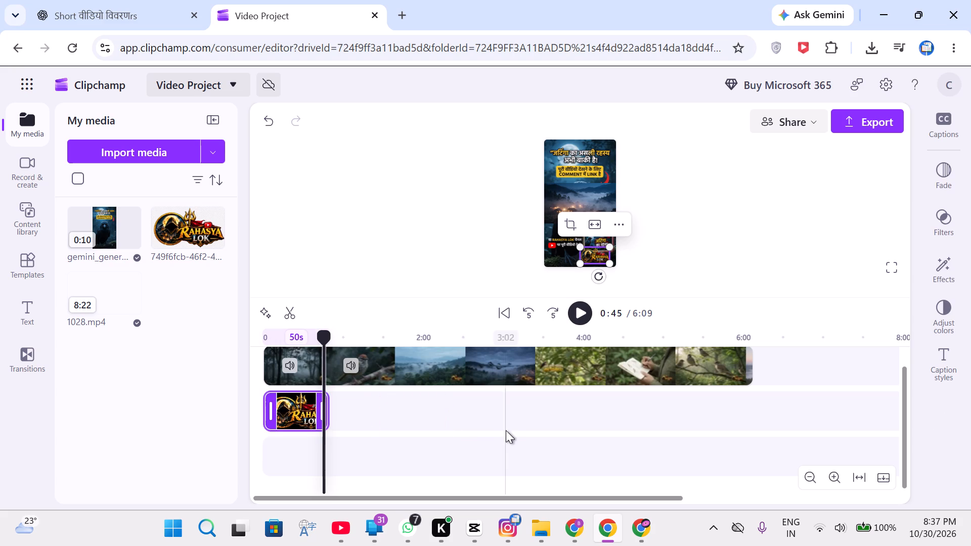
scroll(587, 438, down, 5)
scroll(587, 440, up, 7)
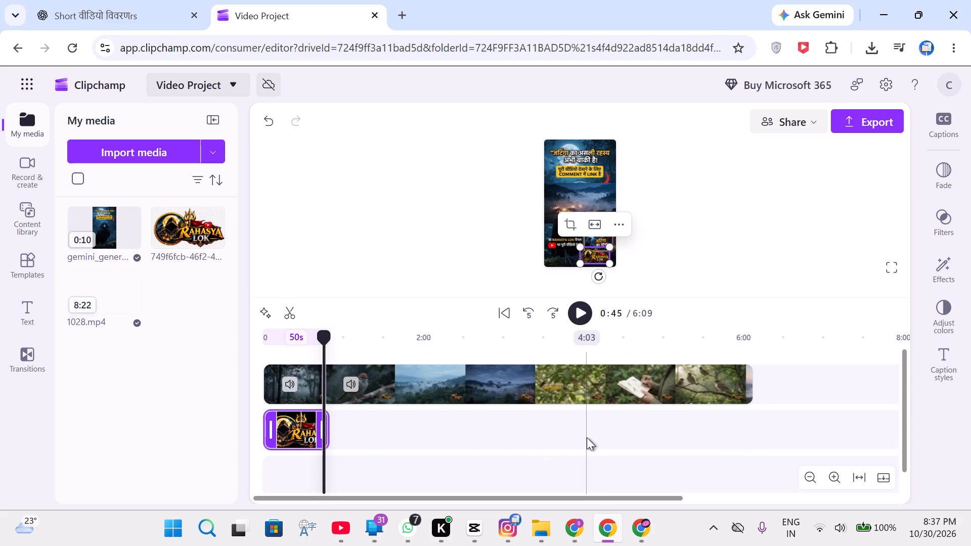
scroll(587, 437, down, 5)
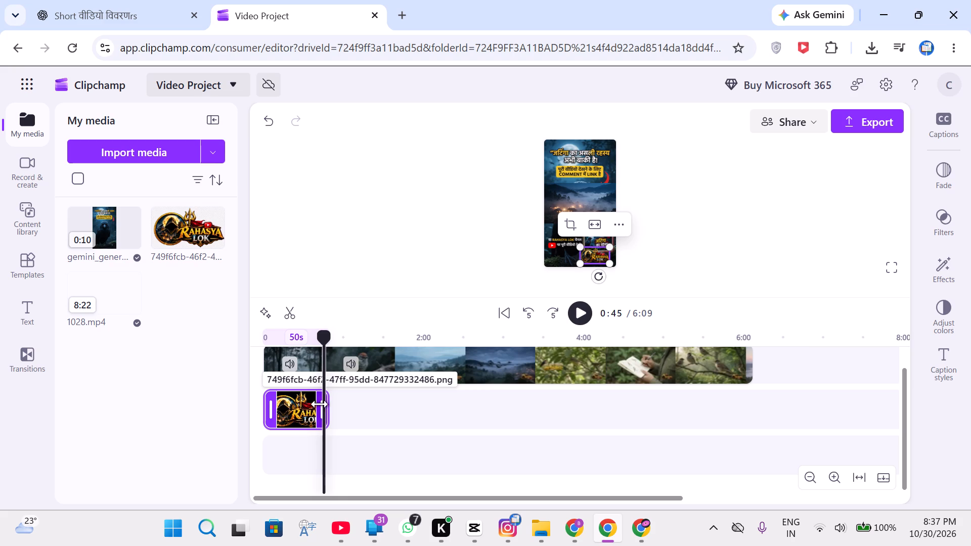
Play the video past the cut at 0:45 to check where the short ends and the remaining footage begins.
click(420, 359)
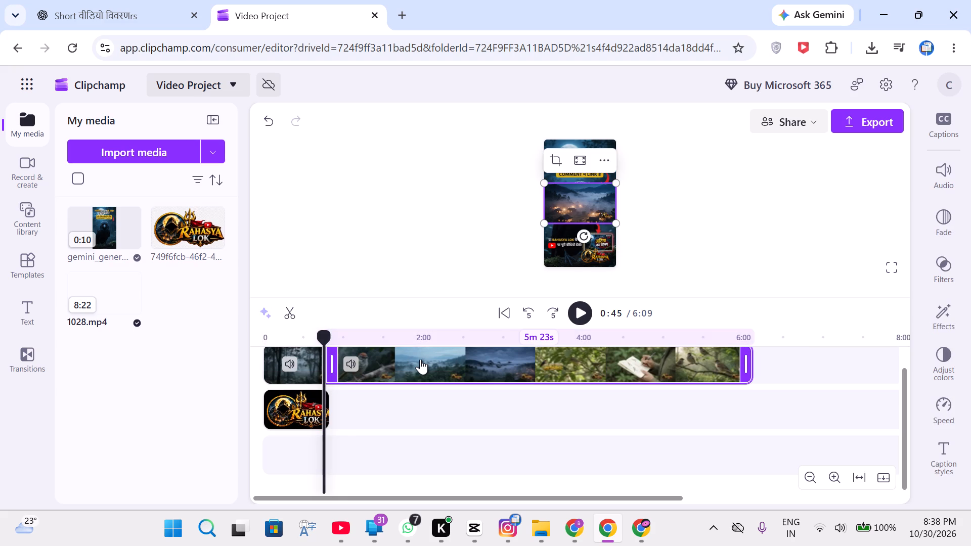
click(298, 374)
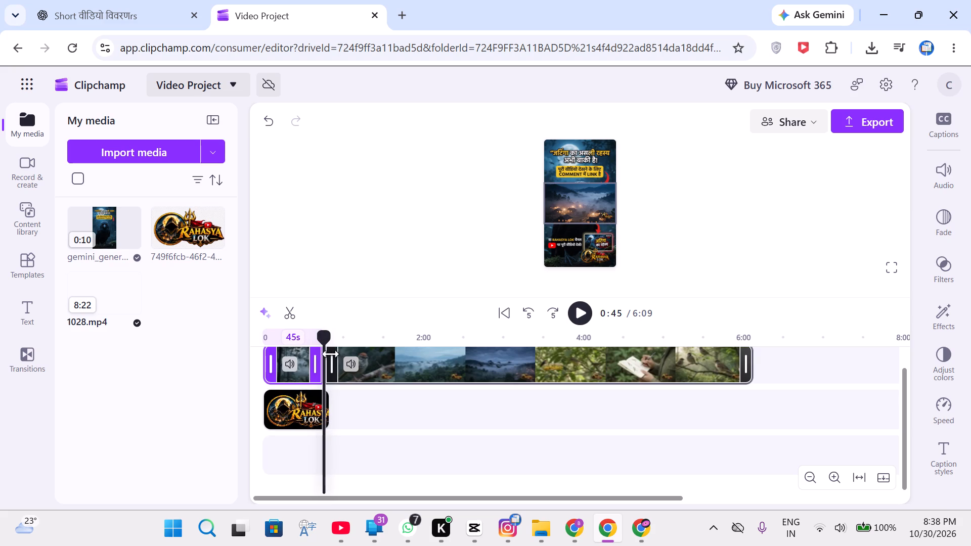
click(587, 314)
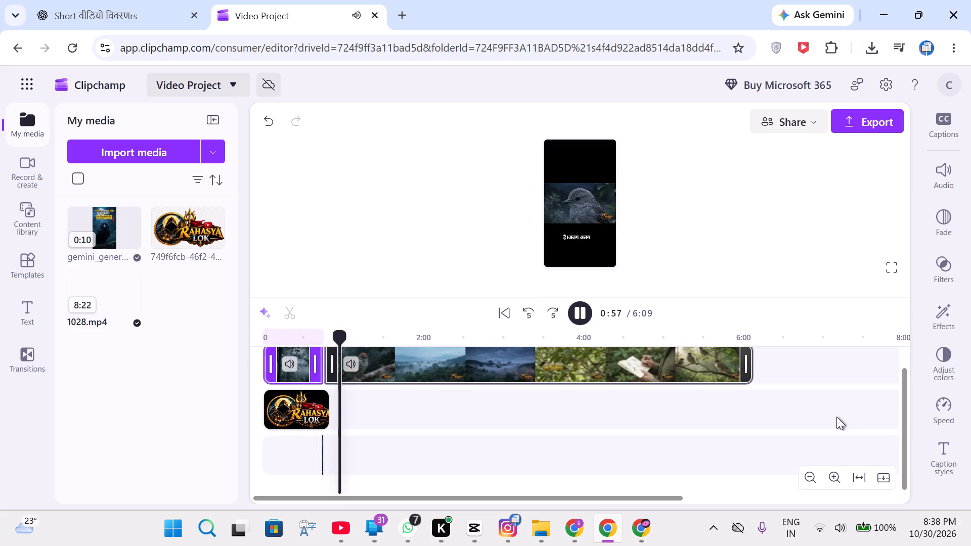
click(840, 477)
click(841, 477)
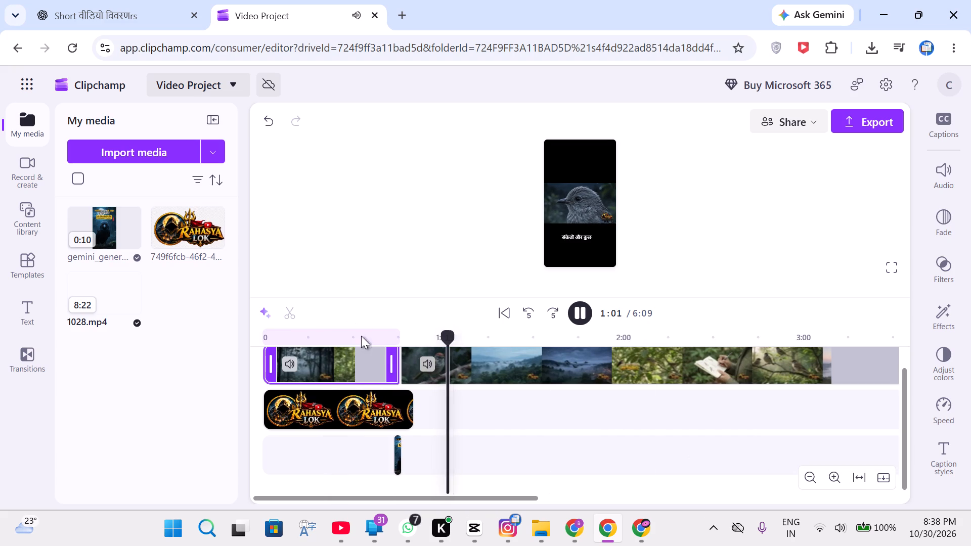
click(256, 270)
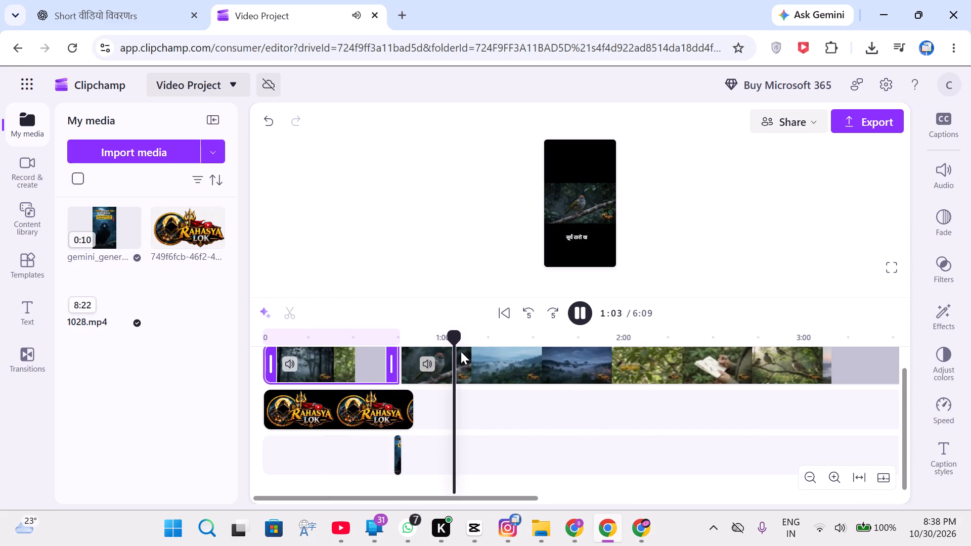
drag(461, 333, 408, 344)
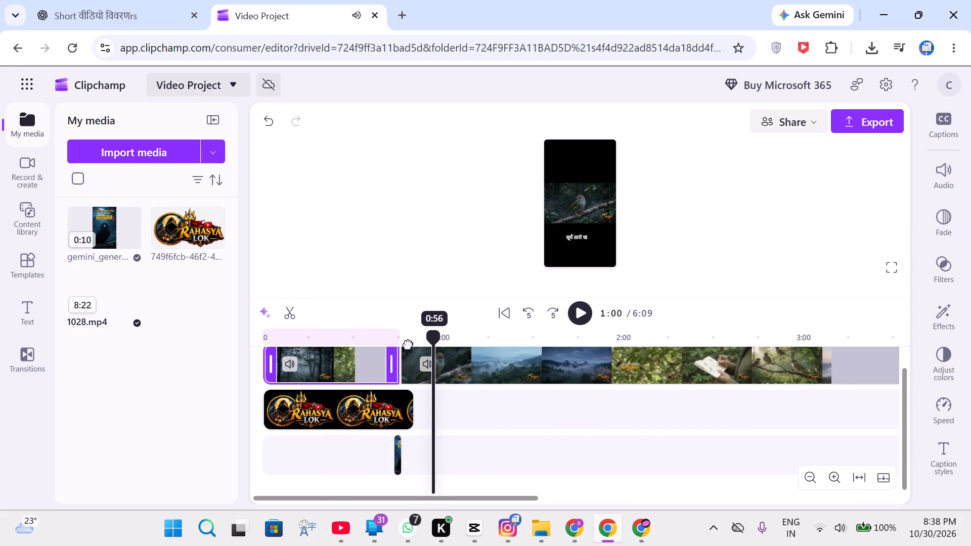
drag(408, 344, 396, 347)
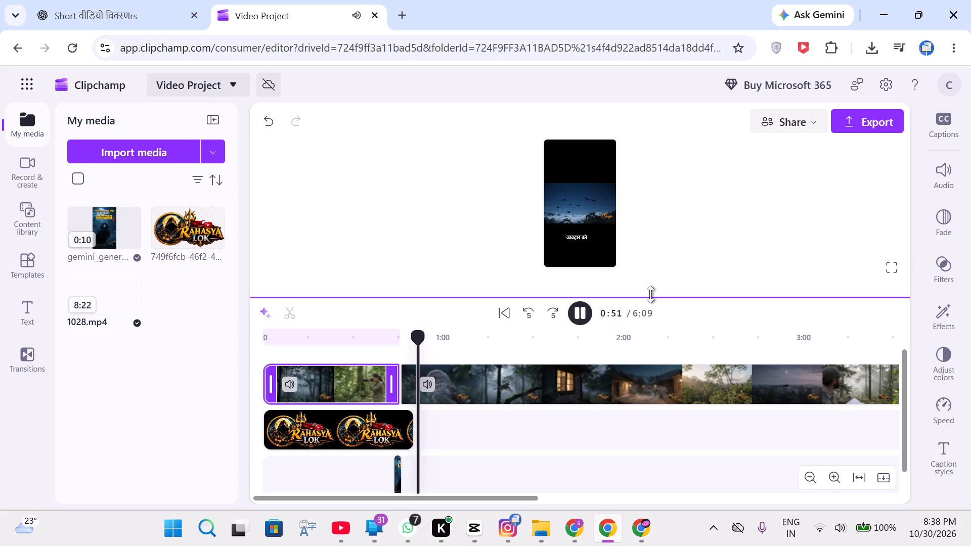
Delete the remaining 1028.mp4 footage after the cut at 0:45.
right_click(566, 380)
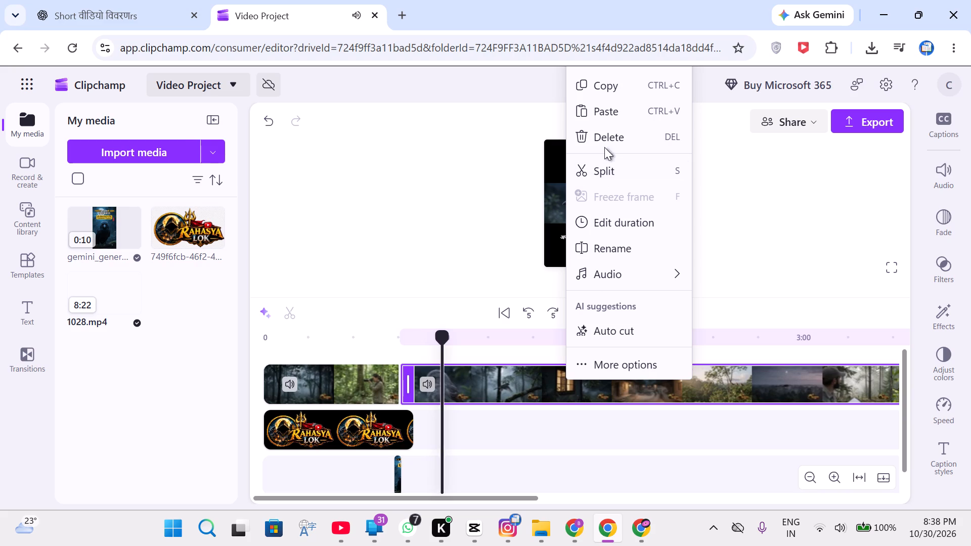
click(604, 145)
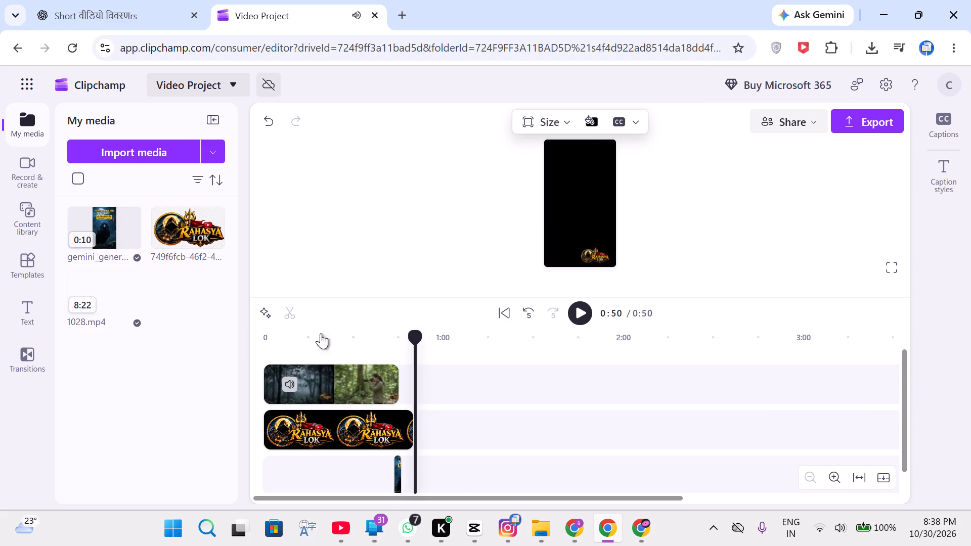
Preview the trimmed short from the start to about 0:10, keeping the frame size at Vertical 9:16.
click(263, 343)
click(575, 311)
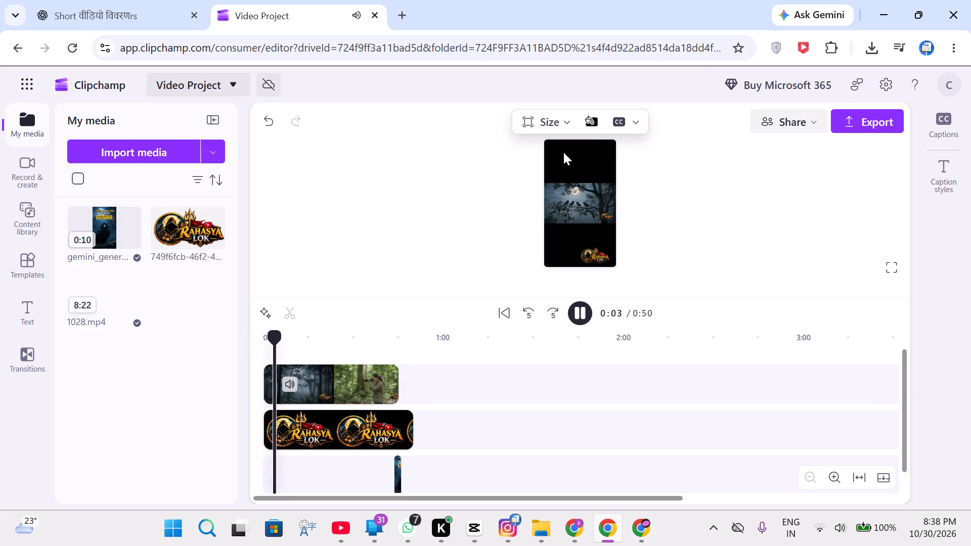
click(560, 129)
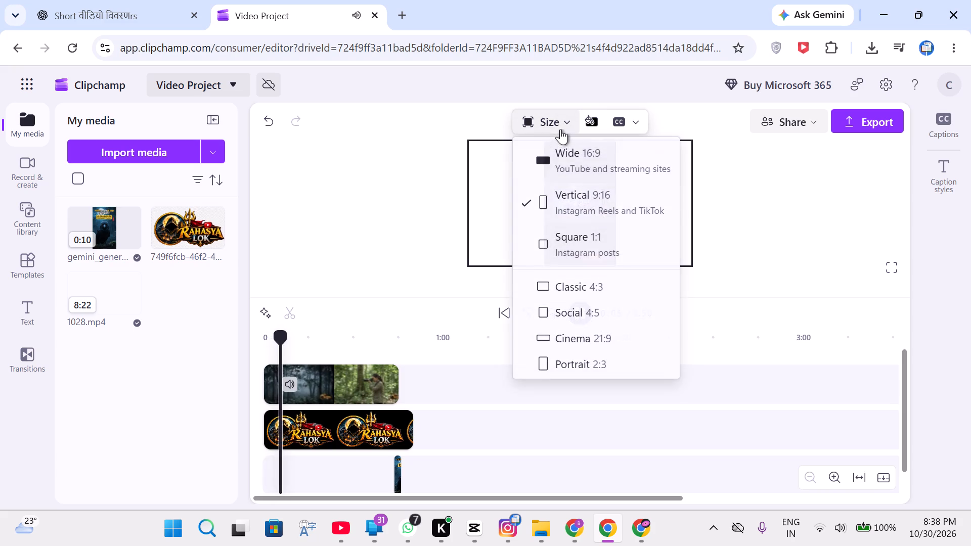
click(581, 202)
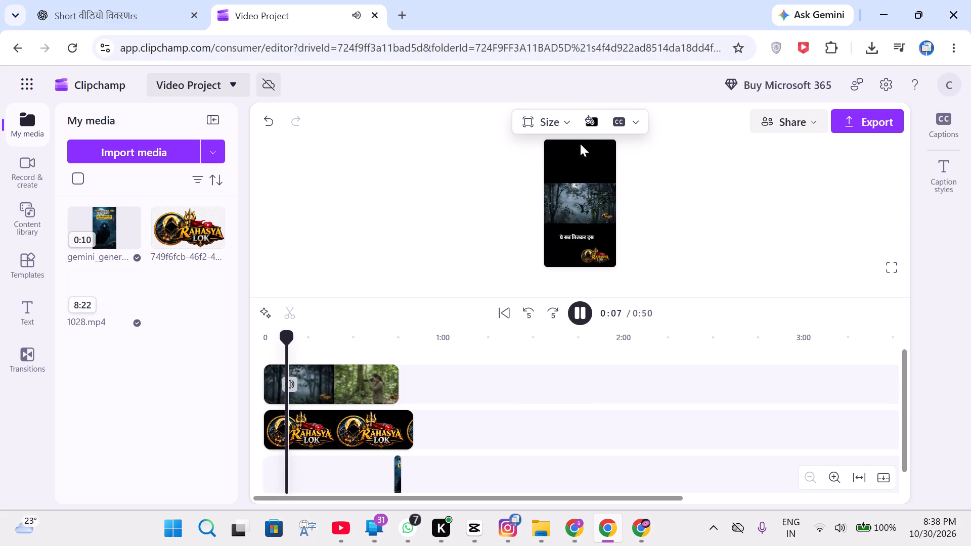
click(589, 192)
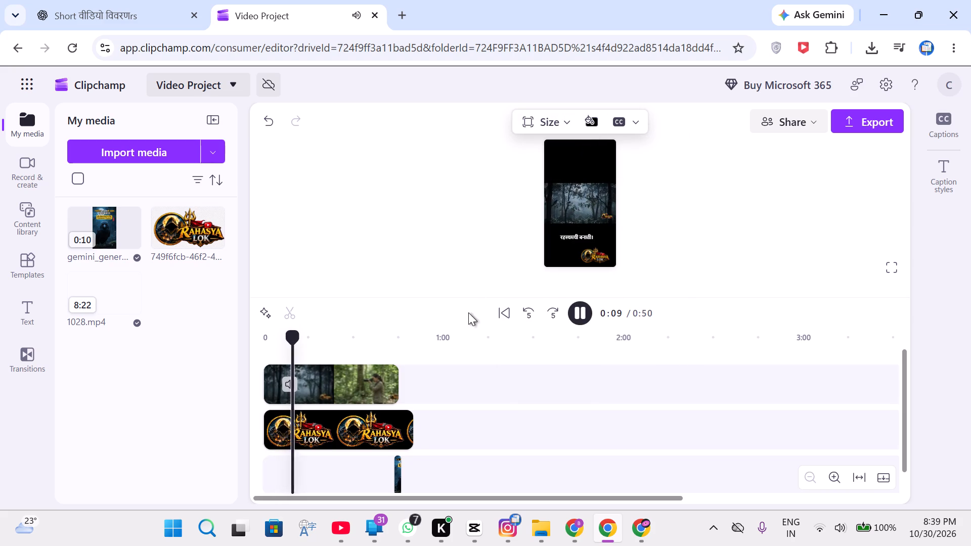
click(586, 307)
Apply Fit to the Rahasya Lok logo image in the vertical frame.
click(402, 423)
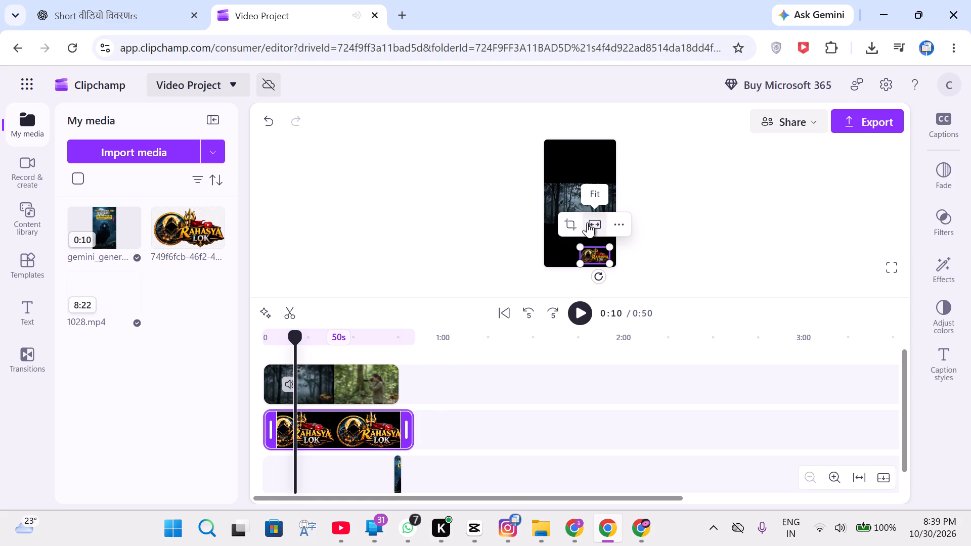
click(588, 222)
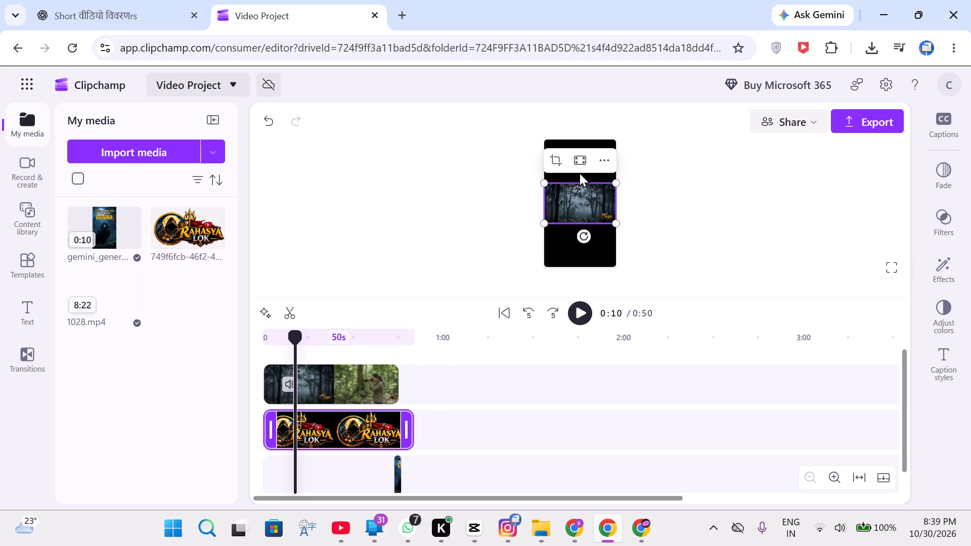
Delete the Rahasya Lok logo image from the timeline.
click(578, 158)
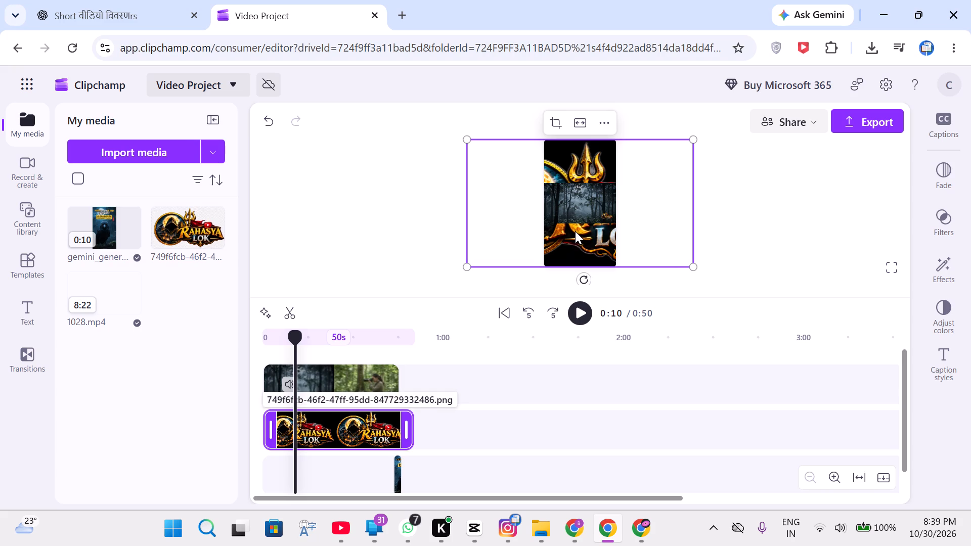
right_click(377, 431)
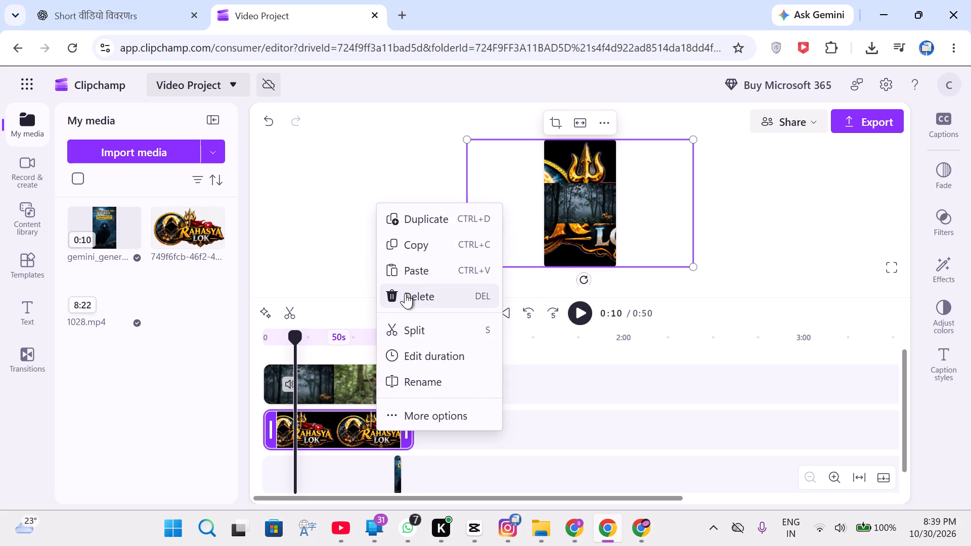
click(405, 293)
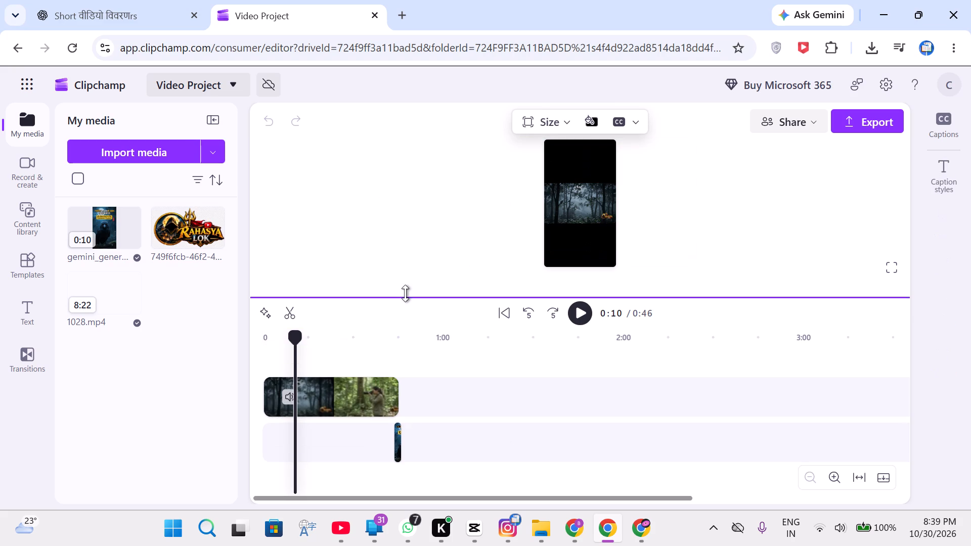
Apply Fill to the 1028.mp4 clip so it covers the whole vertical frame.
click(572, 210)
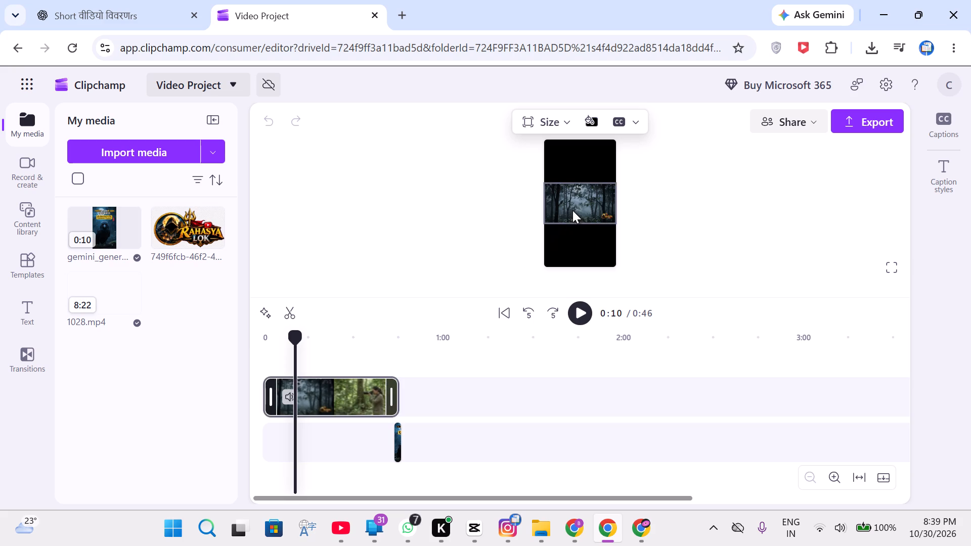
right_click(572, 210)
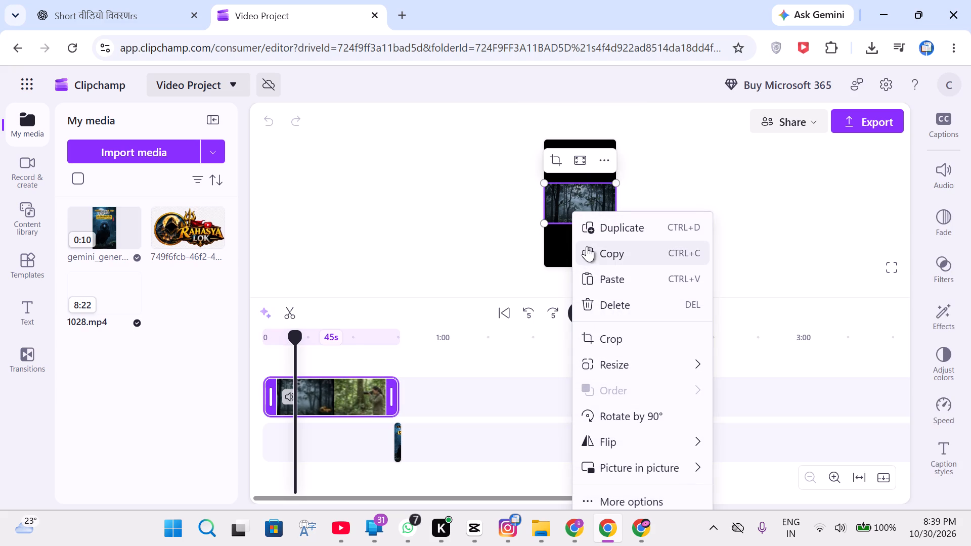
click(576, 155)
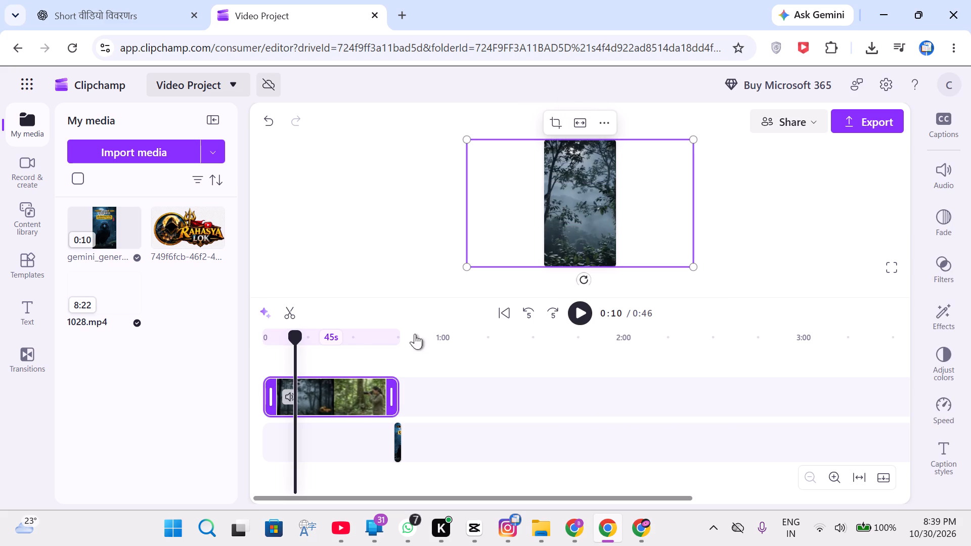
Play the short from the start in full screen to check the filled vertical framing.
click(263, 369)
click(576, 310)
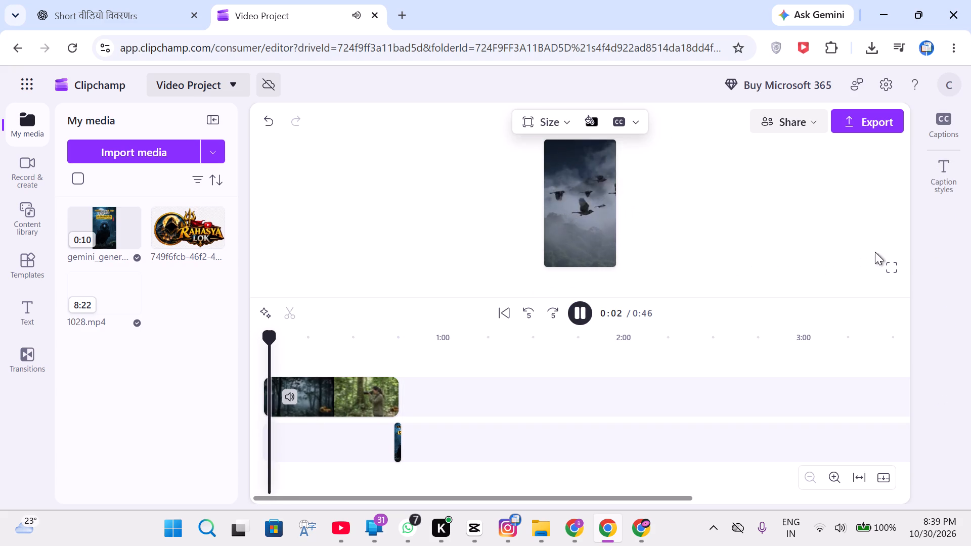
click(885, 261)
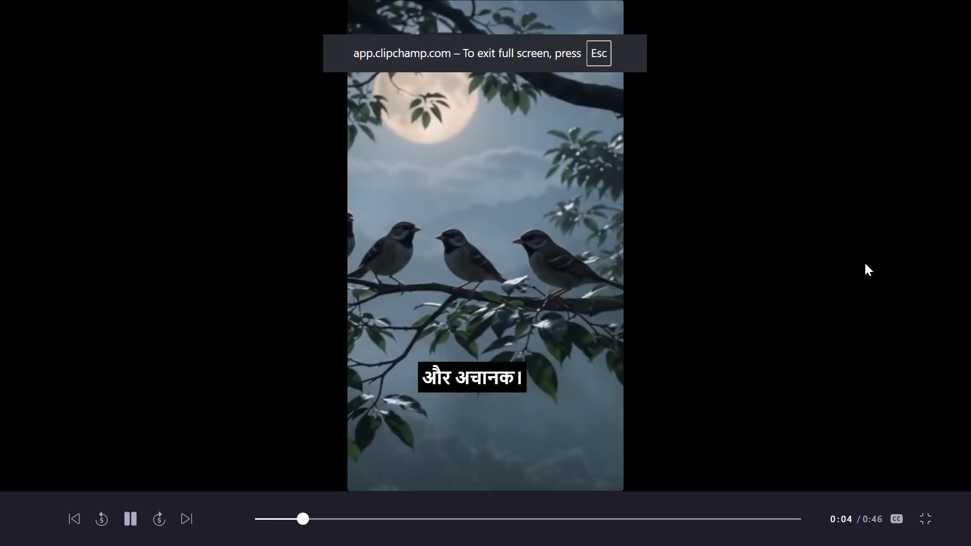
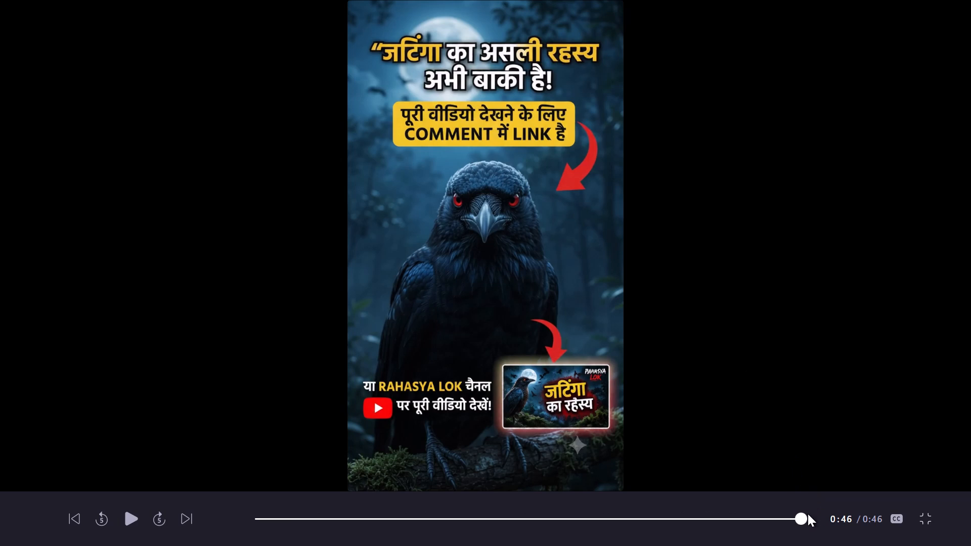
Check the frame at 0:45 in the full-screen preview and return to the editor.
click(783, 522)
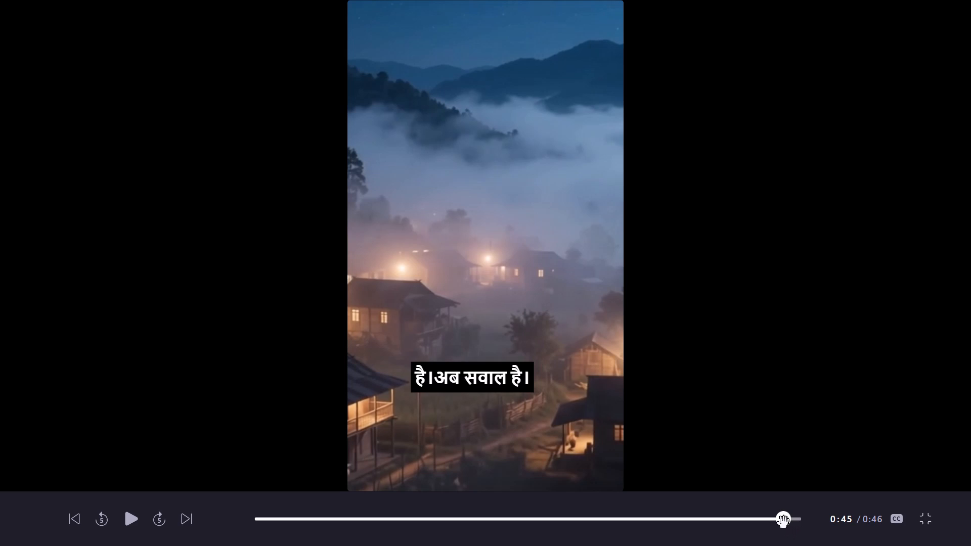
click(923, 525)
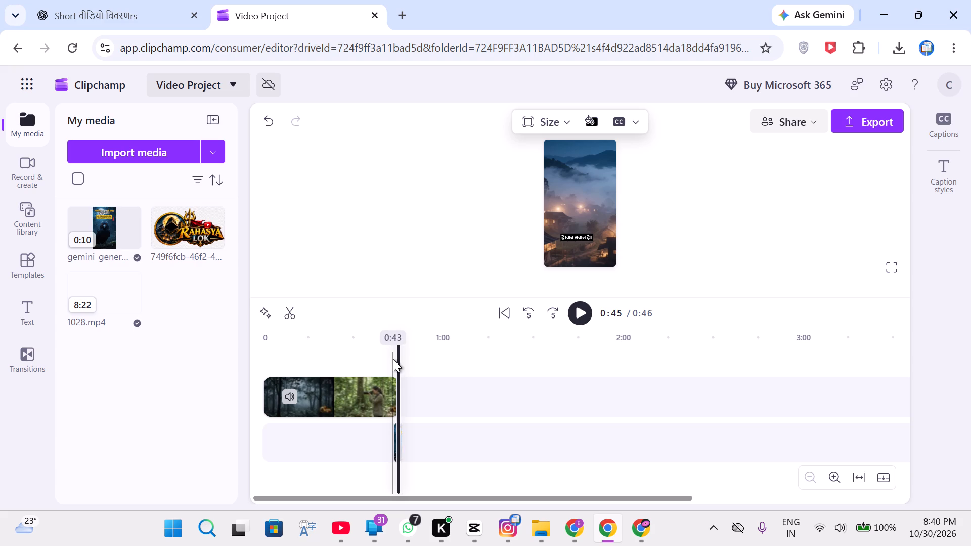
Slow the Jatinga end-card clip at the end of the timeline to 0.8x speed.
click(396, 448)
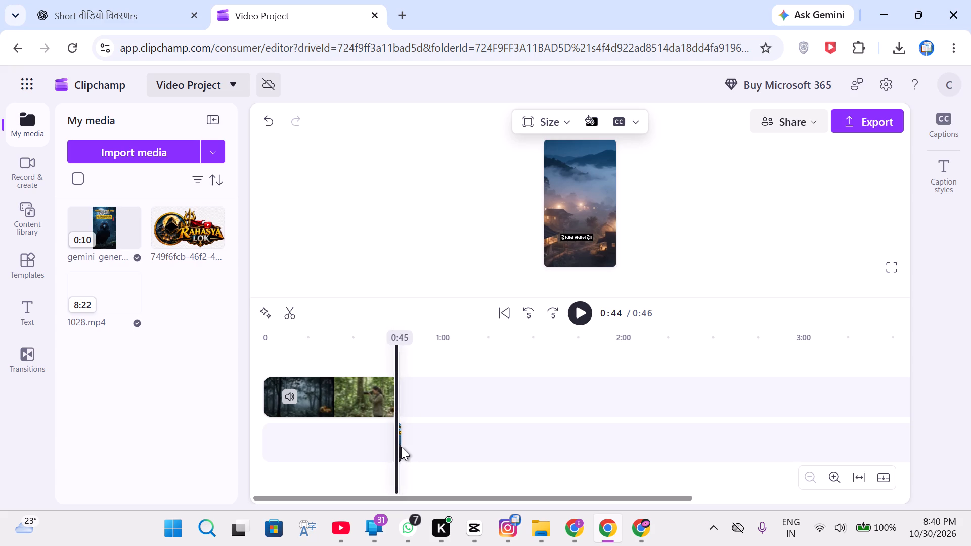
click(836, 476)
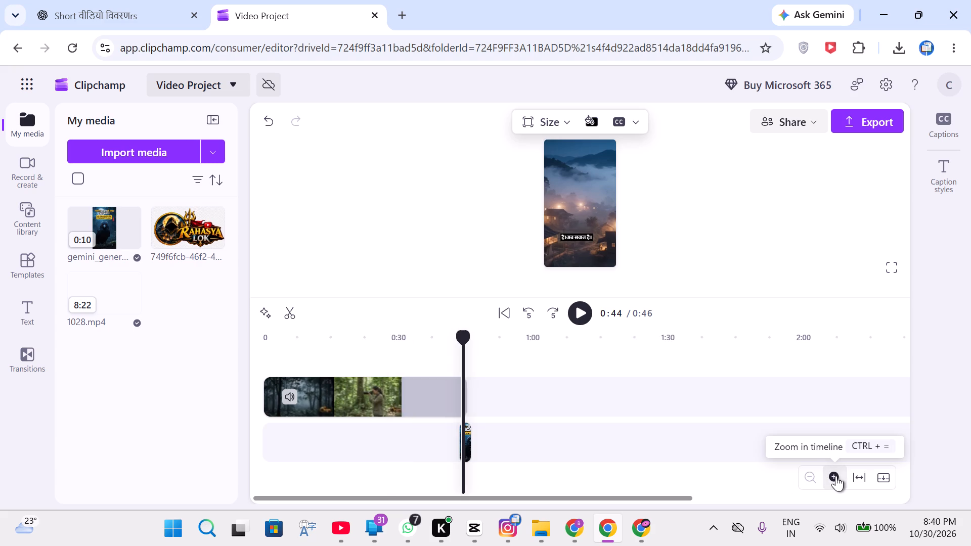
click(836, 476)
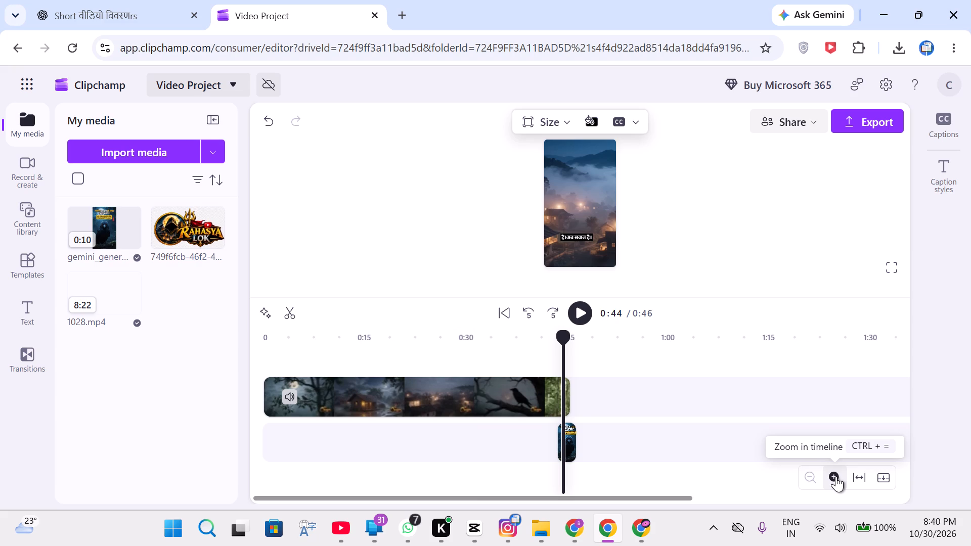
click(835, 477)
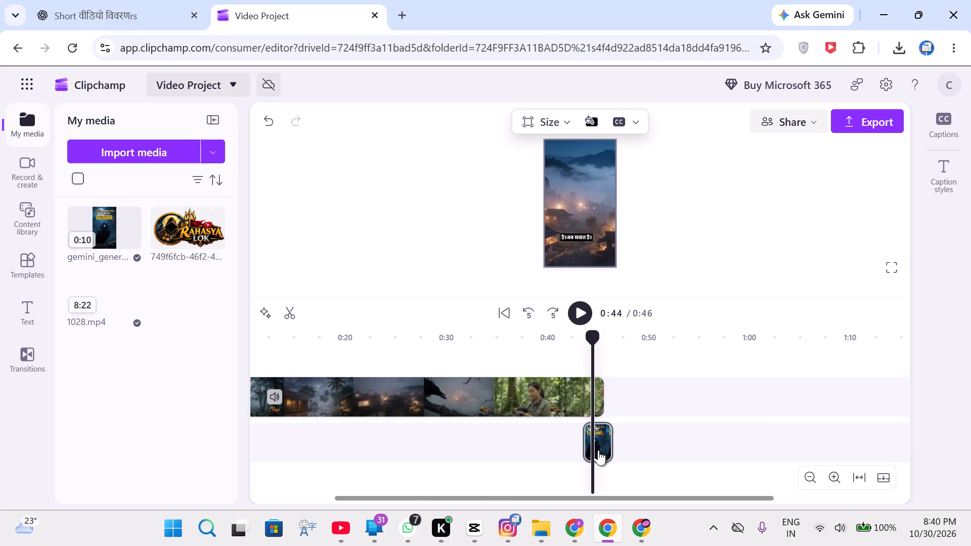
click(598, 449)
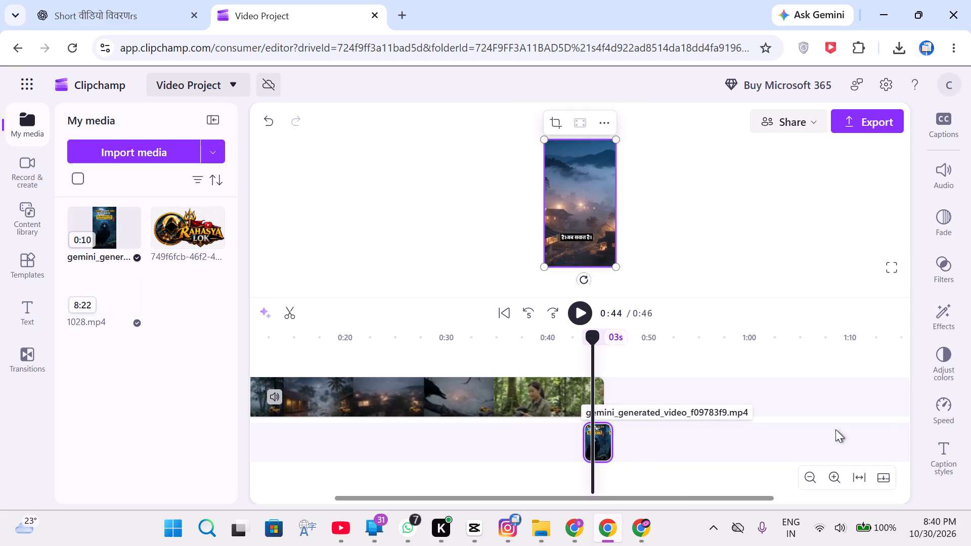
click(940, 418)
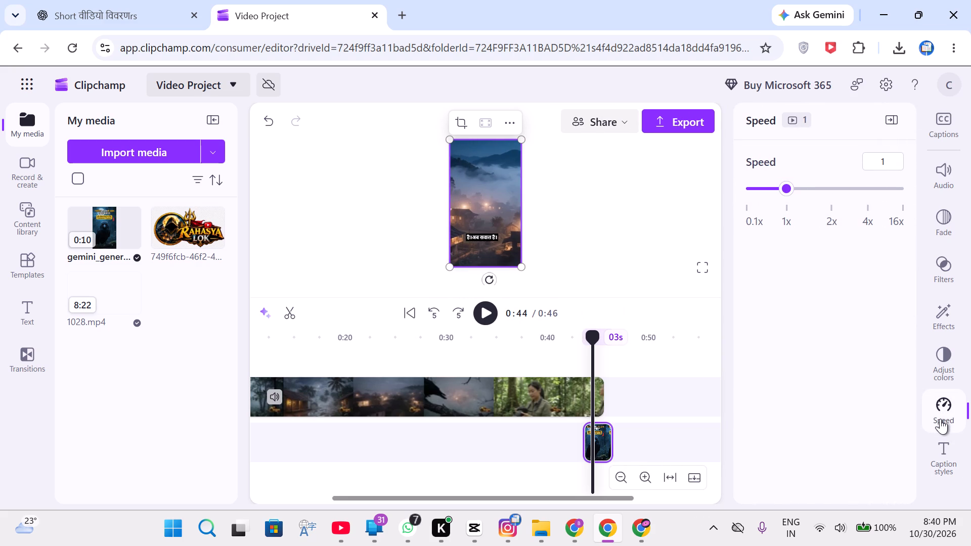
click(781, 192)
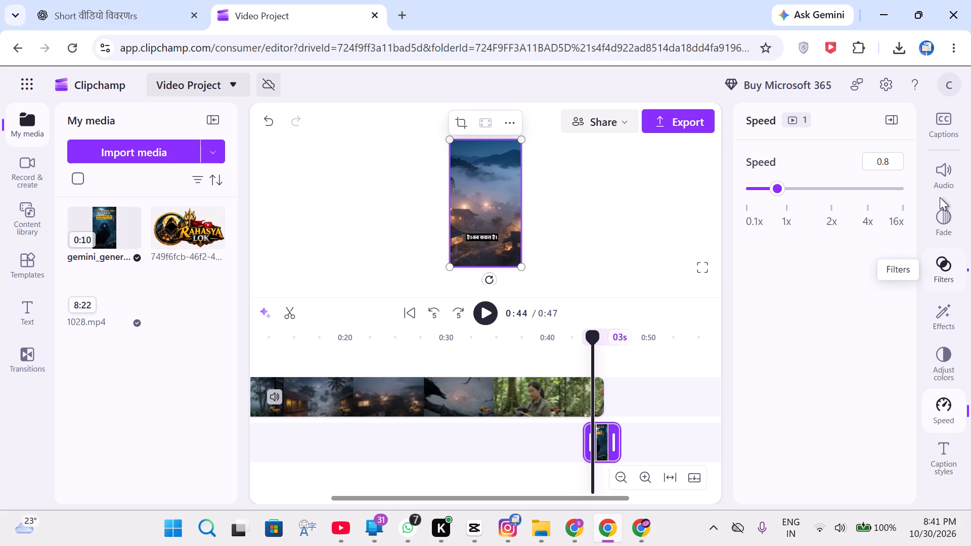
Lower the end-card clip's volume to 25%.
click(934, 175)
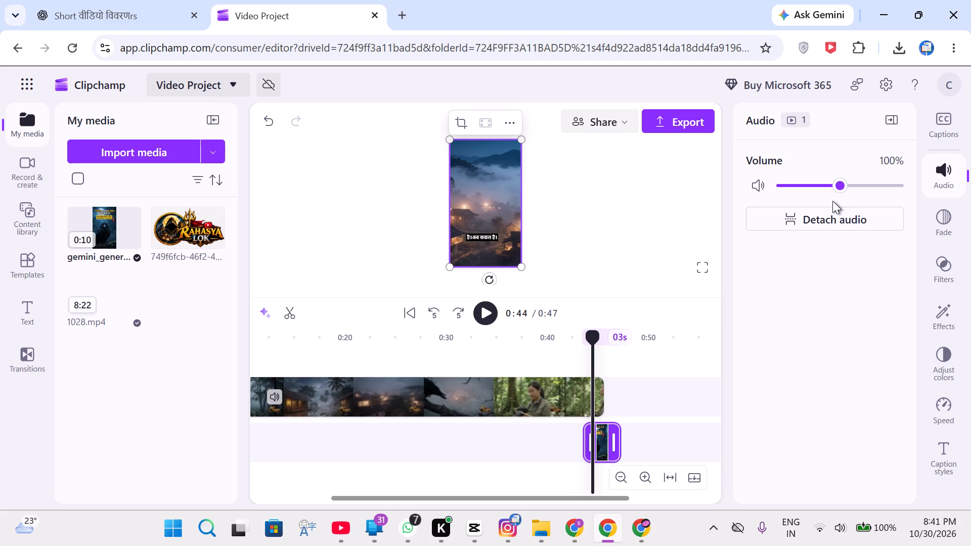
click(817, 188)
click(811, 181)
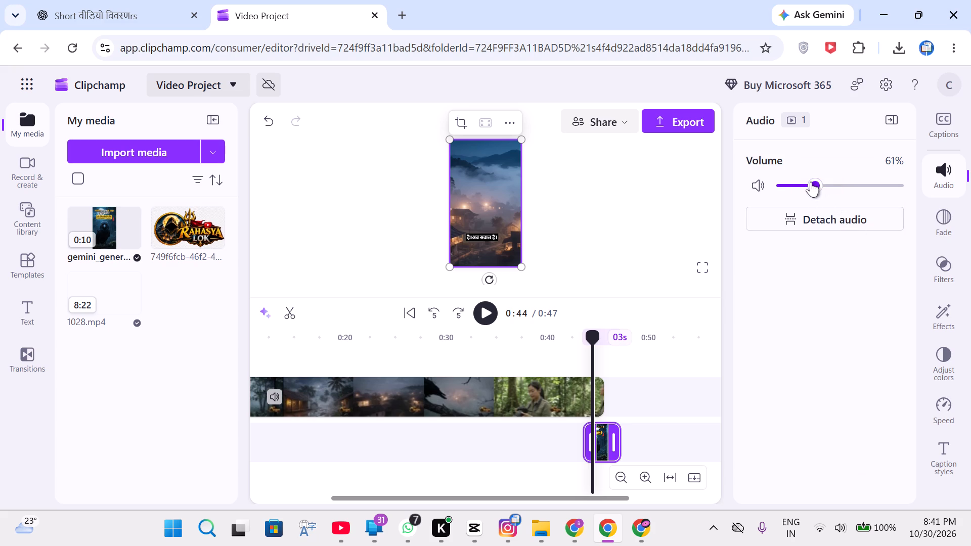
click(804, 181)
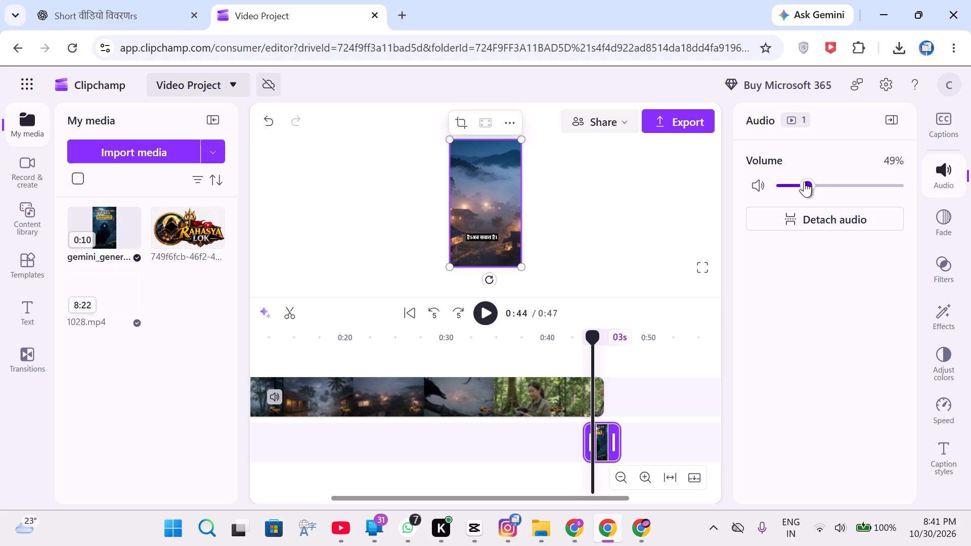
click(797, 185)
Play the short from 0:44 to the end to check the slowed, quieter end card.
click(489, 315)
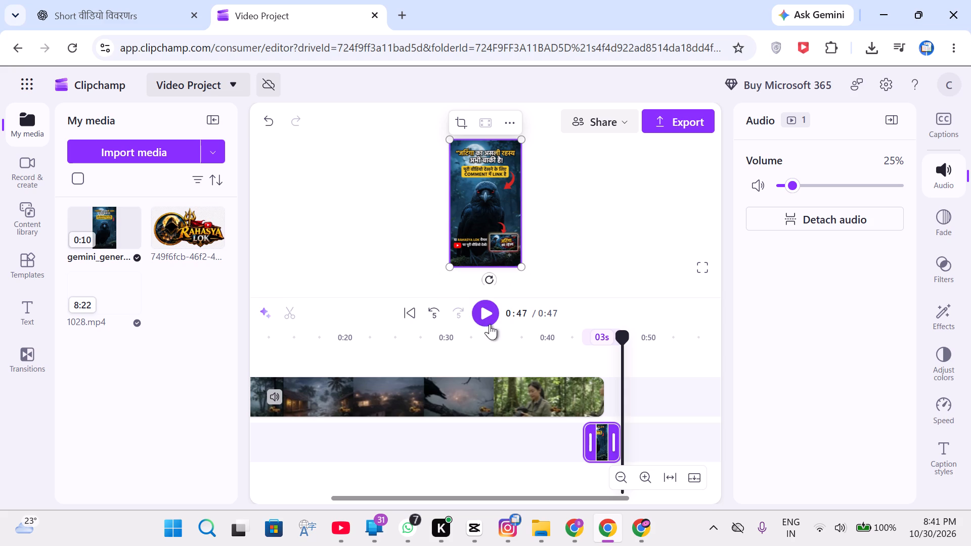
Add the Rahasya Lok logo image to the timeline after the end card.
click(197, 233)
click(211, 237)
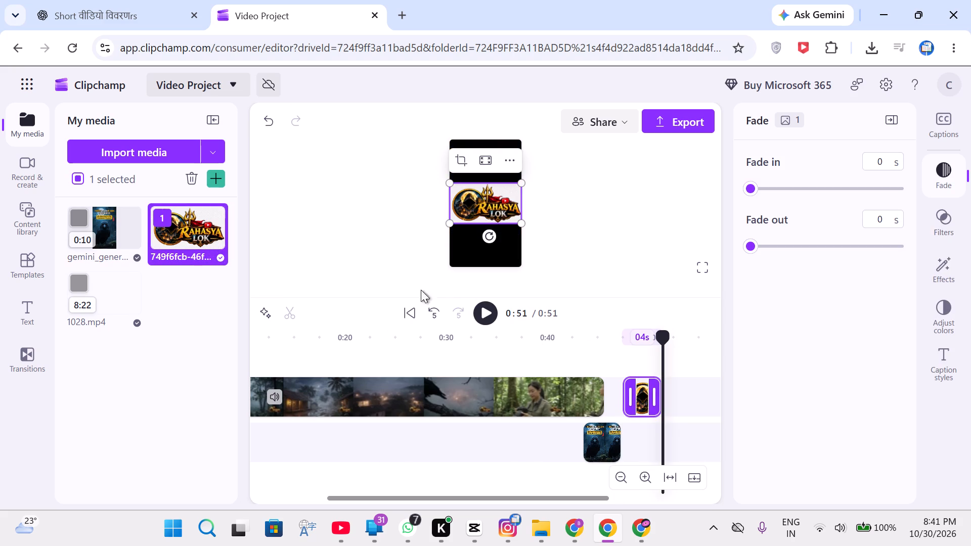
Remove the background from the Rahasya Lok logo image.
right_click(642, 390)
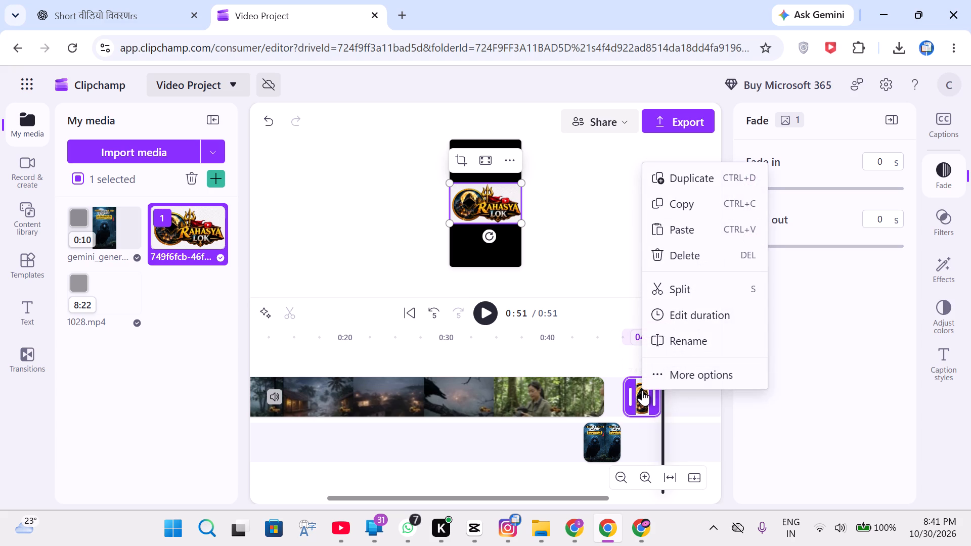
scroll(691, 315, down, 2)
click(478, 198)
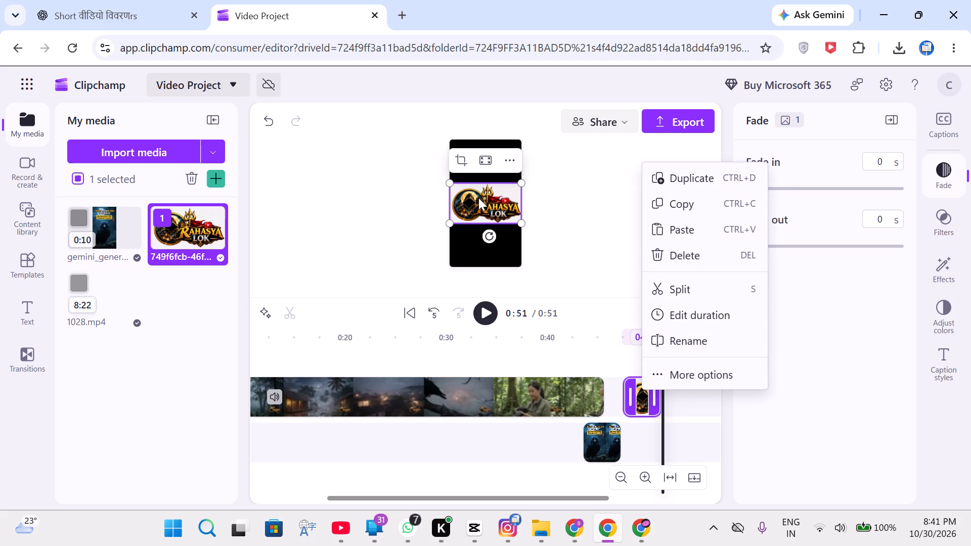
click(478, 198)
right_click(478, 198)
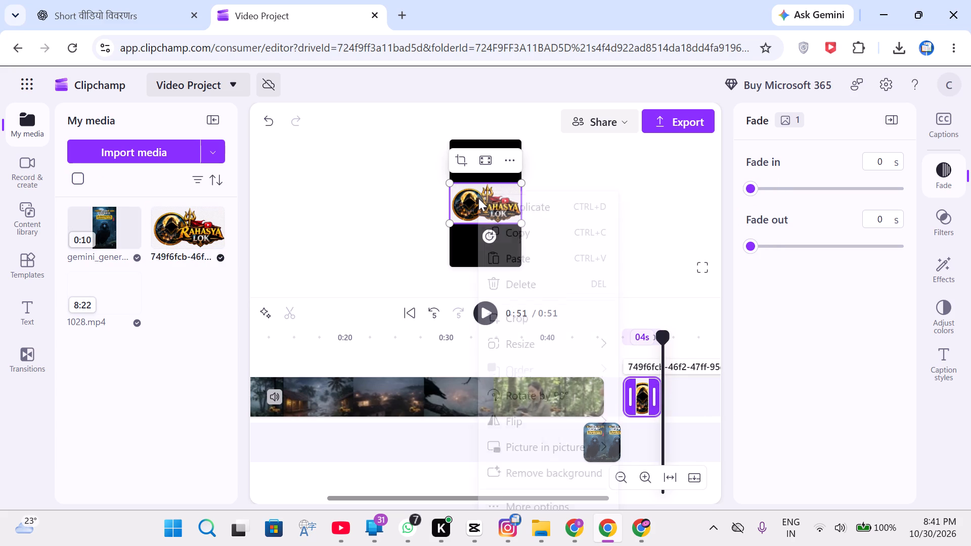
click(550, 474)
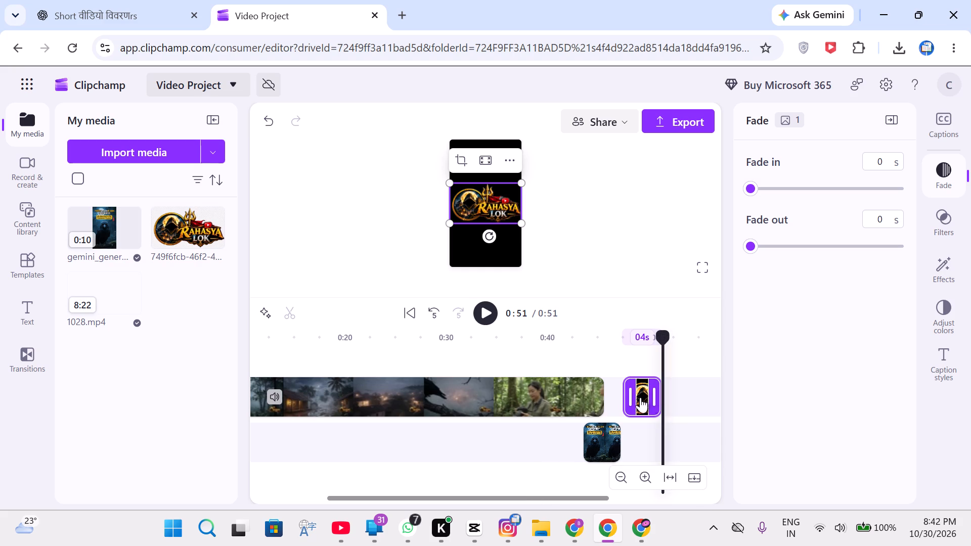
Move the logo image onto a new track above the 1028.mp4 clip, starting at about 0:37.
drag(644, 397, 537, 360)
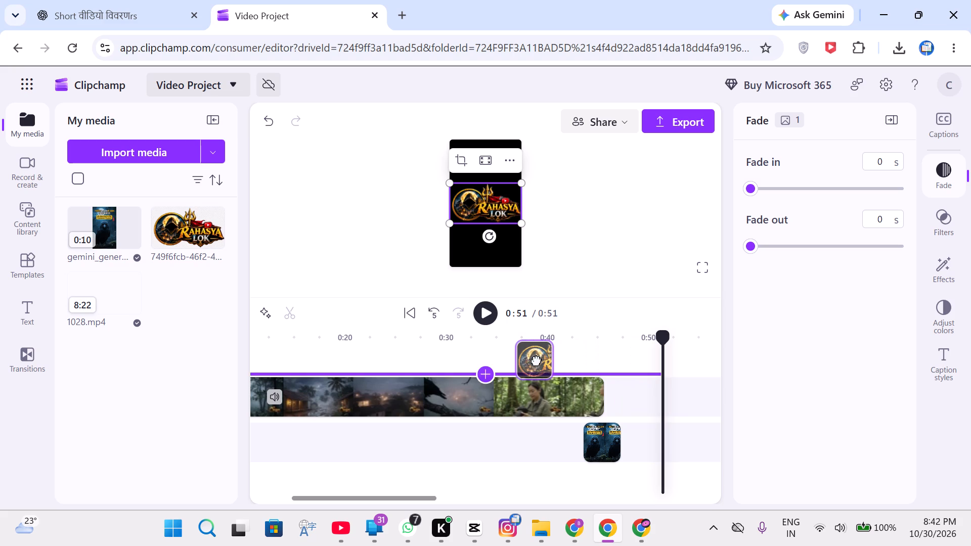
drag(537, 360, 536, 360)
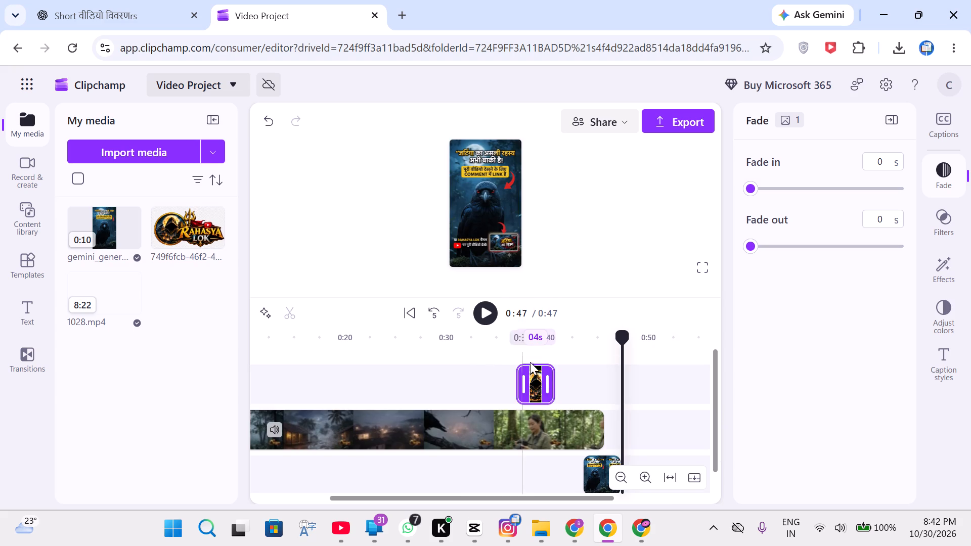
Extend the end of the logo image so it lasts about 11 seconds.
drag(550, 387, 560, 389)
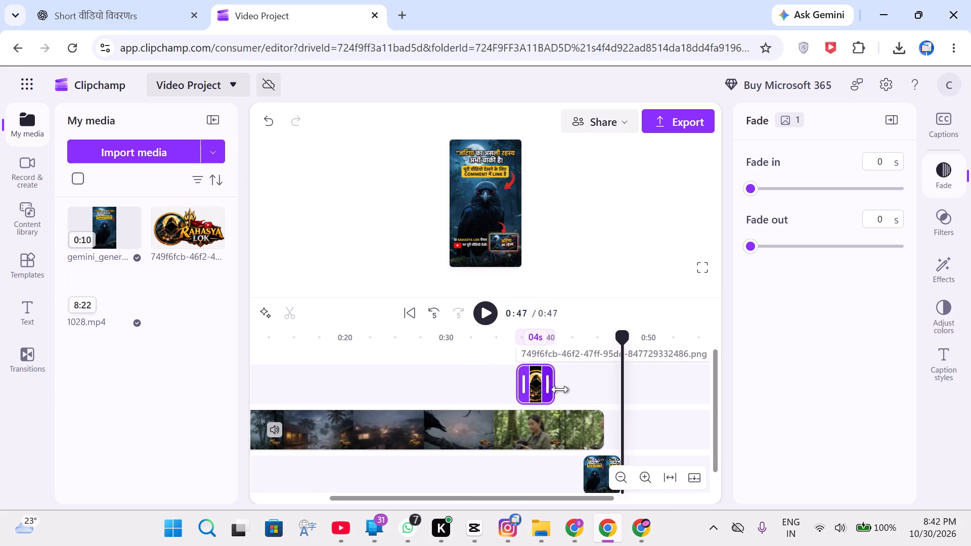
drag(560, 389, 568, 394)
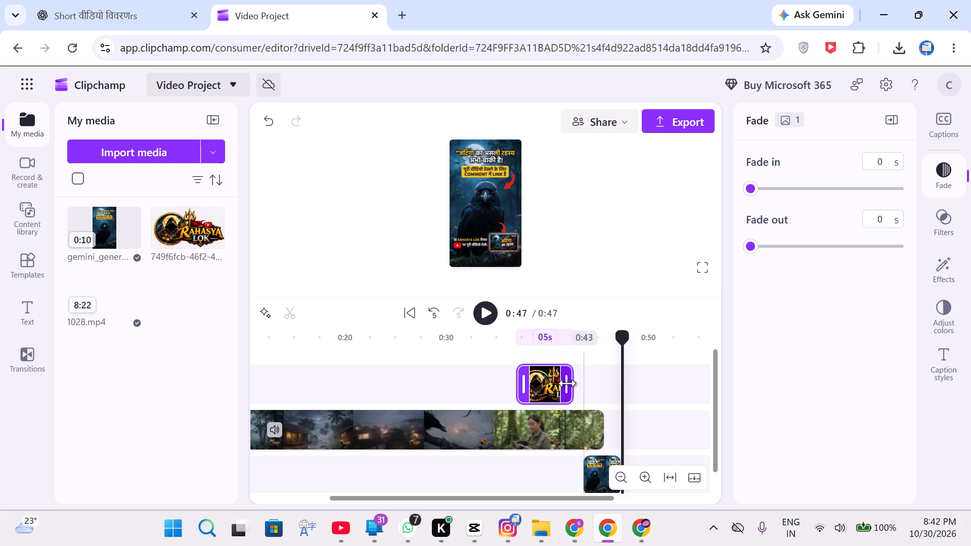
drag(568, 384, 602, 386)
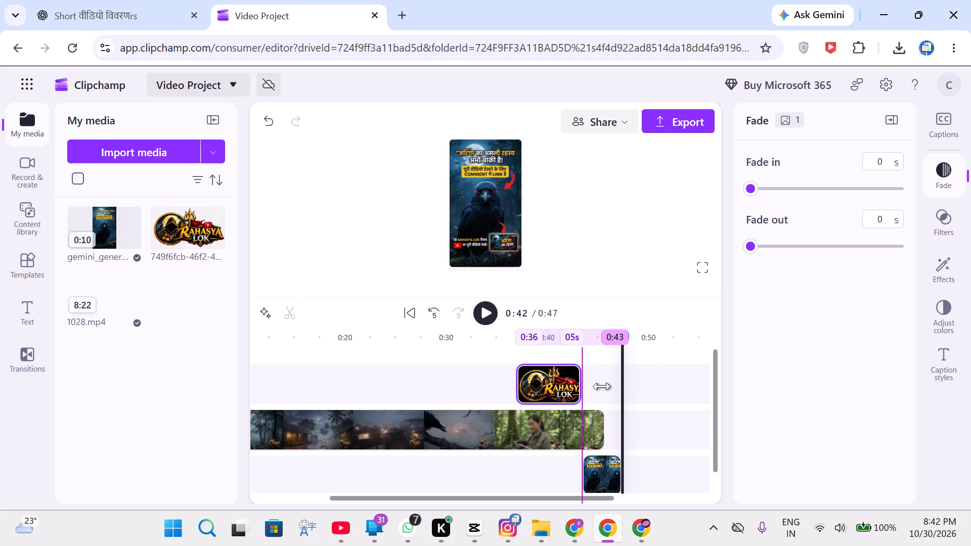
drag(602, 386, 622, 391)
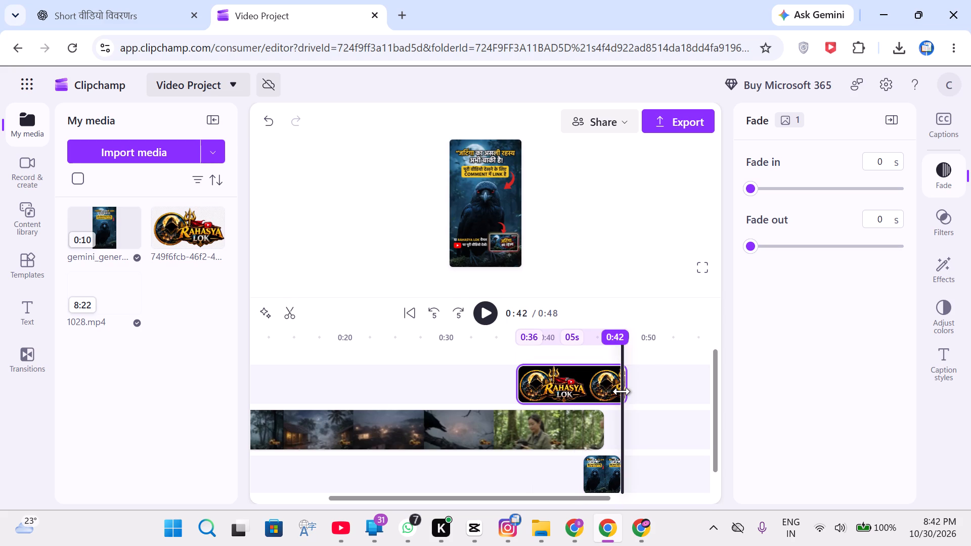
drag(622, 391, 621, 391)
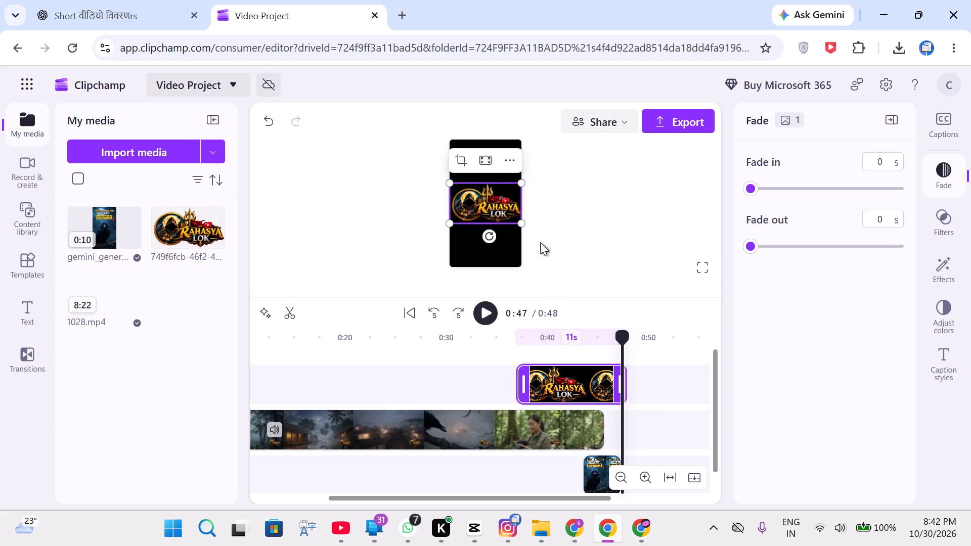
Shift the logo image slightly earlier on its track so it ends at about 0:47, near the end card's end.
drag(585, 378, 585, 378)
drag(585, 378, 575, 377)
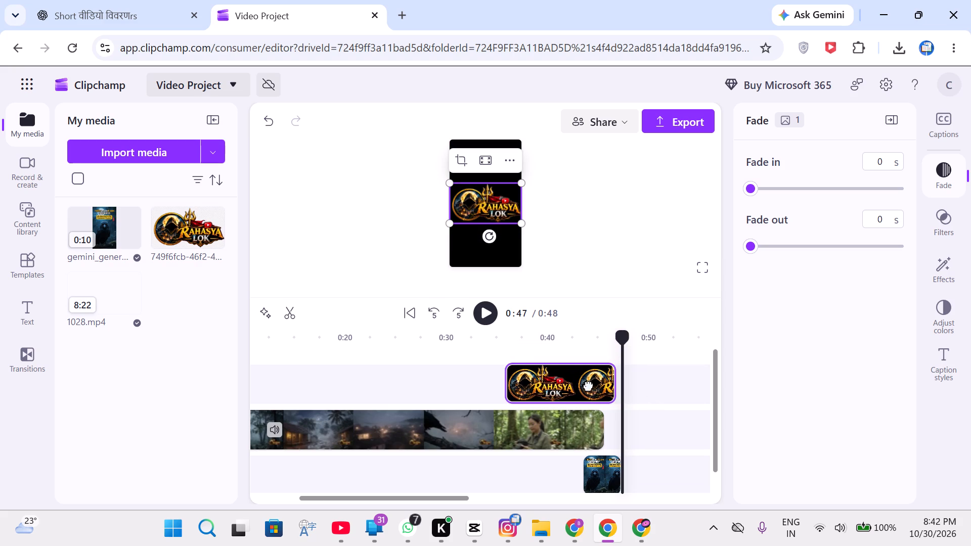
click(616, 386)
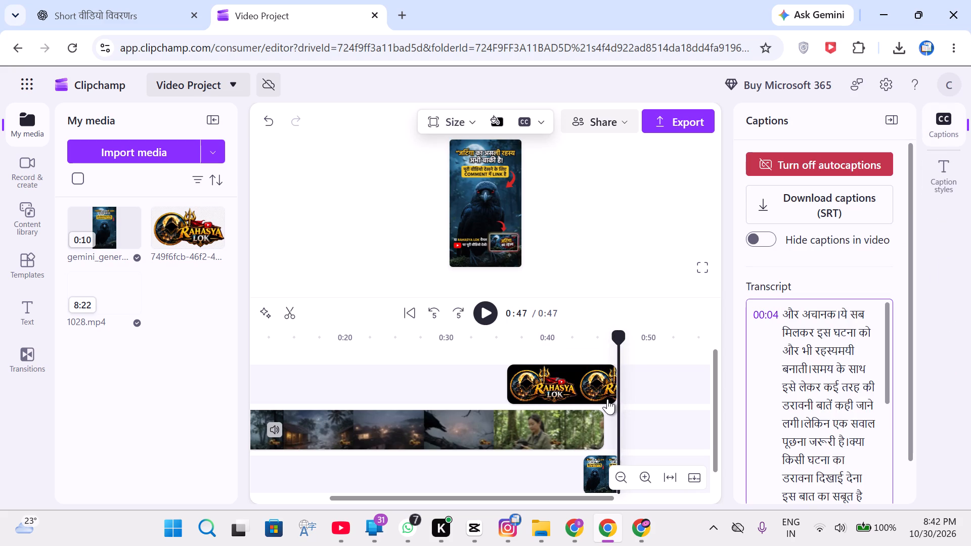
click(614, 394)
Extend the end of the logo image to 0:47.48 so it lines up with the end of the end card.
click(577, 389)
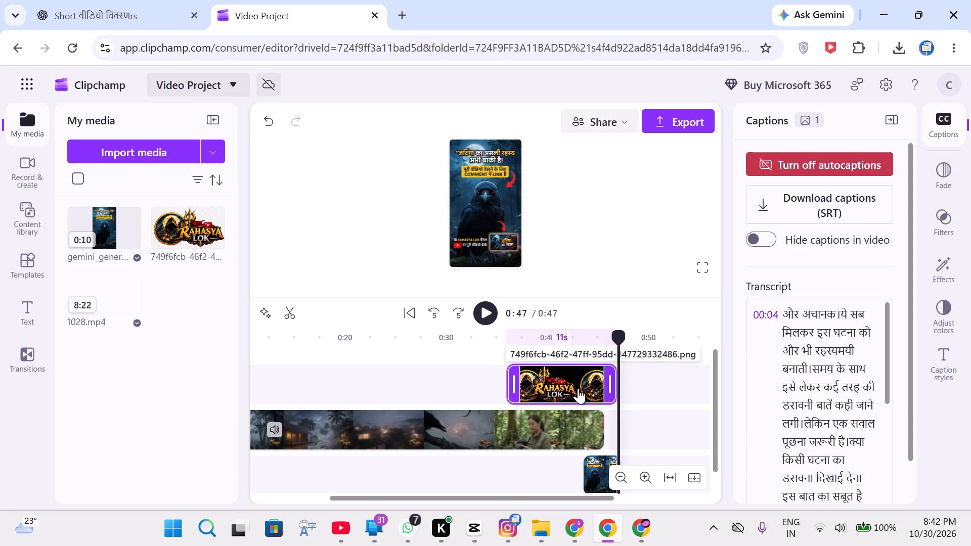
click(579, 388)
click(556, 383)
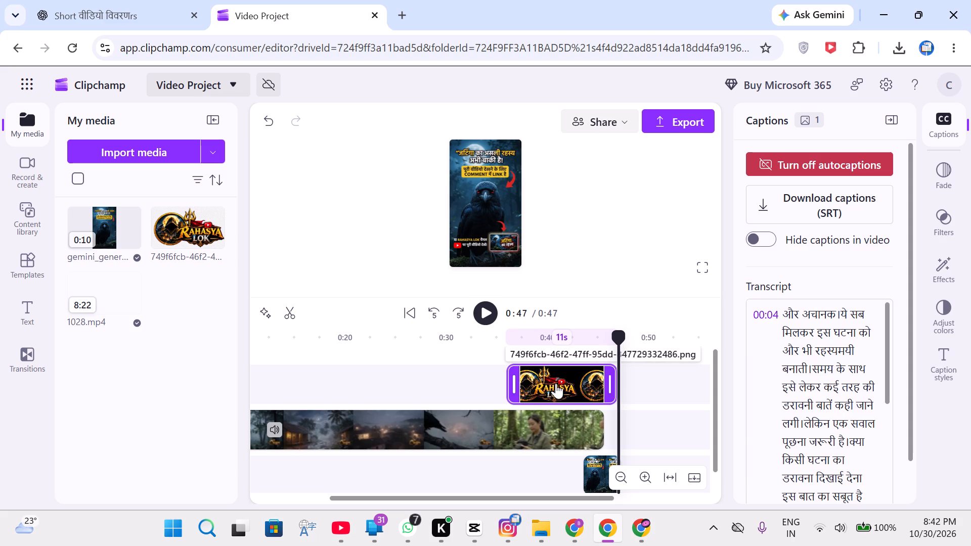
click(556, 383)
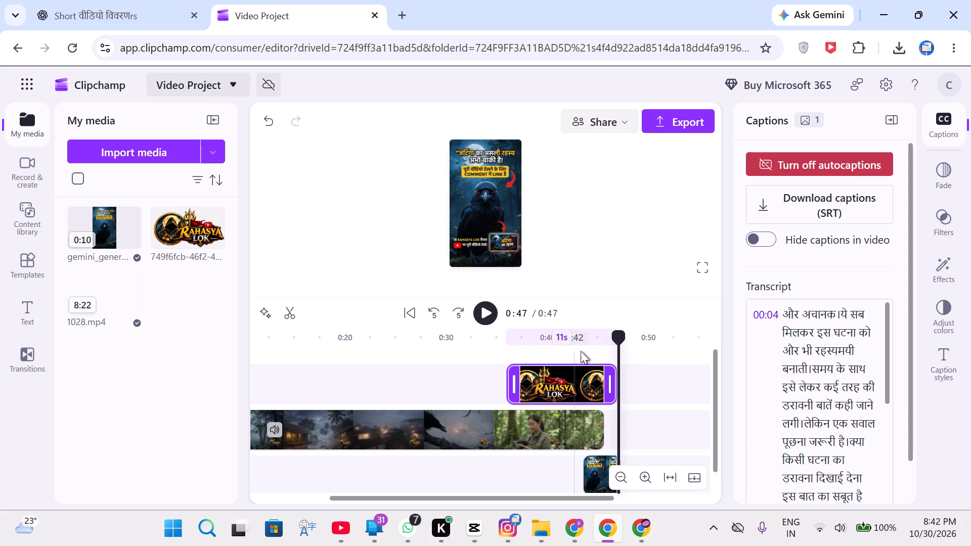
click(640, 475)
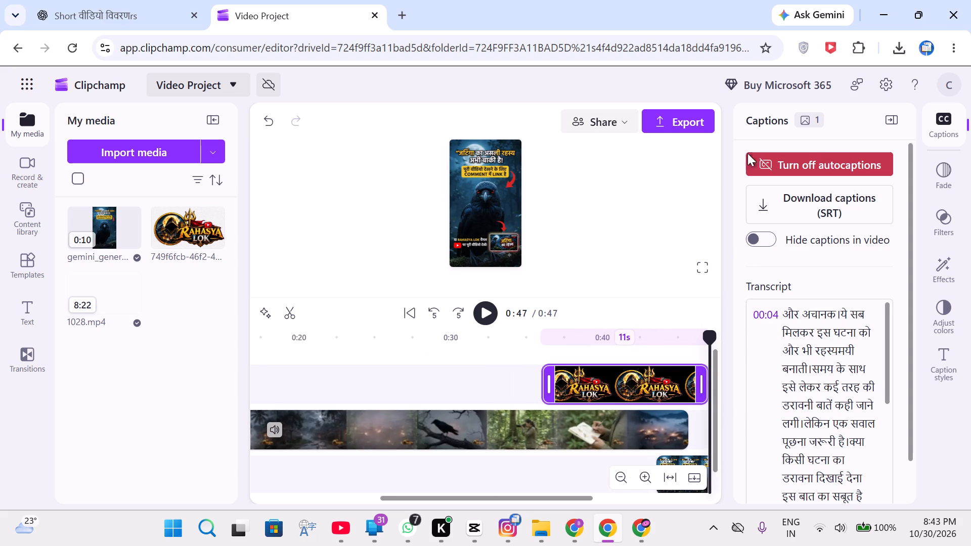
click(886, 122)
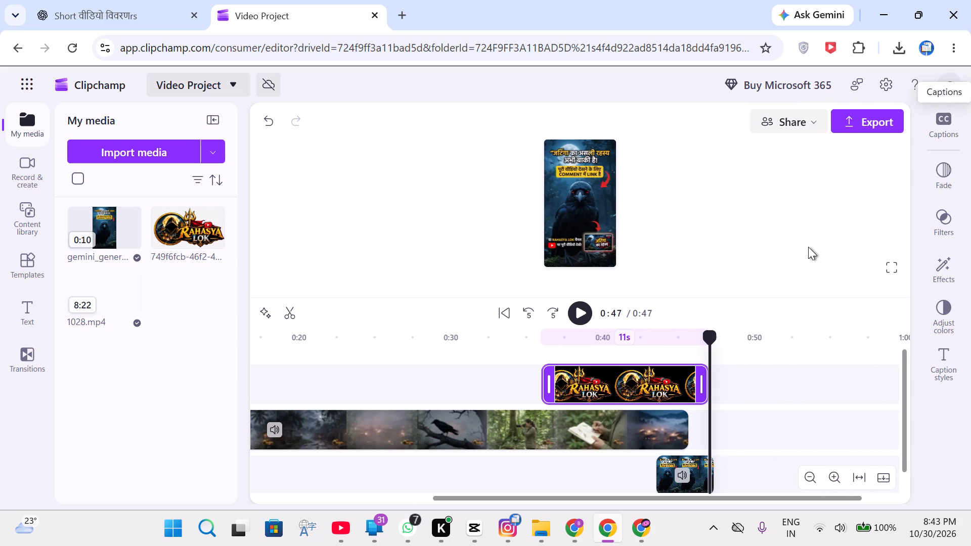
click(722, 369)
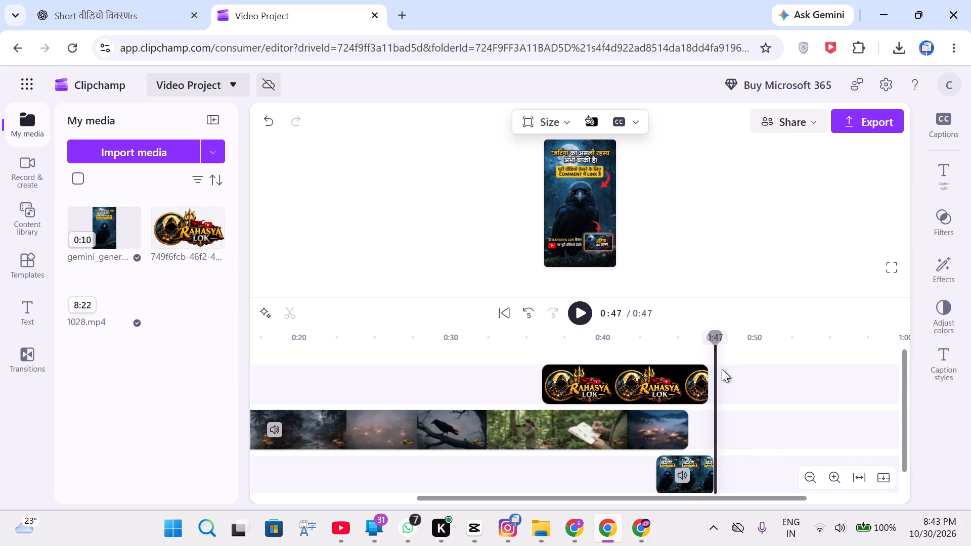
click(840, 479)
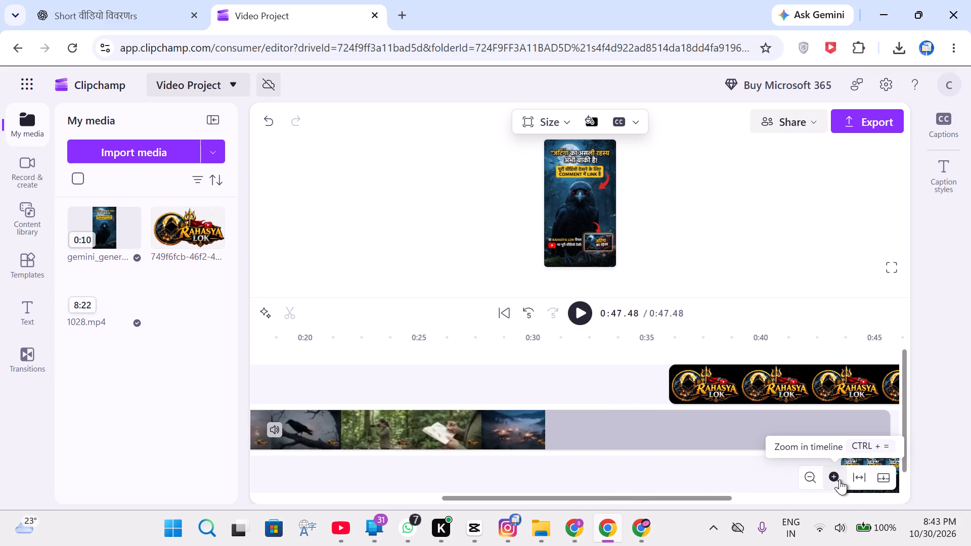
click(804, 480)
click(742, 495)
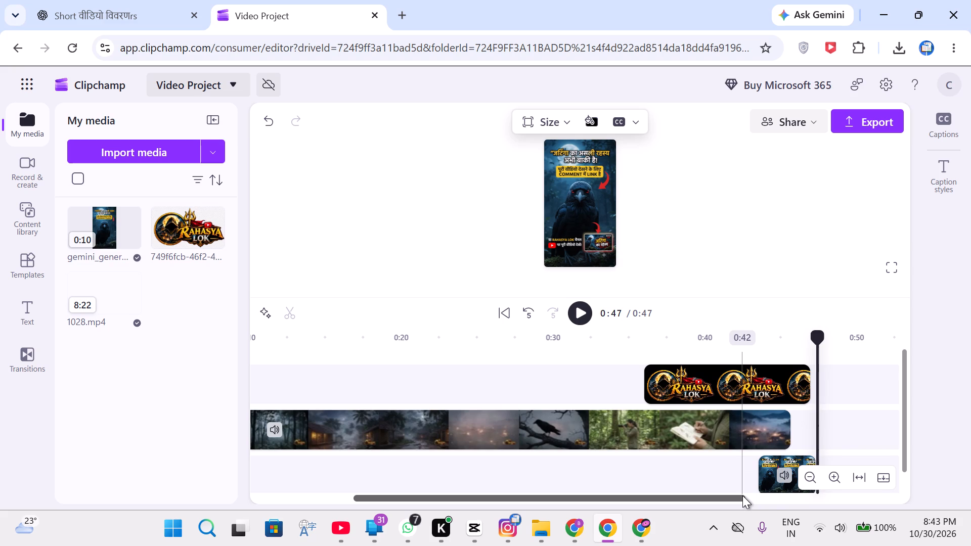
drag(742, 496, 756, 502)
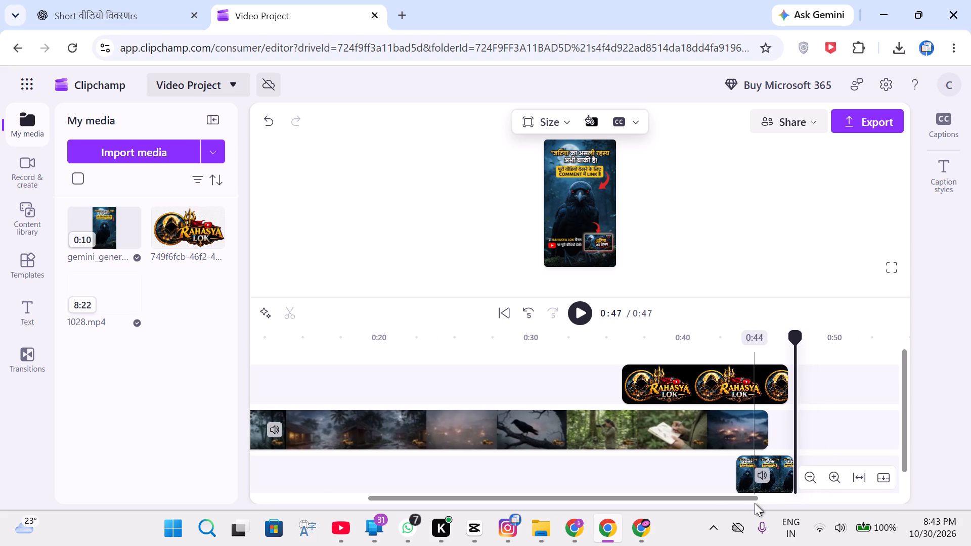
click(829, 476)
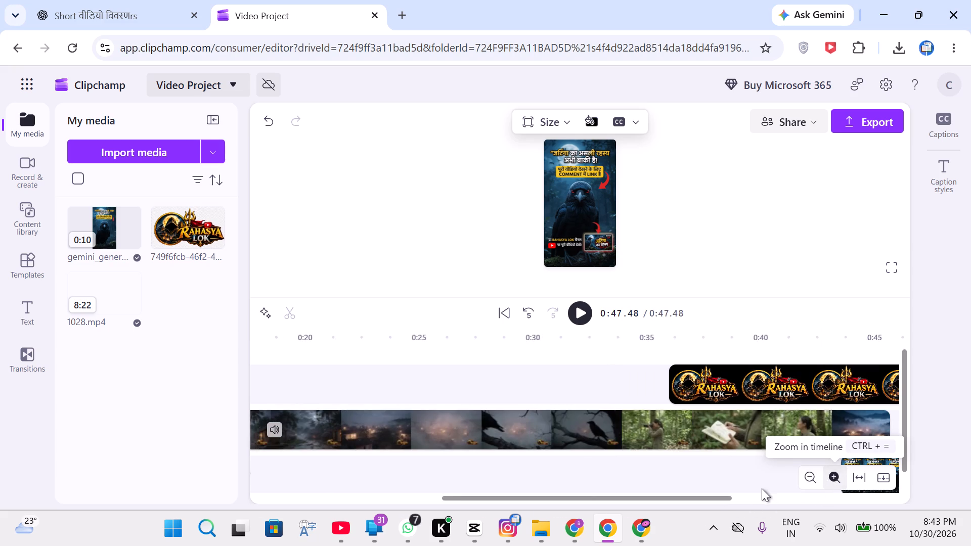
drag(727, 496, 776, 500)
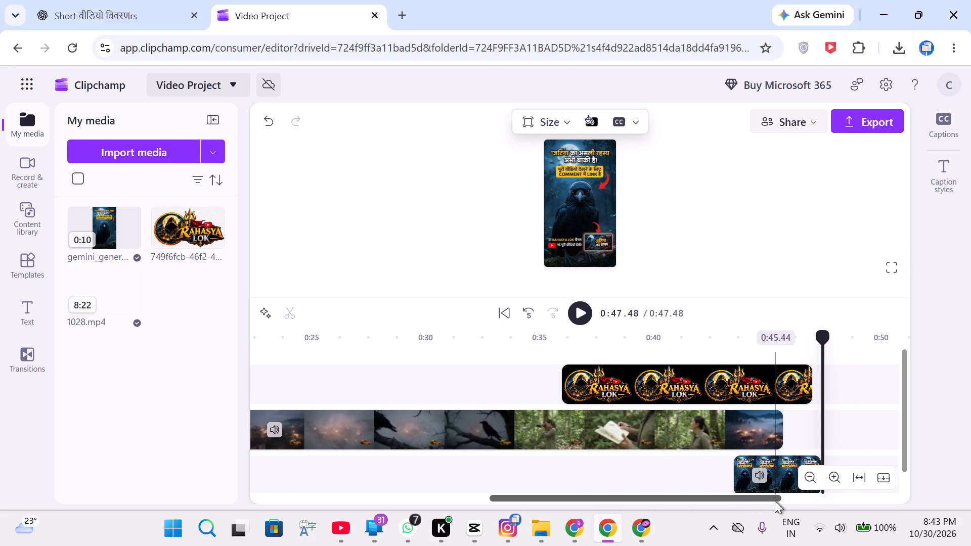
drag(810, 393, 814, 393)
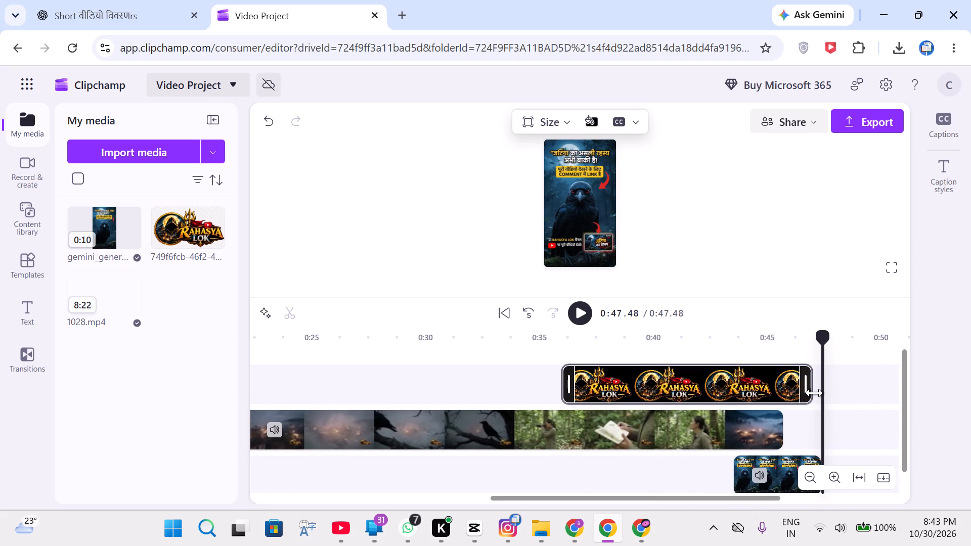
drag(814, 393, 817, 393)
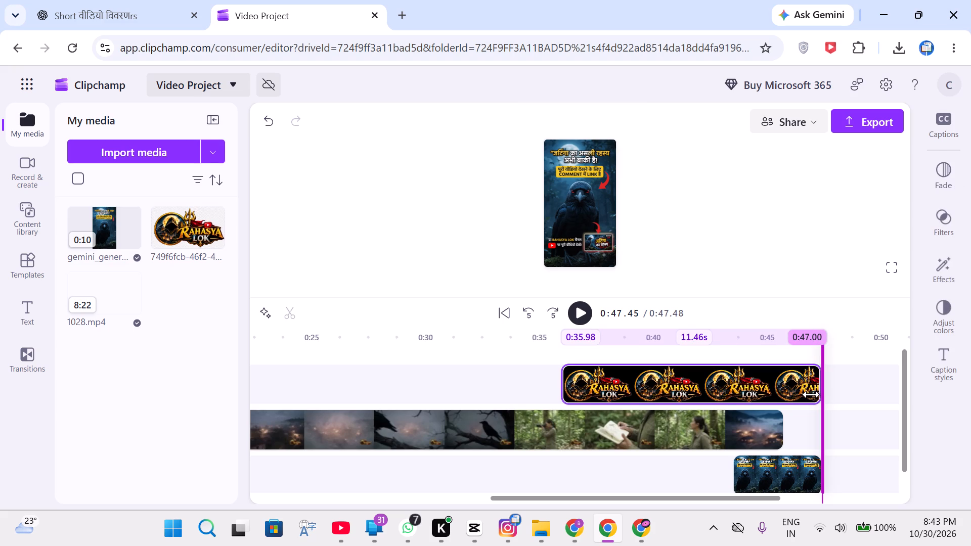
At about 0:39, shrink the logo overlay proportionally to roughly 40% of the video frame's width.
click(645, 373)
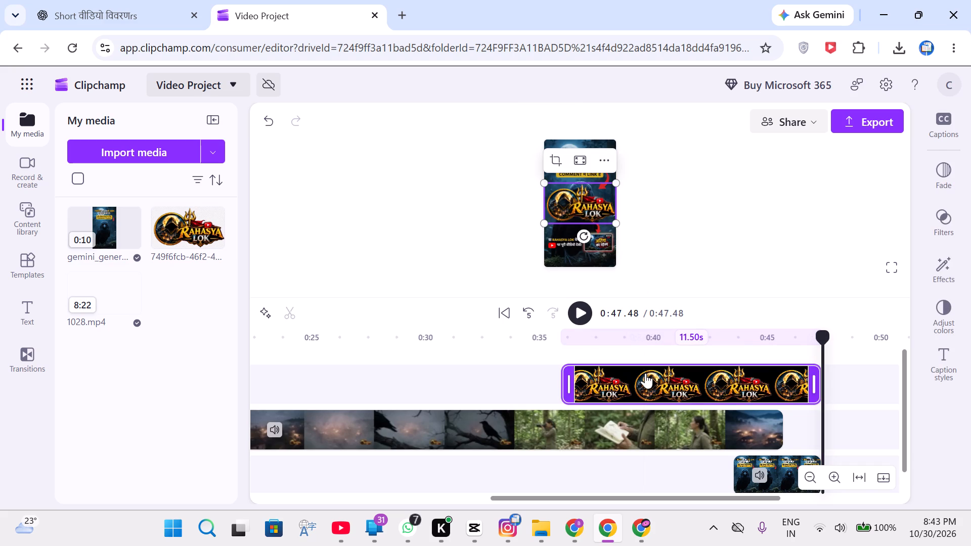
click(629, 353)
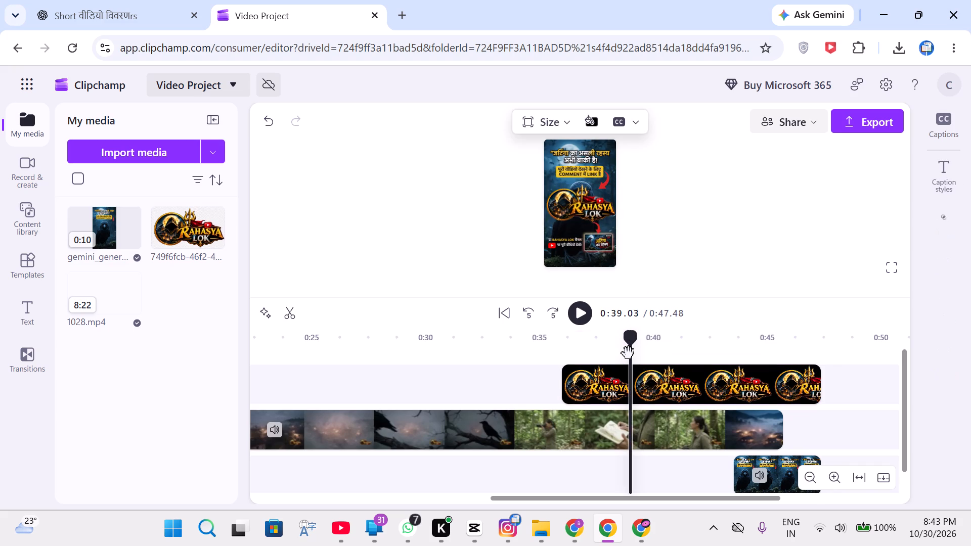
click(639, 386)
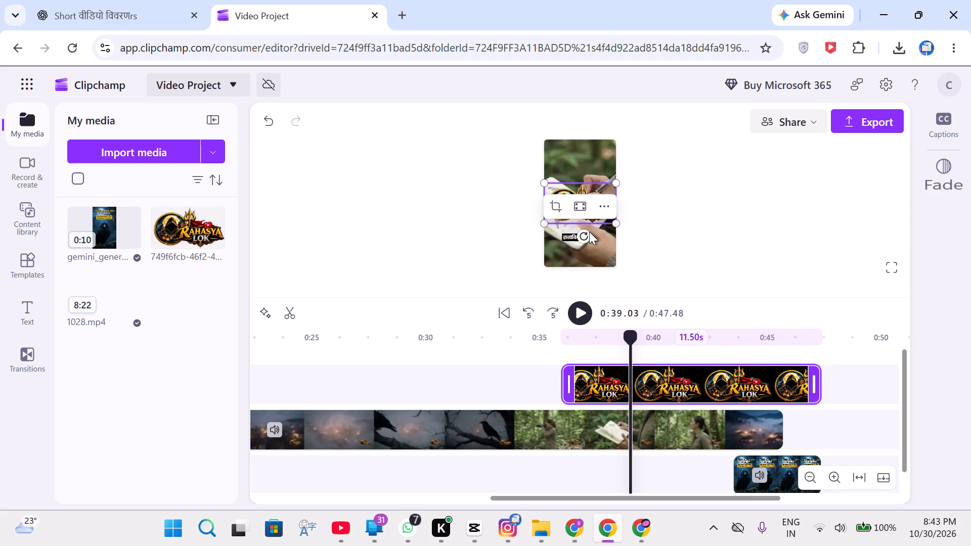
drag(614, 221, 604, 218)
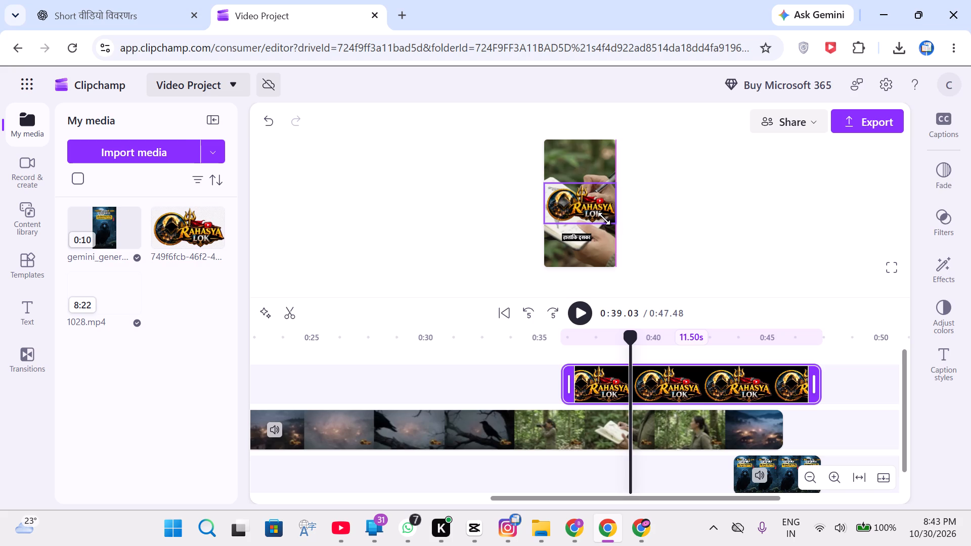
drag(604, 218, 573, 207)
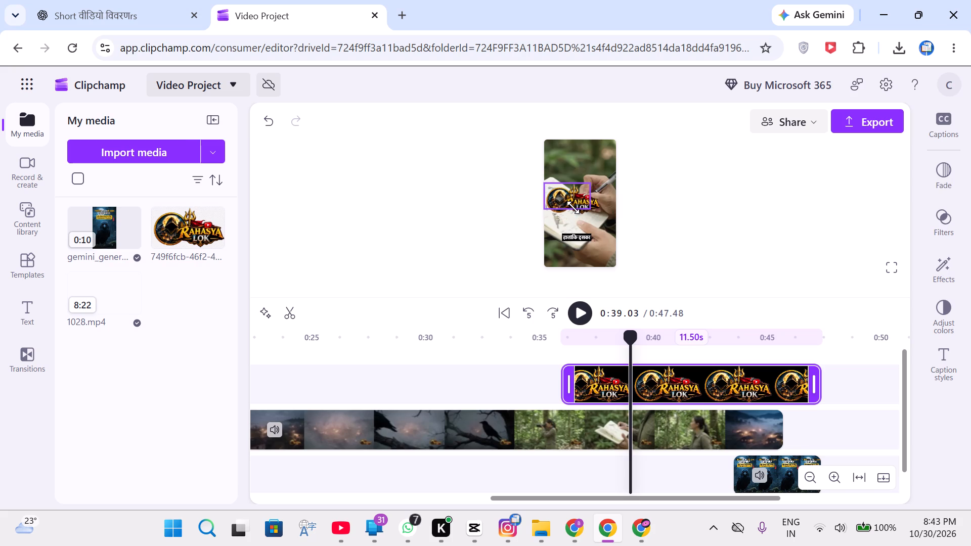
drag(573, 207, 566, 203)
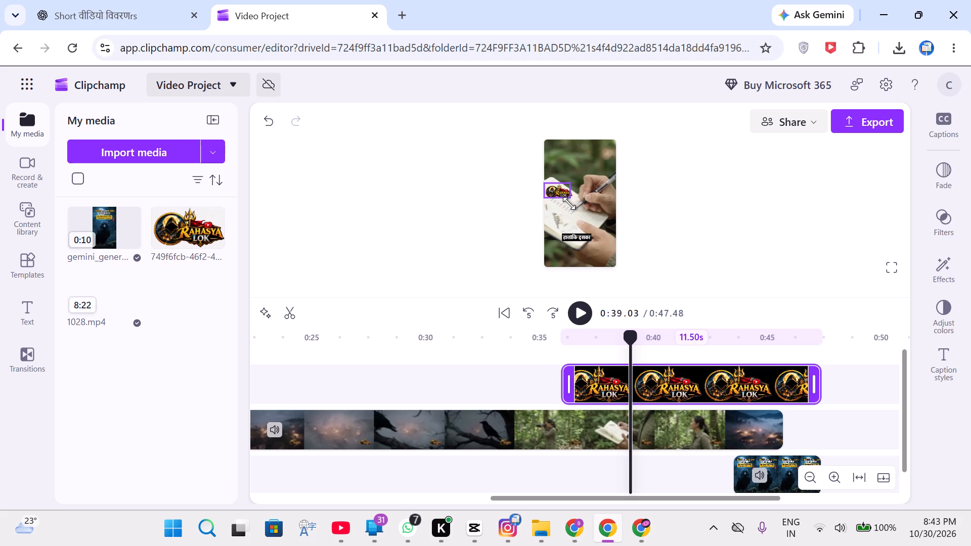
drag(567, 192, 574, 196)
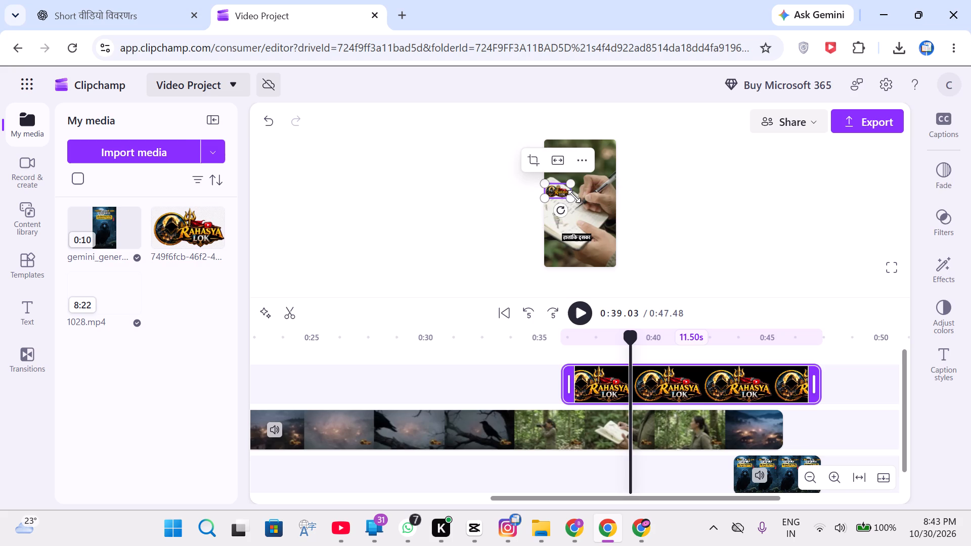
drag(574, 196, 576, 200)
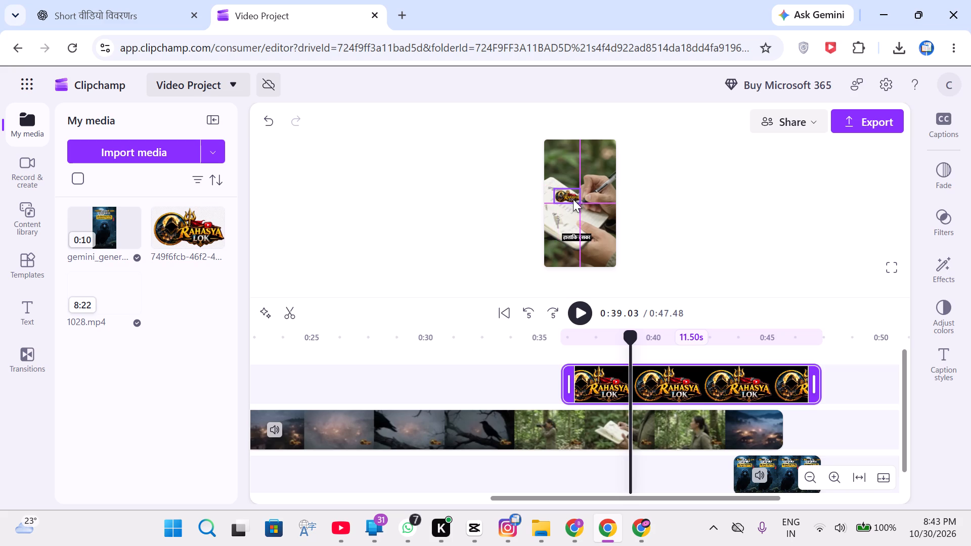
drag(578, 201, 580, 202)
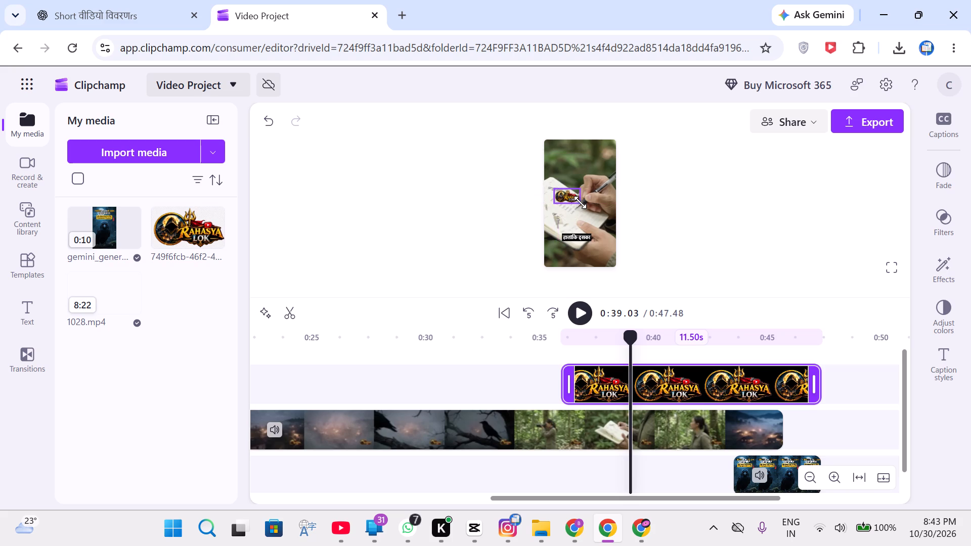
drag(580, 202, 583, 204)
double_click(583, 204)
Move the small logo overlay to the lower-right corner of the video frame, just below the caption text.
drag(571, 193, 598, 231)
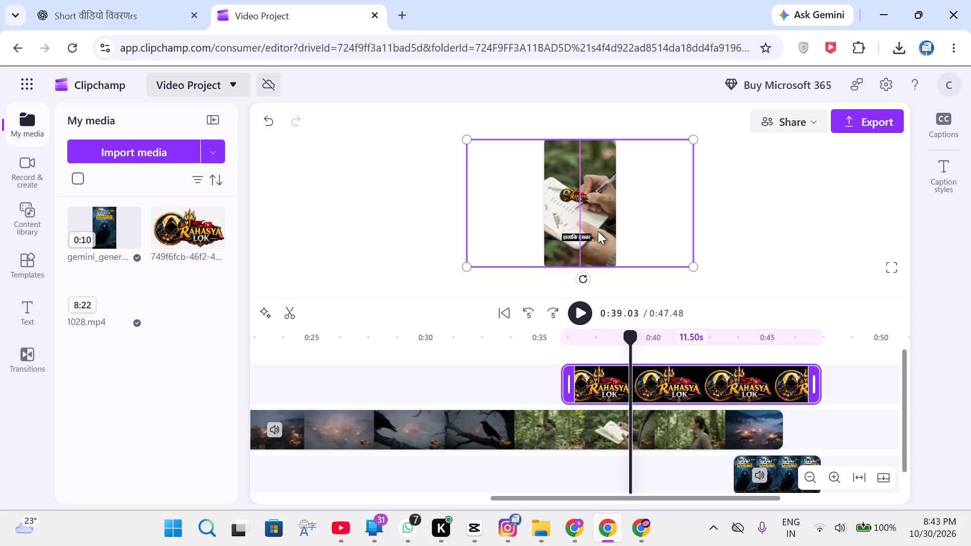
drag(598, 231, 597, 231)
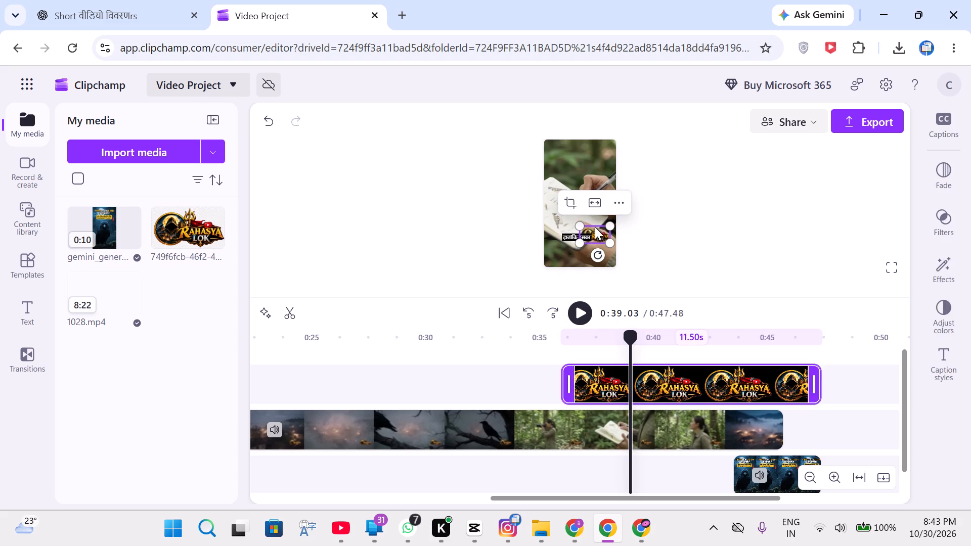
drag(595, 227, 598, 240)
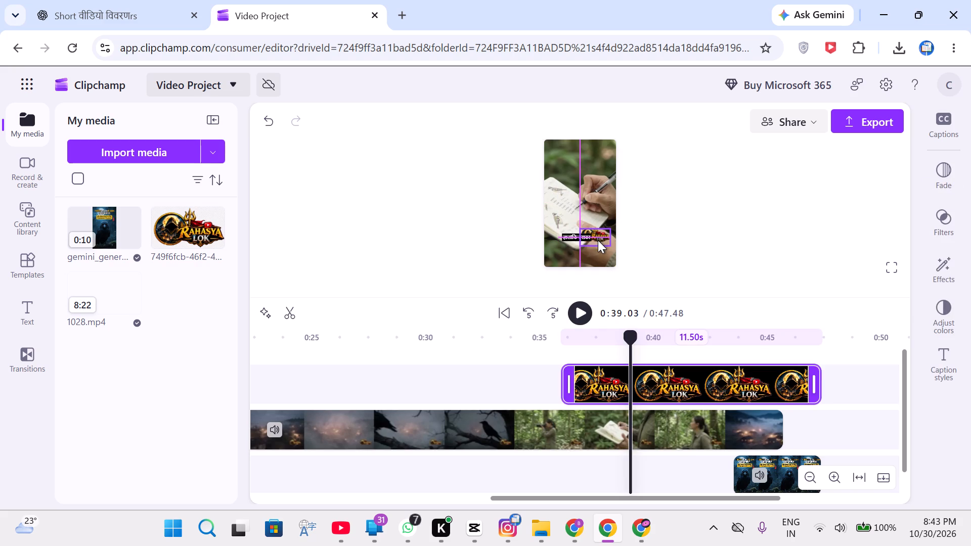
drag(598, 240, 600, 249)
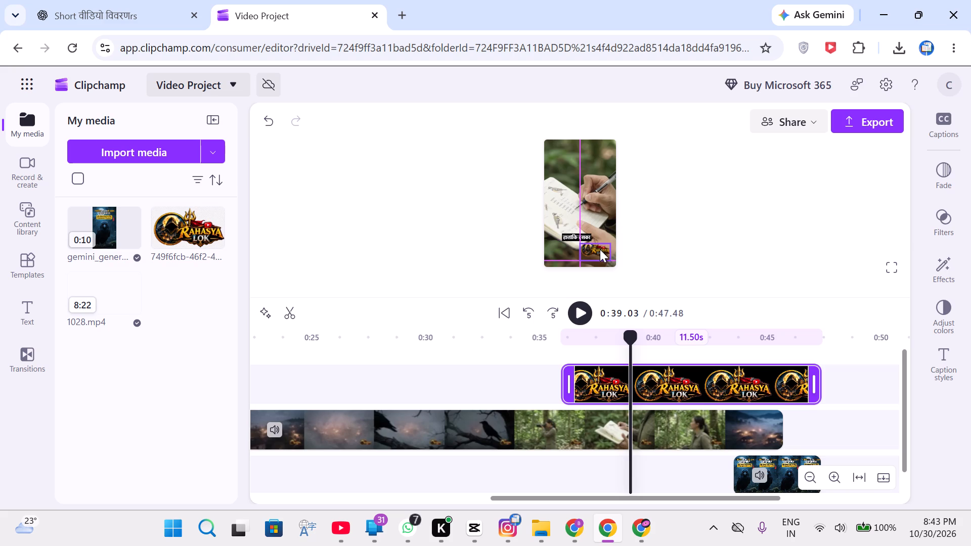
drag(600, 249, 599, 247)
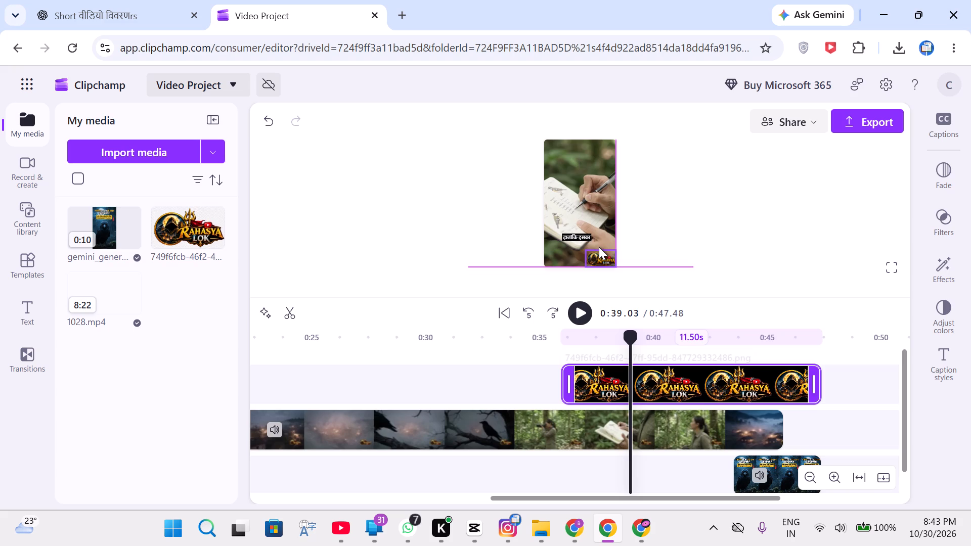
drag(599, 247, 598, 247)
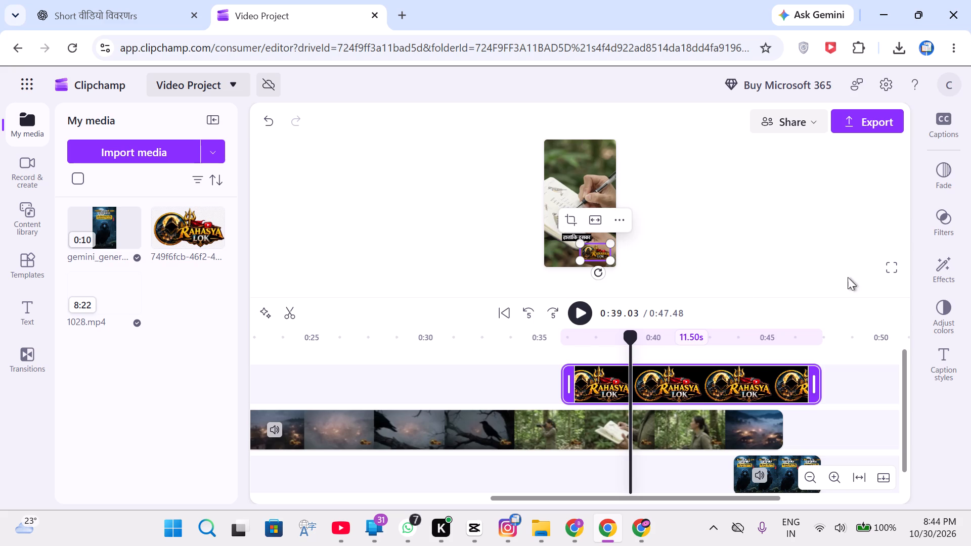
Extend the start of the Rahasya Lok logo image back to 0:00.00 so it covers the whole video.
drag(565, 384, 562, 385)
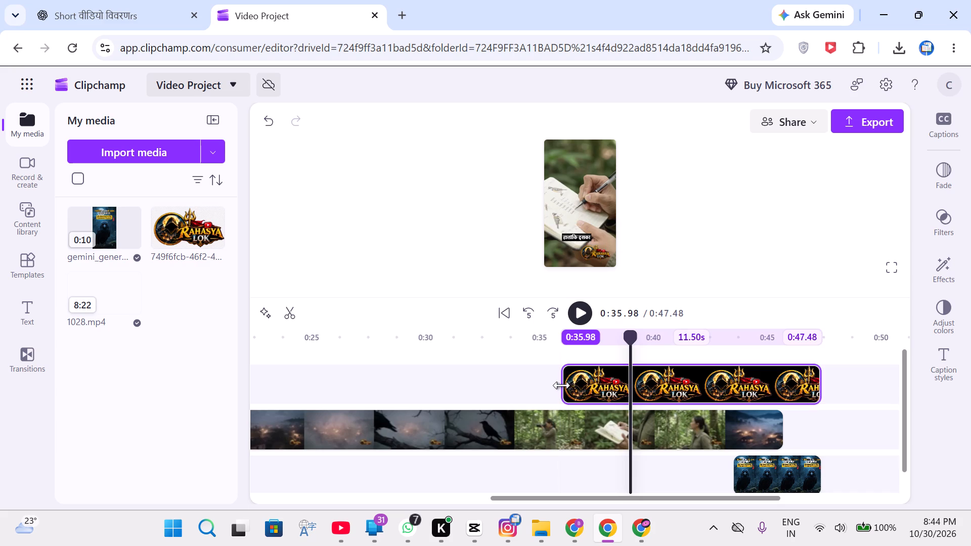
drag(562, 385, 493, 388)
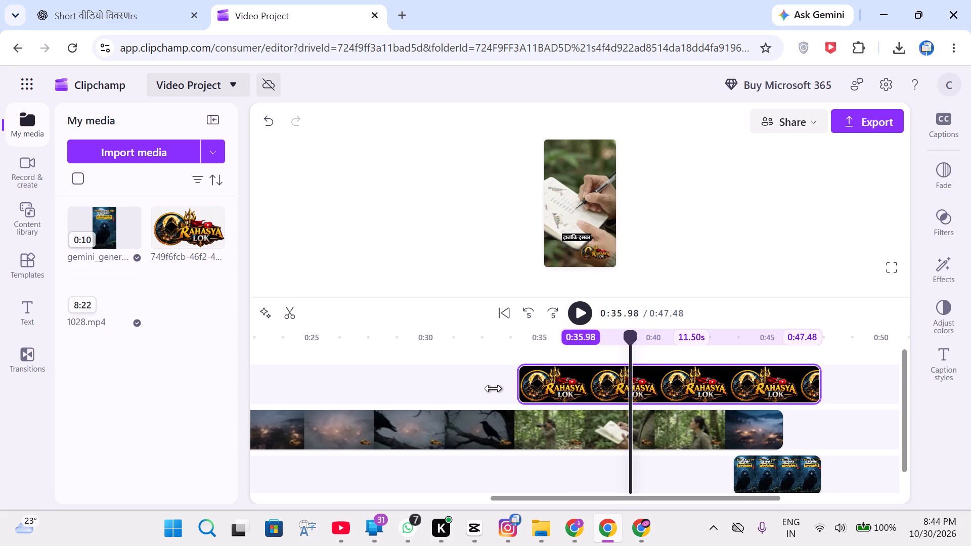
drag(493, 388, 432, 393)
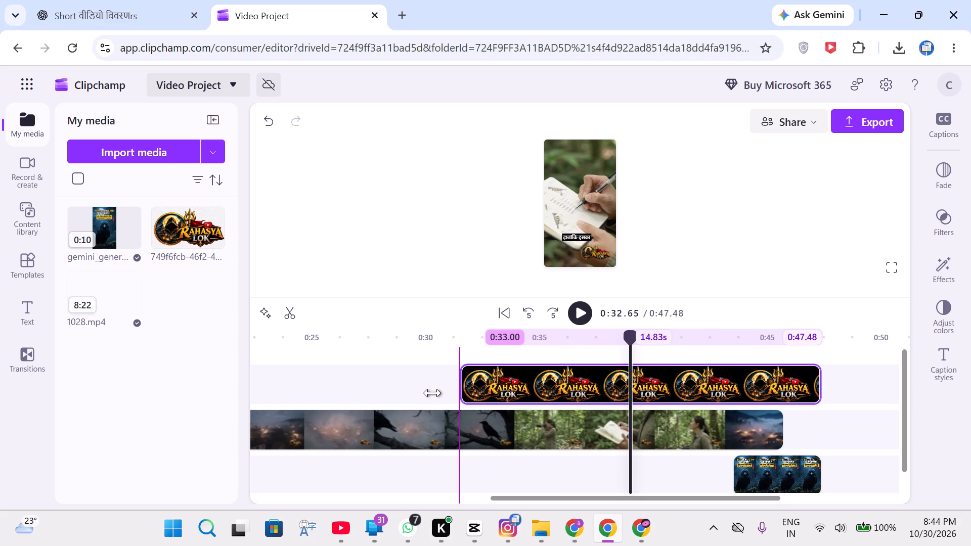
drag(432, 393, 390, 393)
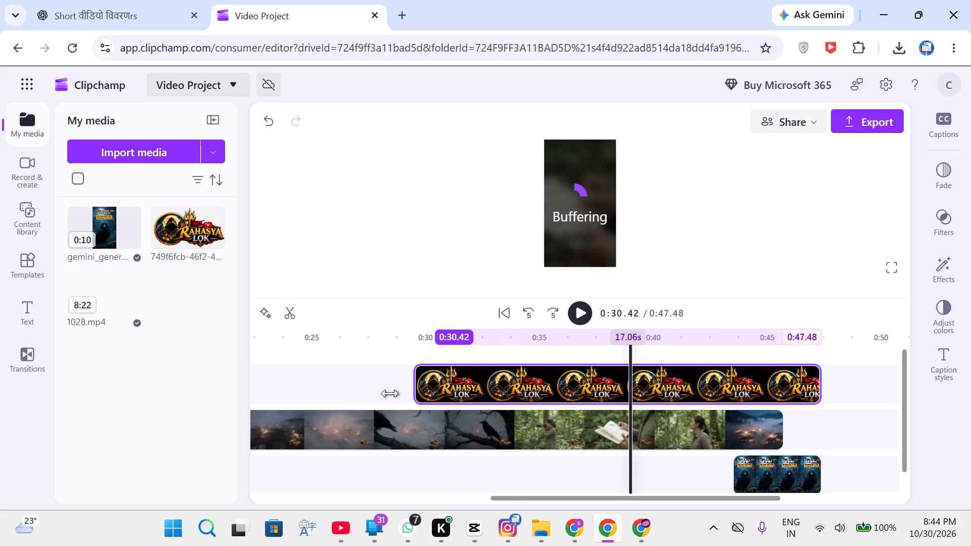
drag(390, 393, 387, 394)
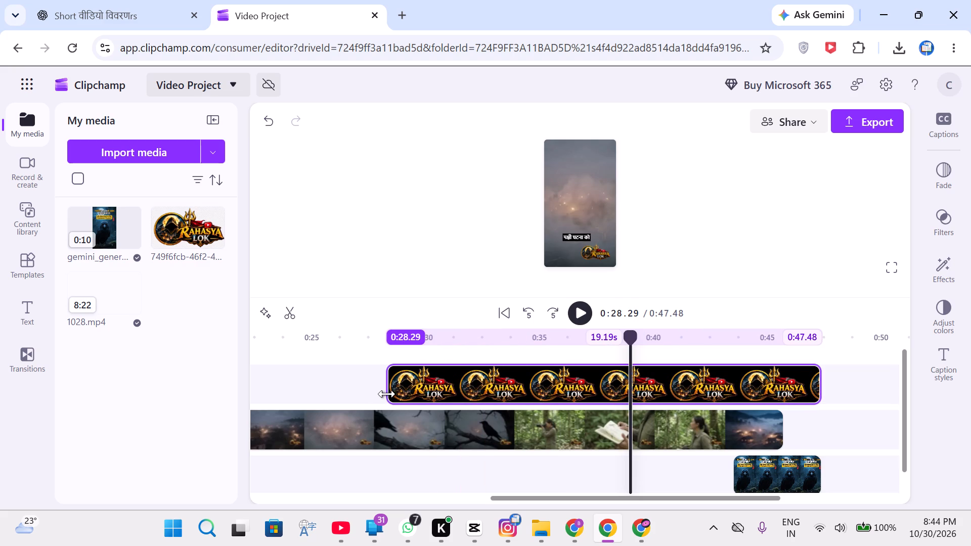
drag(387, 394, 355, 397)
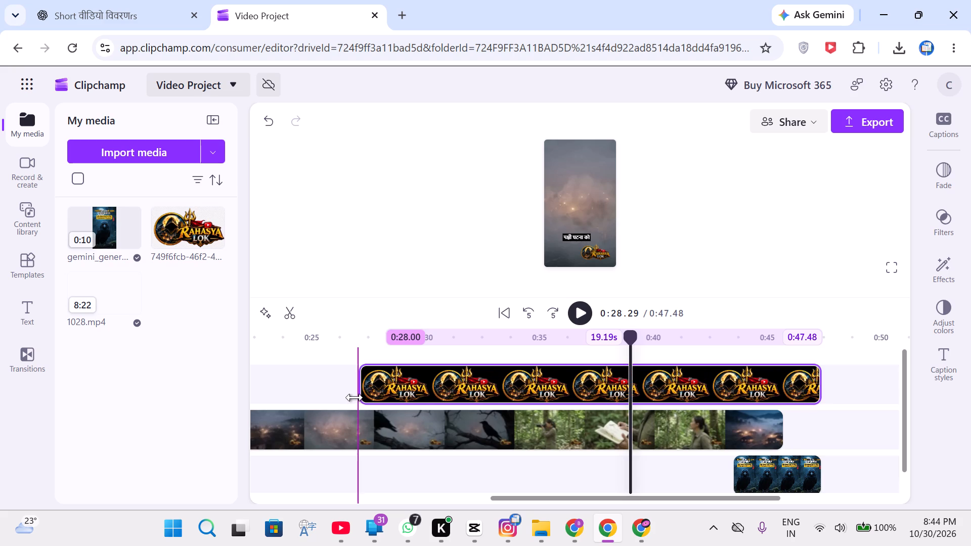
drag(355, 397, 324, 402)
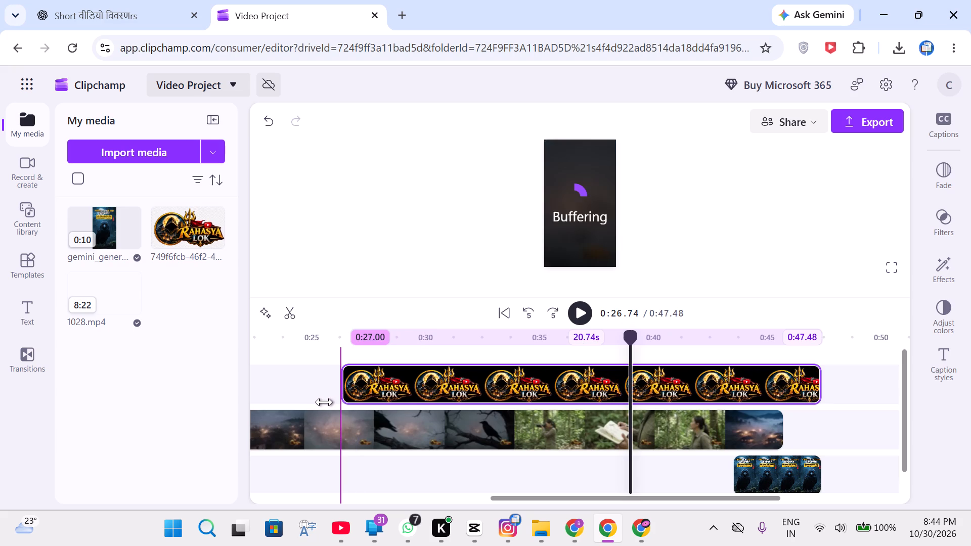
drag(324, 402, 288, 402)
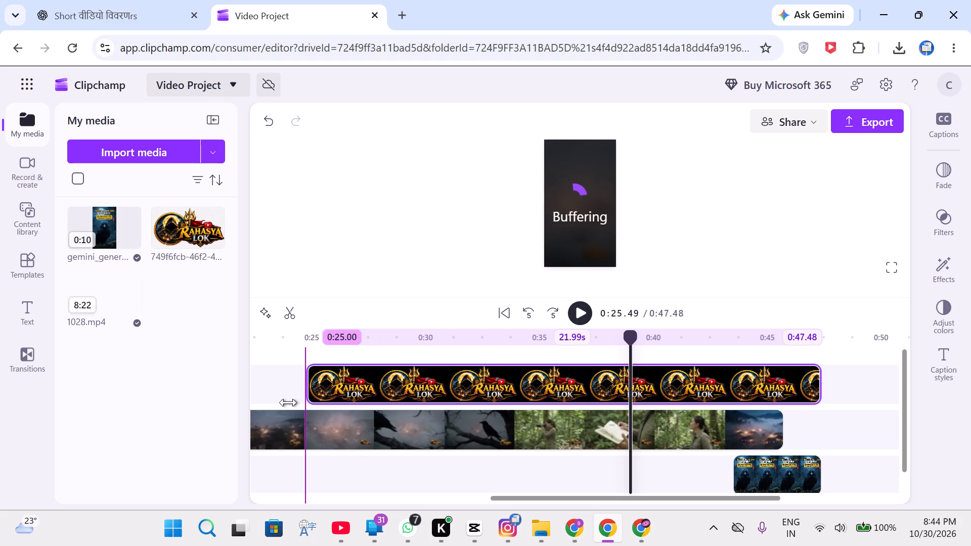
drag(288, 402, 271, 404)
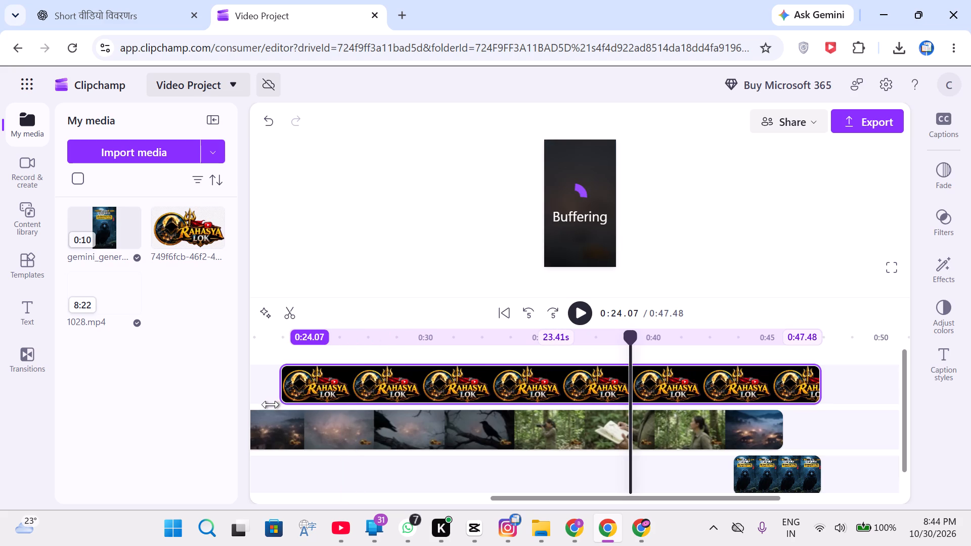
drag(271, 404, 258, 407)
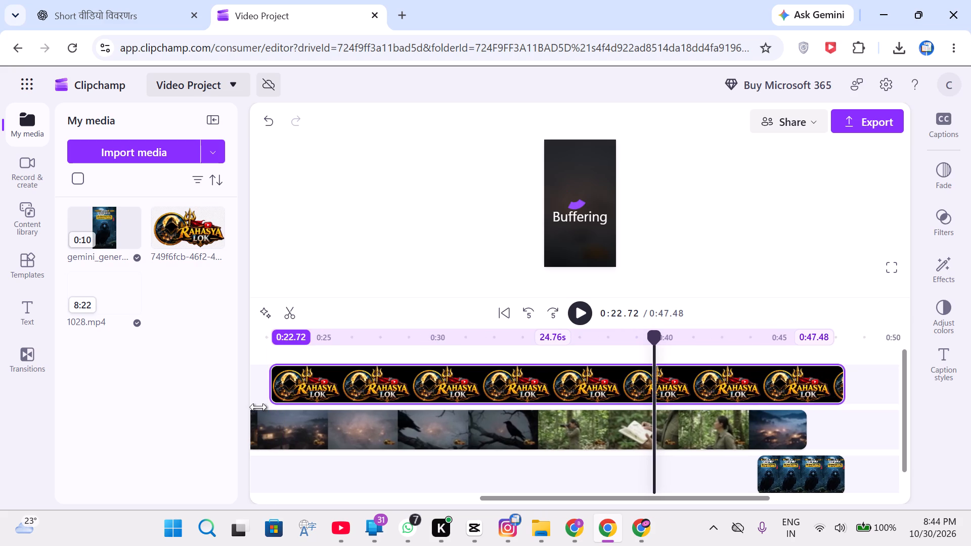
drag(258, 407, 258, 407)
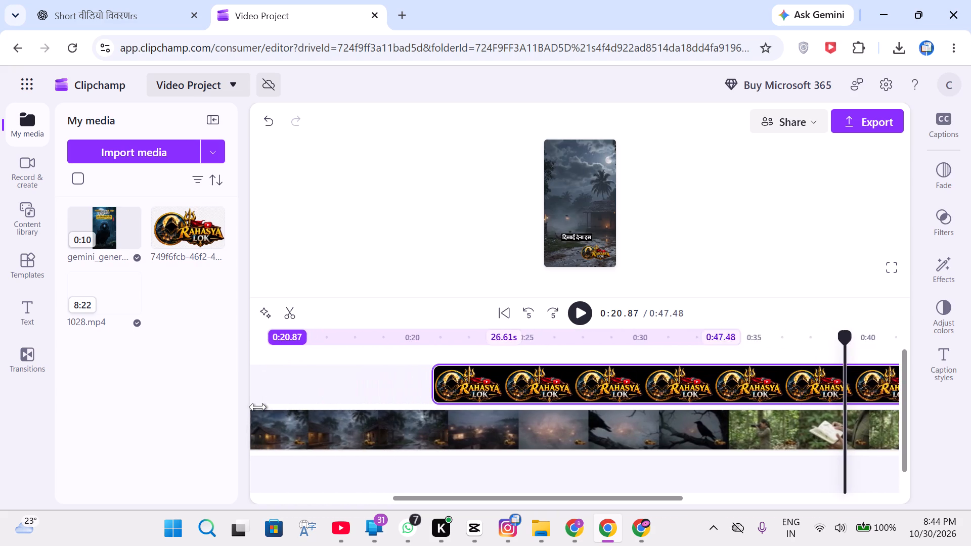
drag(258, 407, 258, 406)
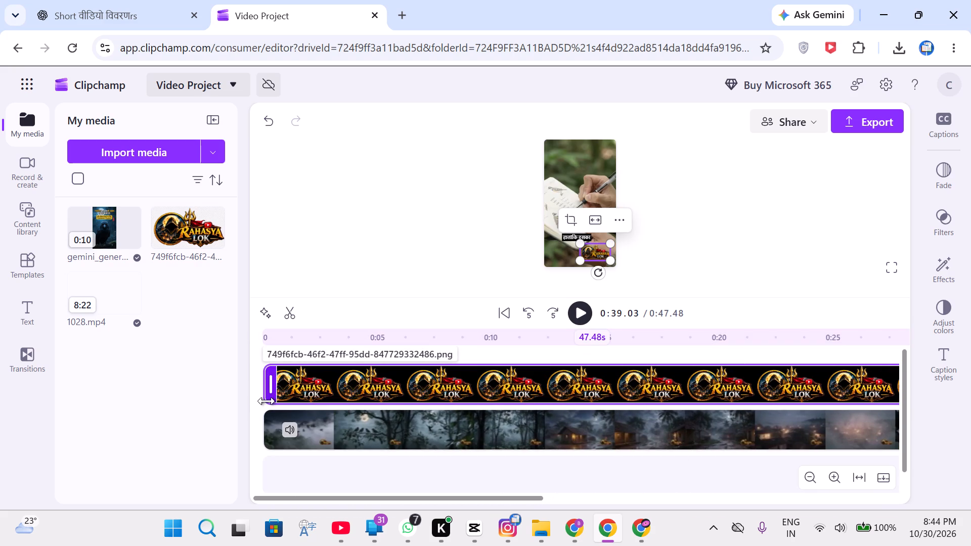
drag(267, 399, 249, 404)
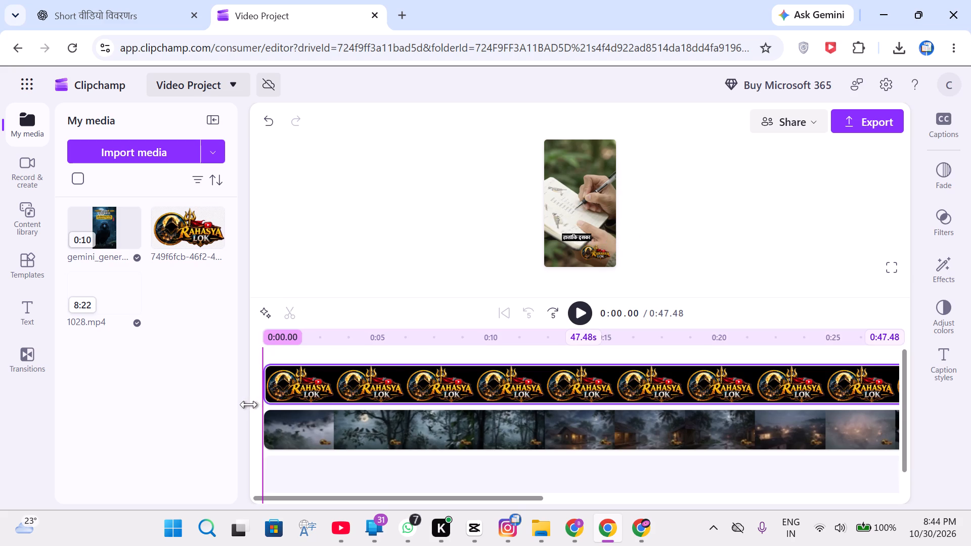
drag(249, 404, 244, 405)
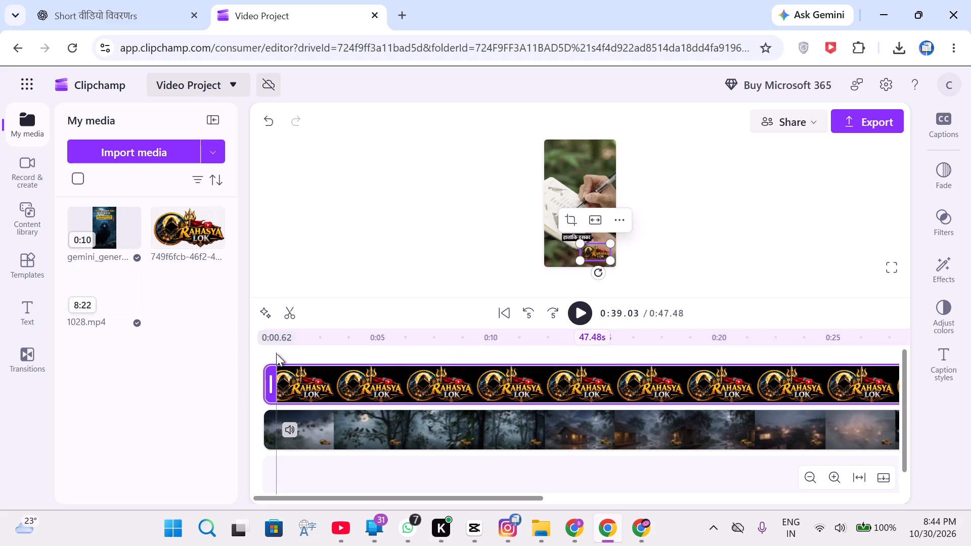
Play the whole short in full screen from 0:00.00 to check the logo overlay and end card, and exit full screen.
click(262, 353)
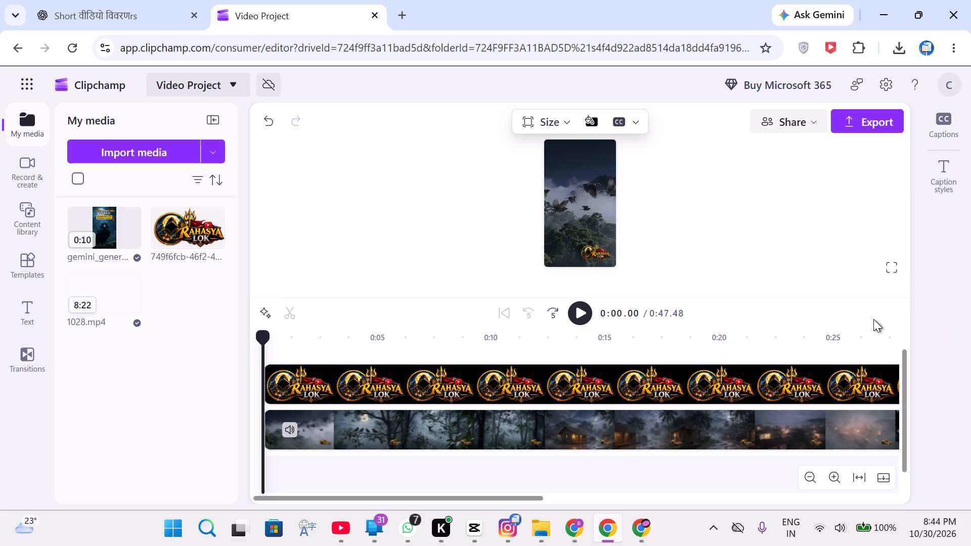
click(886, 269)
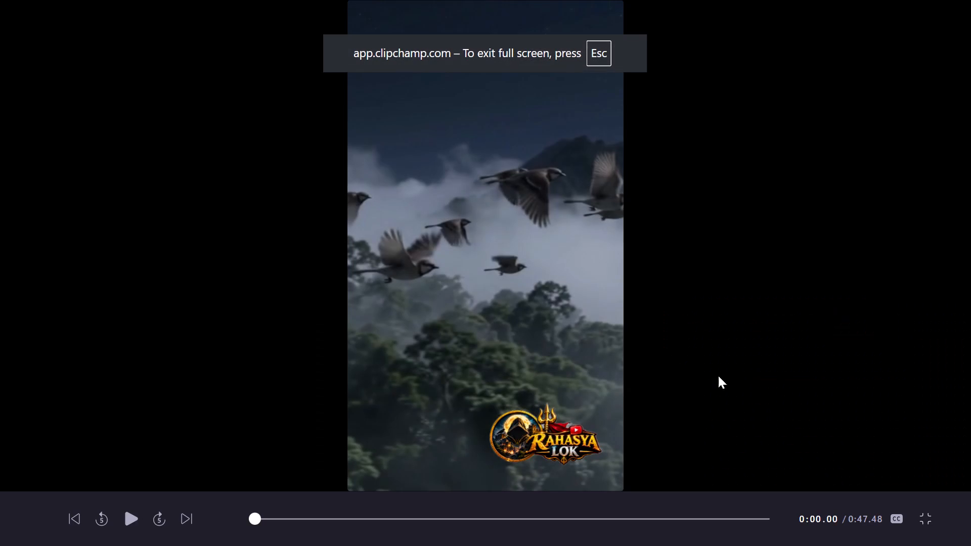
drag(259, 515, 246, 517)
click(137, 519)
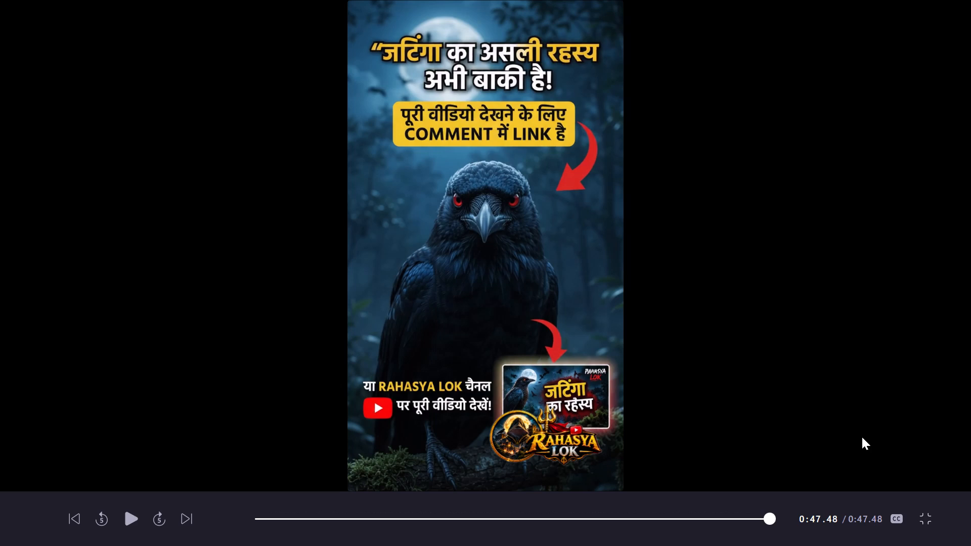
click(925, 518)
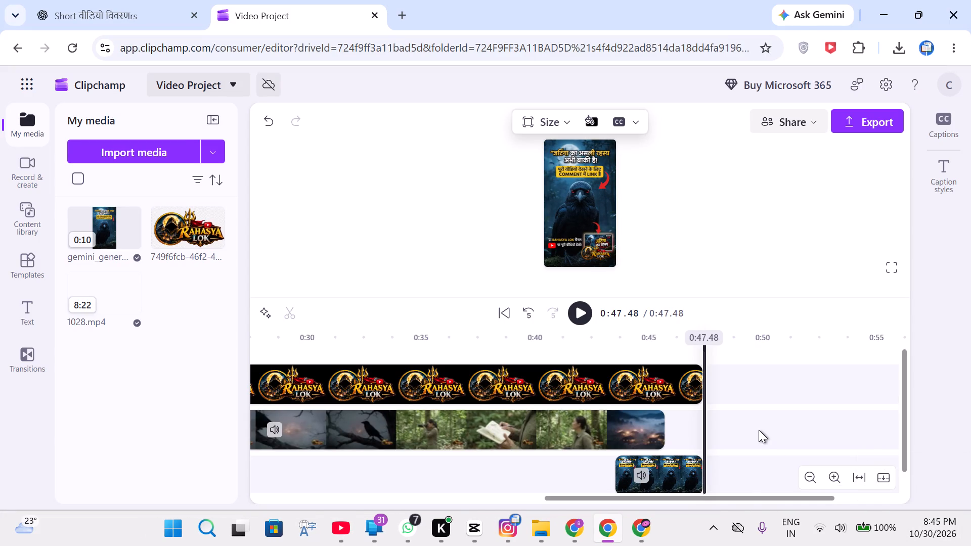
Switch to File Explorer and open the Jatinga part 1 shorts ke liye video from the Shots uploding folder for playback.
click(547, 527)
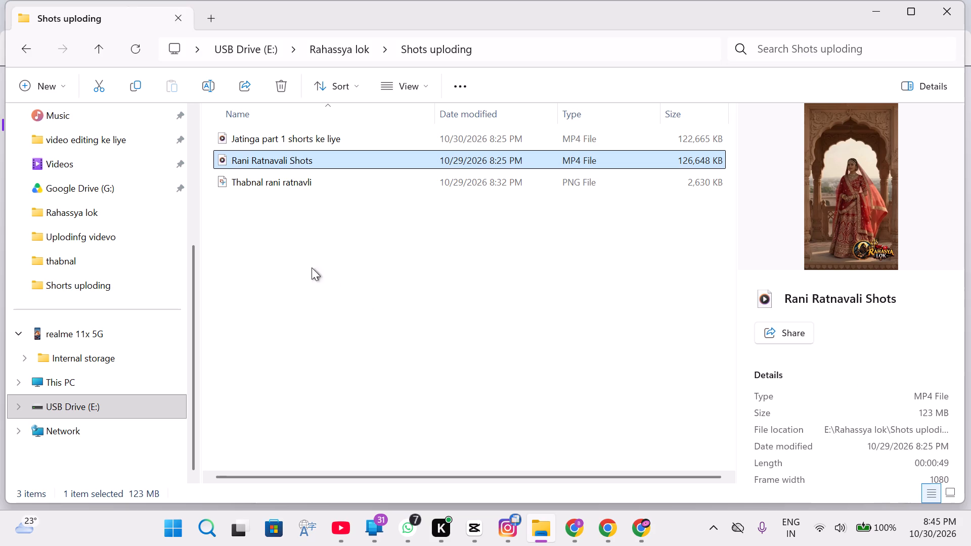
click(332, 147)
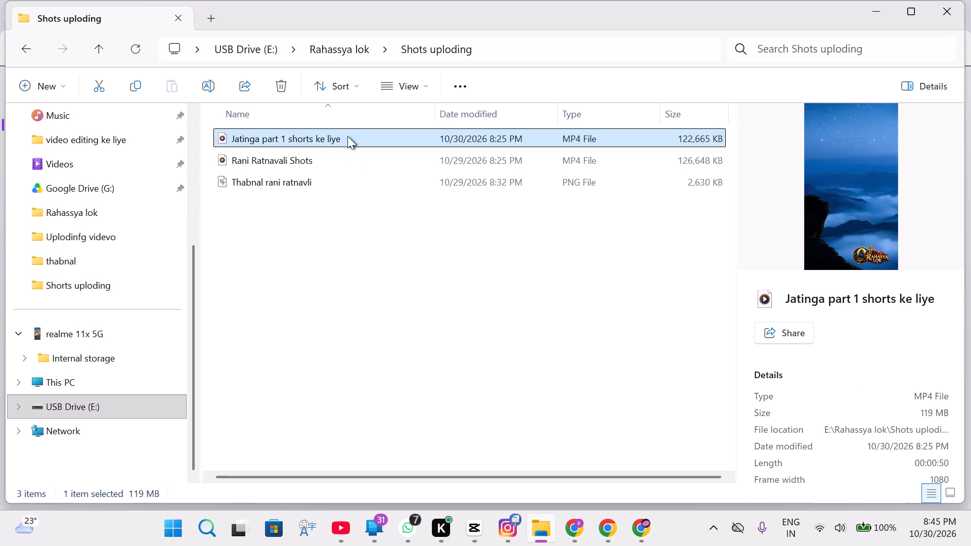
double_click(347, 135)
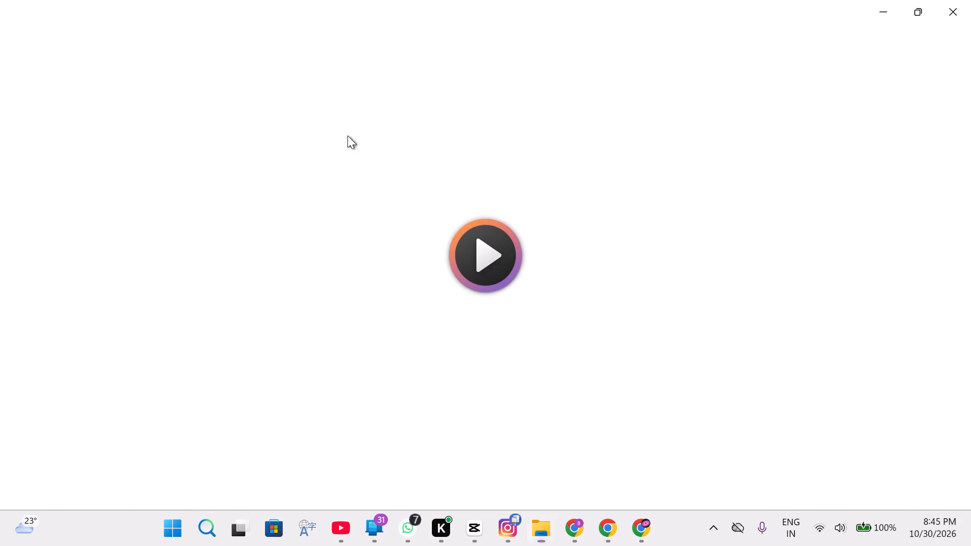
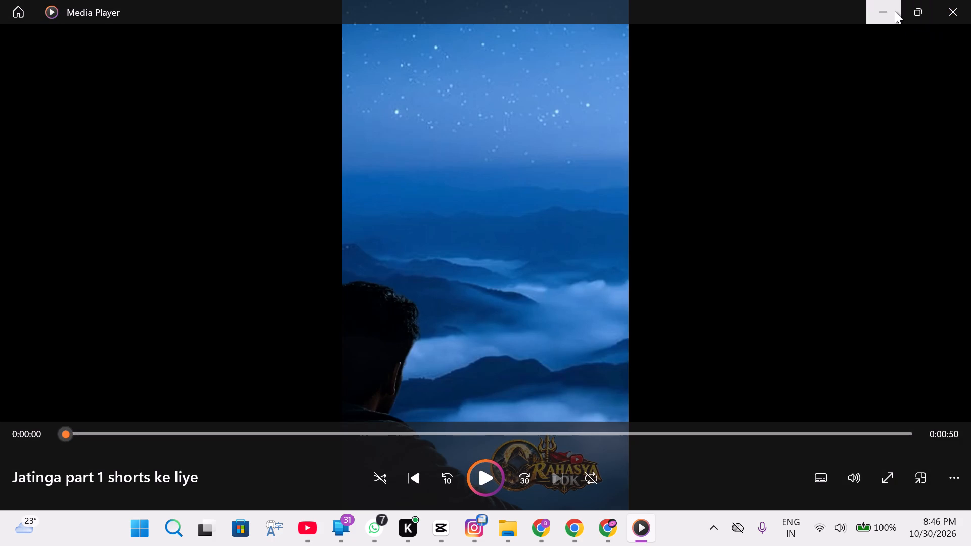
Switch back to the Clipchamp project and replay the short in full screen from 0:00.00 to check it, and exit full screen.
click(895, 11)
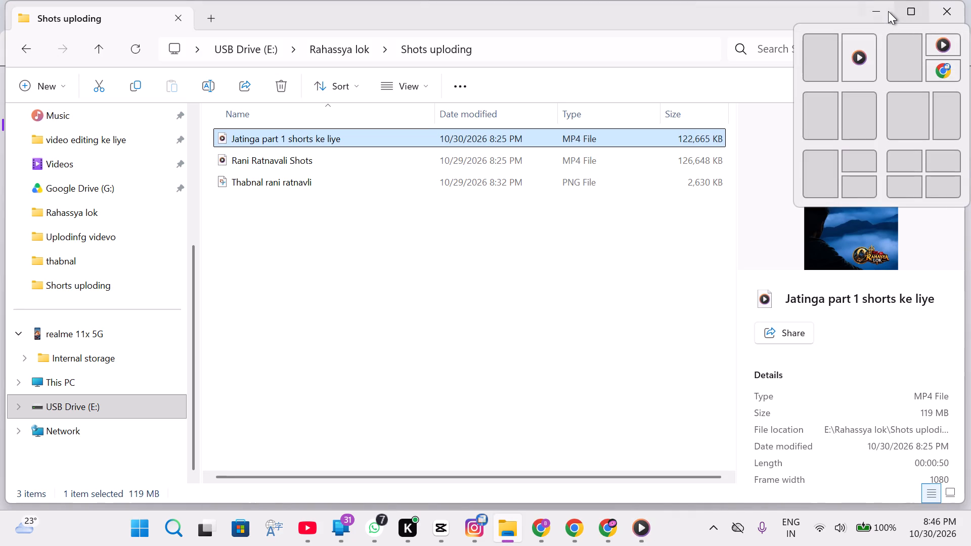
click(880, 11)
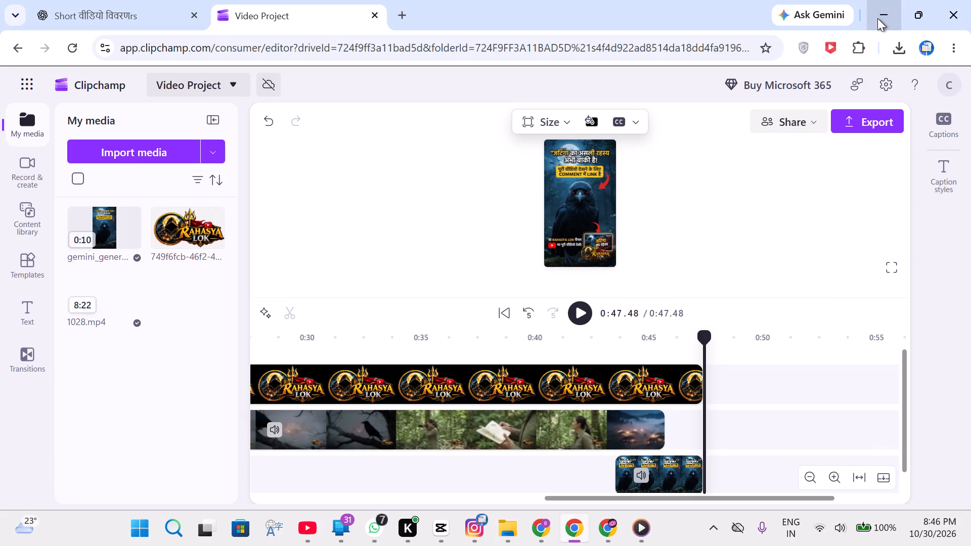
click(874, 117)
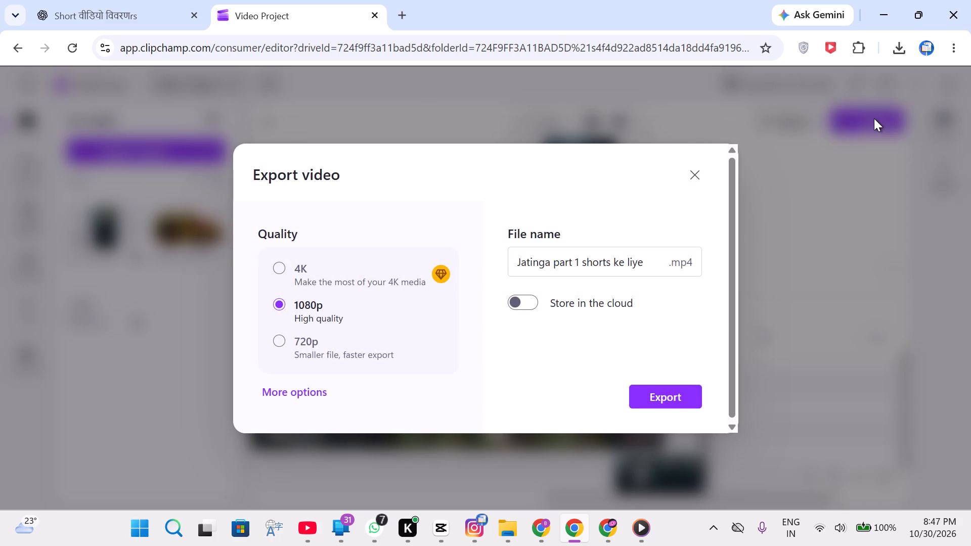
click(693, 173)
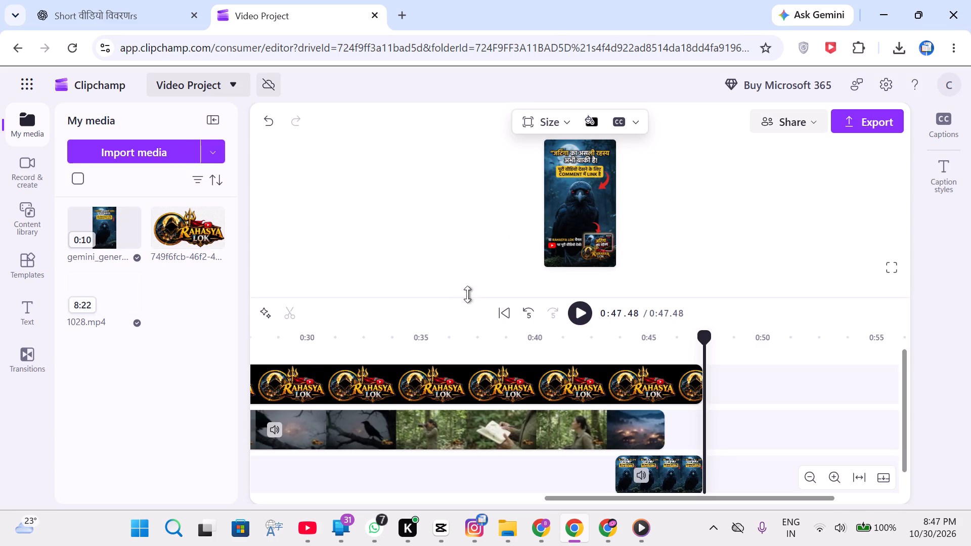
click(401, 344)
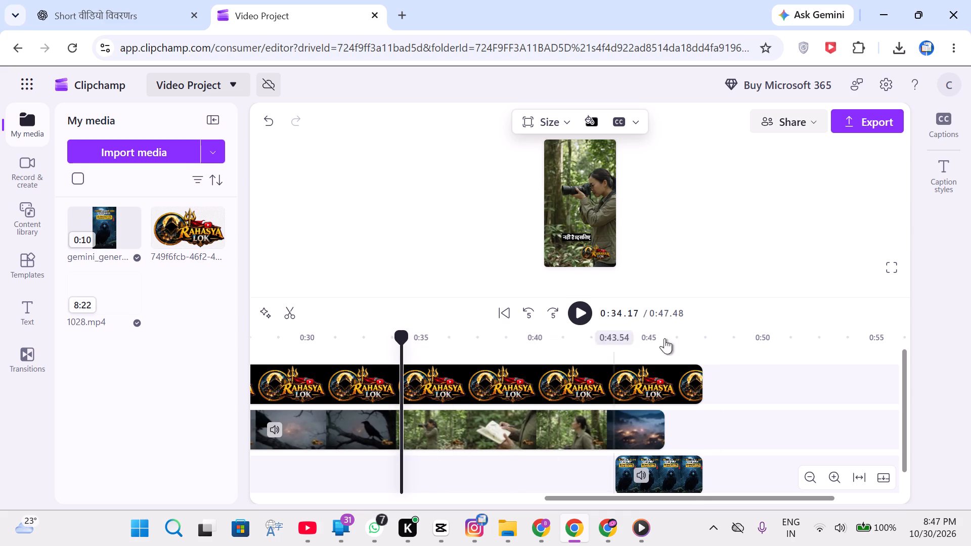
click(886, 268)
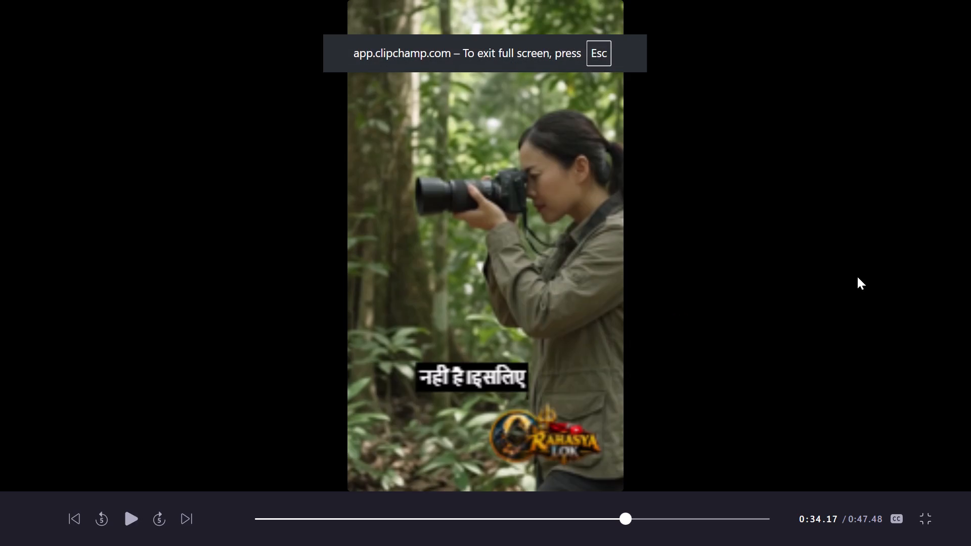
click(255, 515)
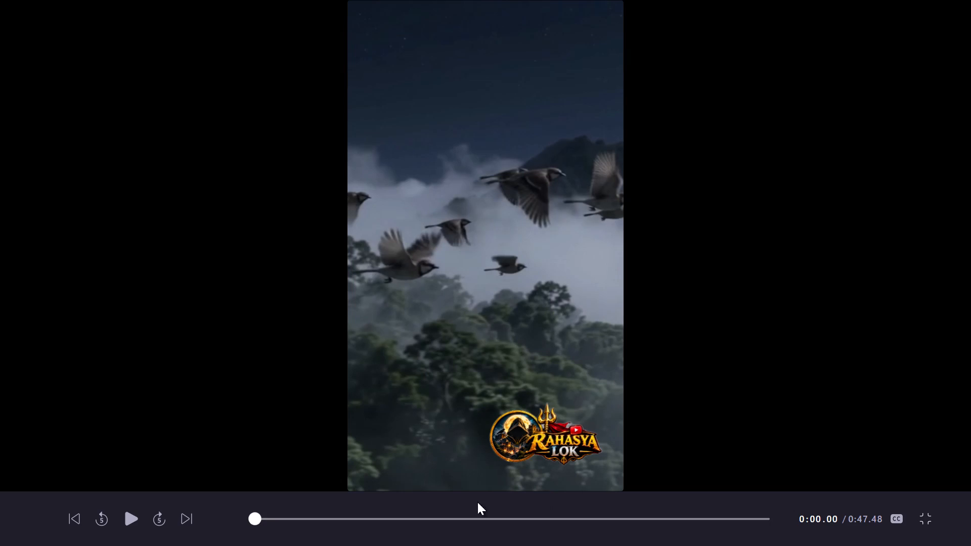
click(139, 522)
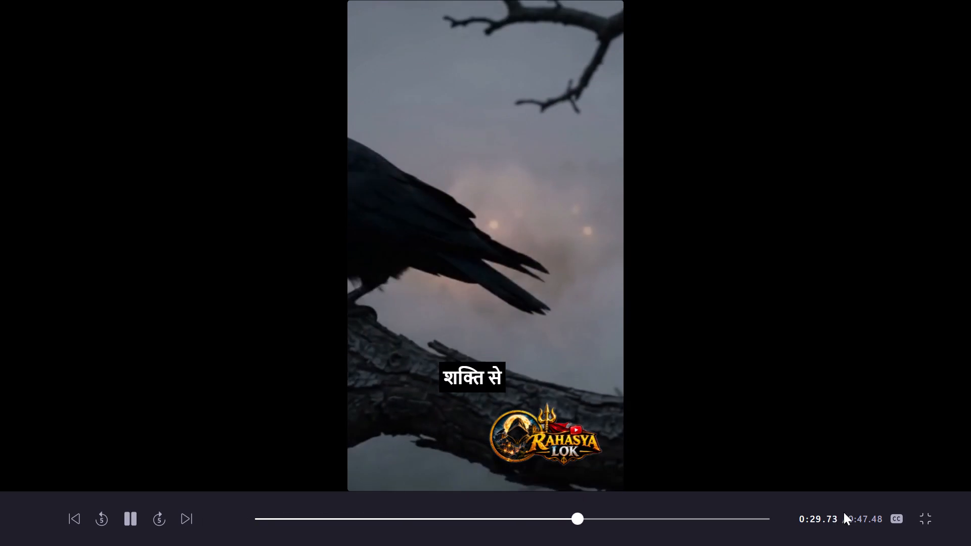
click(919, 526)
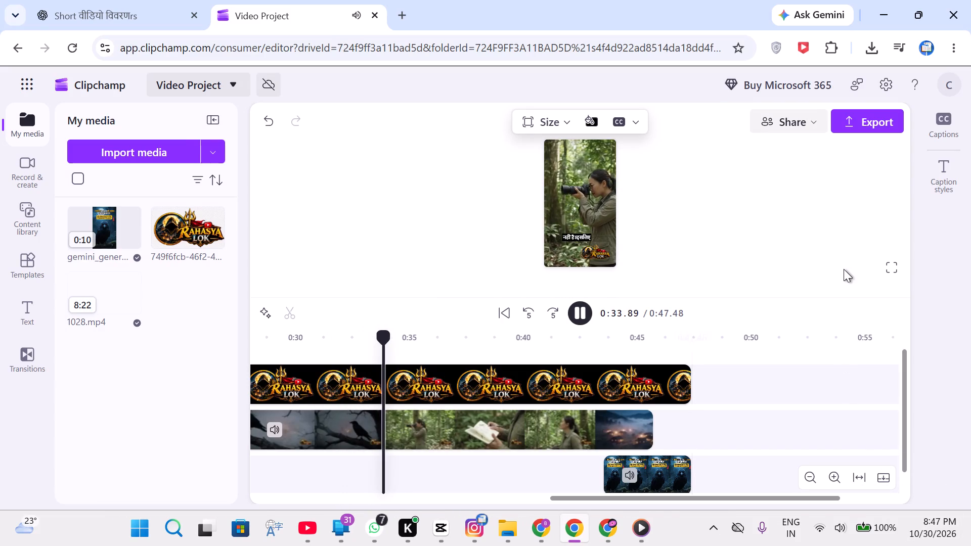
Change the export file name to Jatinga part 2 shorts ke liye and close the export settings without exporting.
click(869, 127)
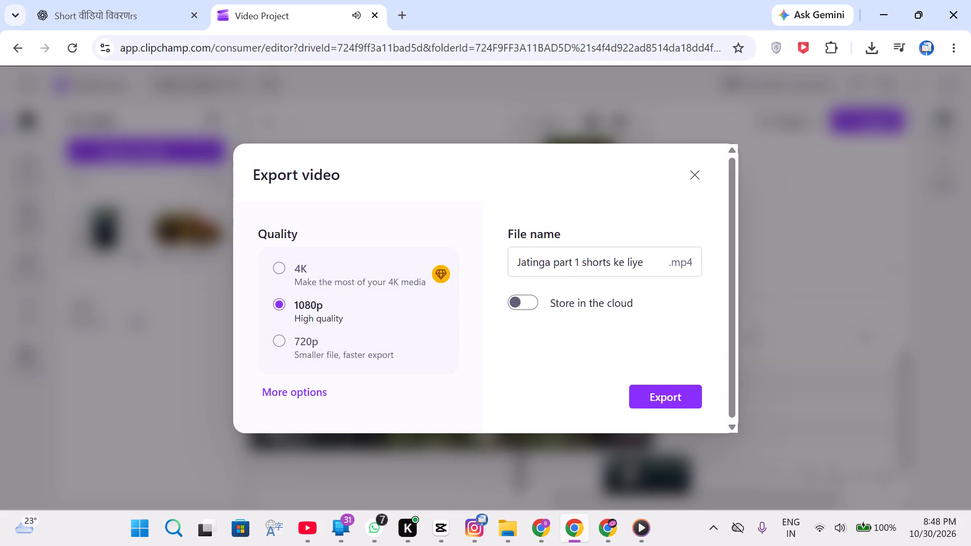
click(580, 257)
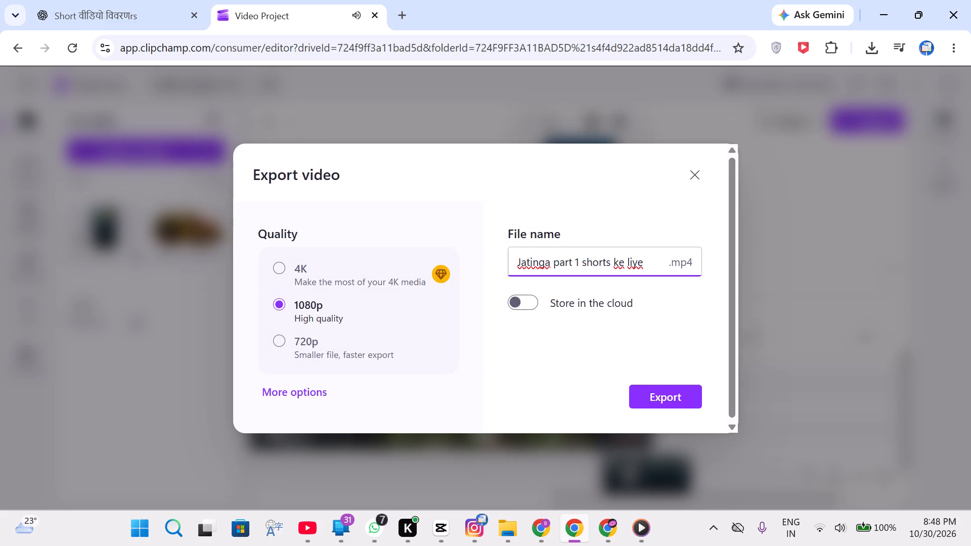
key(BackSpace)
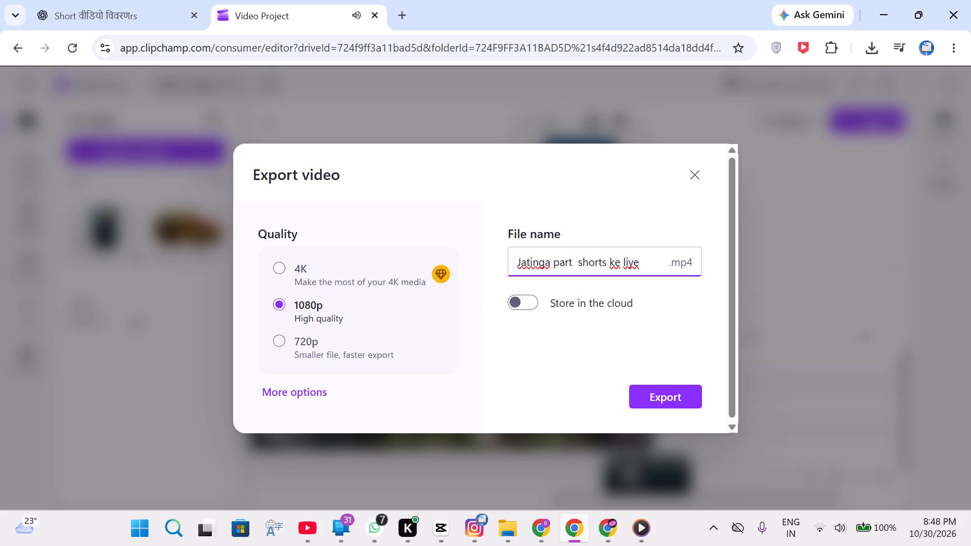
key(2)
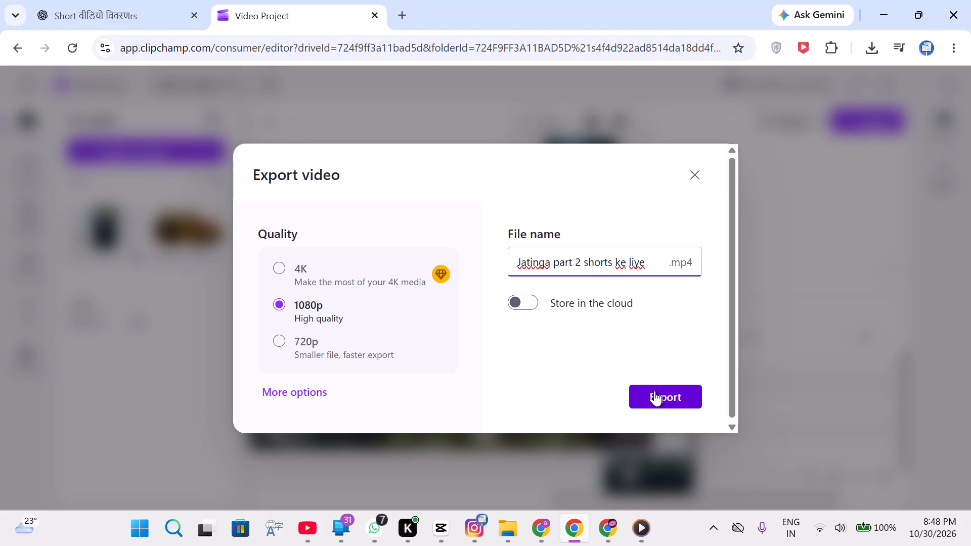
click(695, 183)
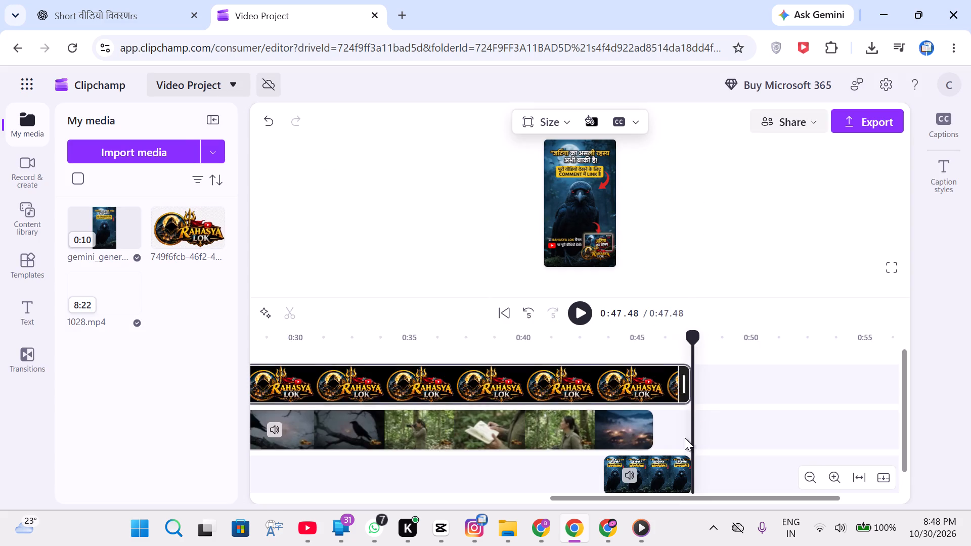
Lower the volume of the crow end-card clip at the end of the timeline to 21%.
click(674, 469)
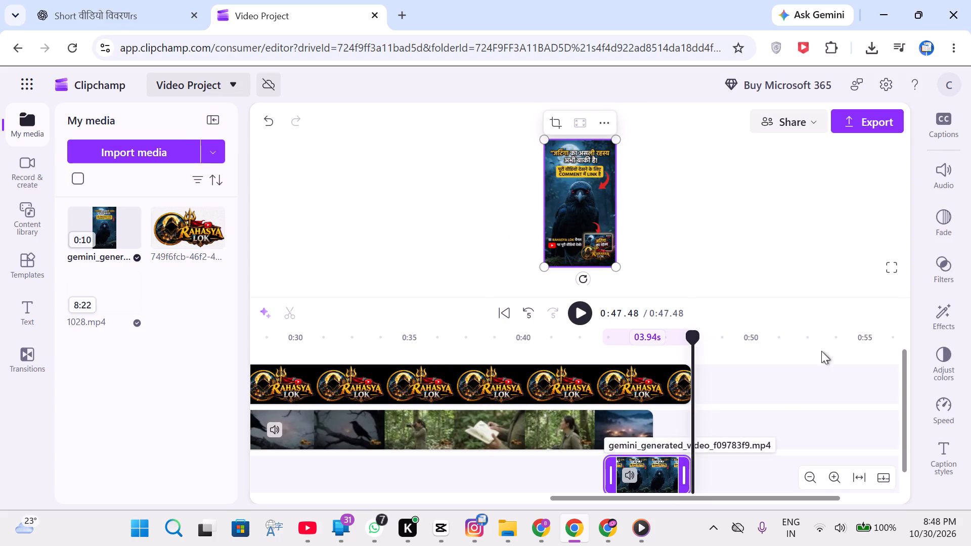
click(940, 185)
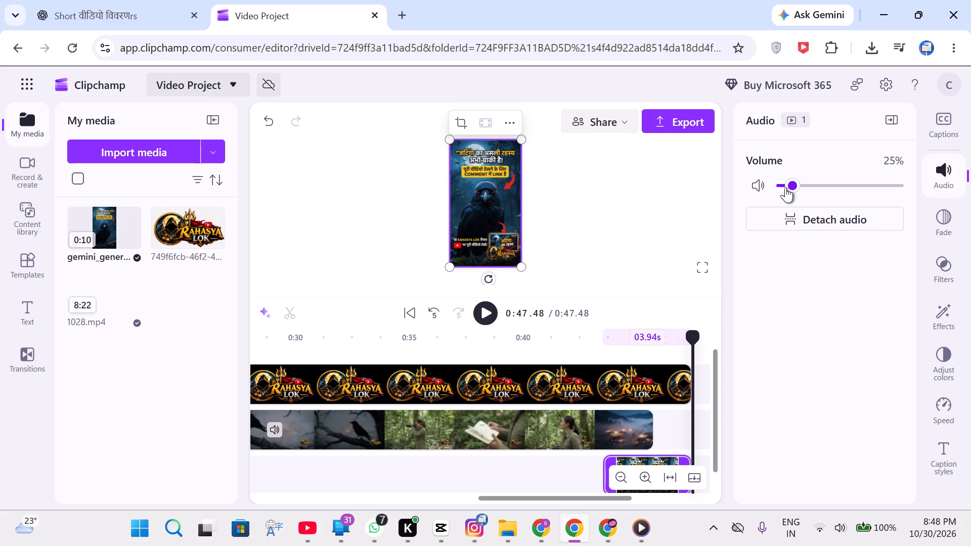
click(785, 187)
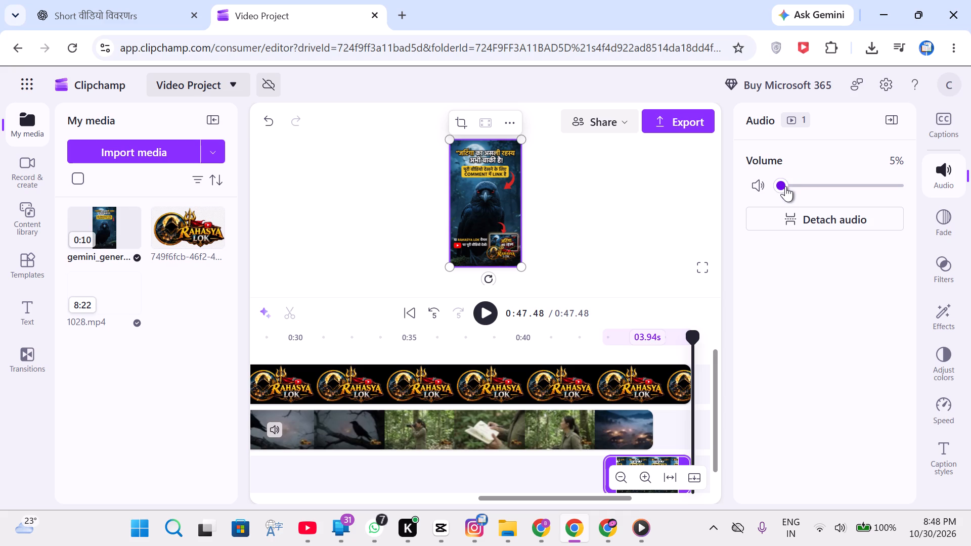
click(785, 186)
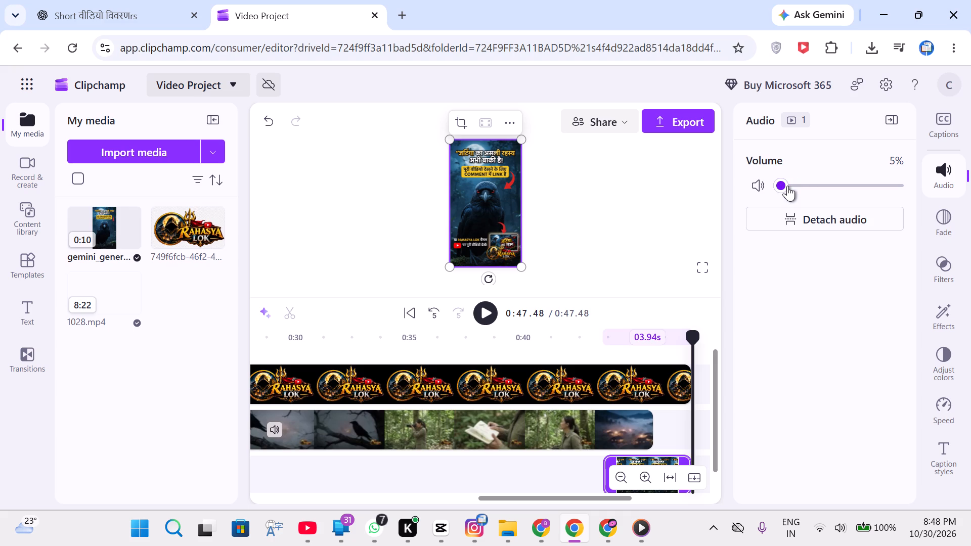
click(788, 185)
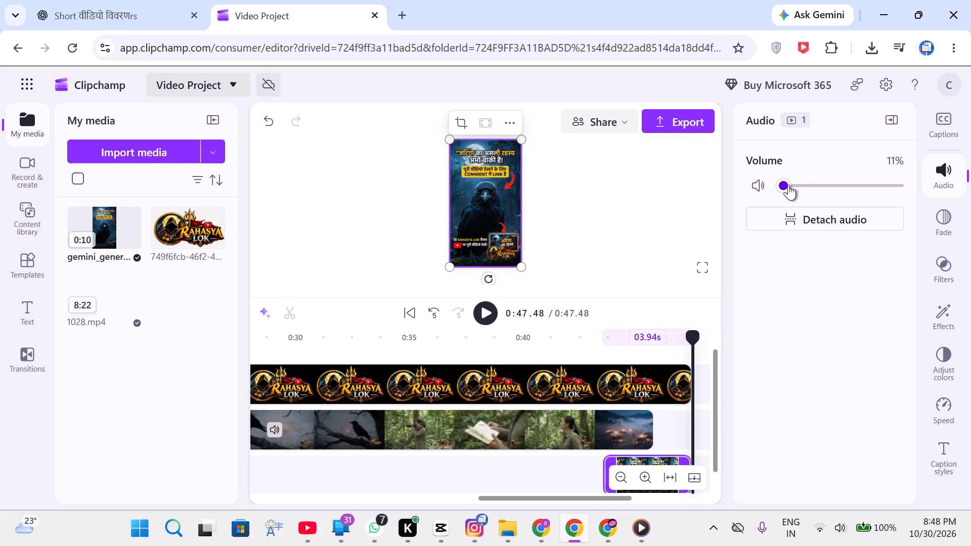
click(789, 184)
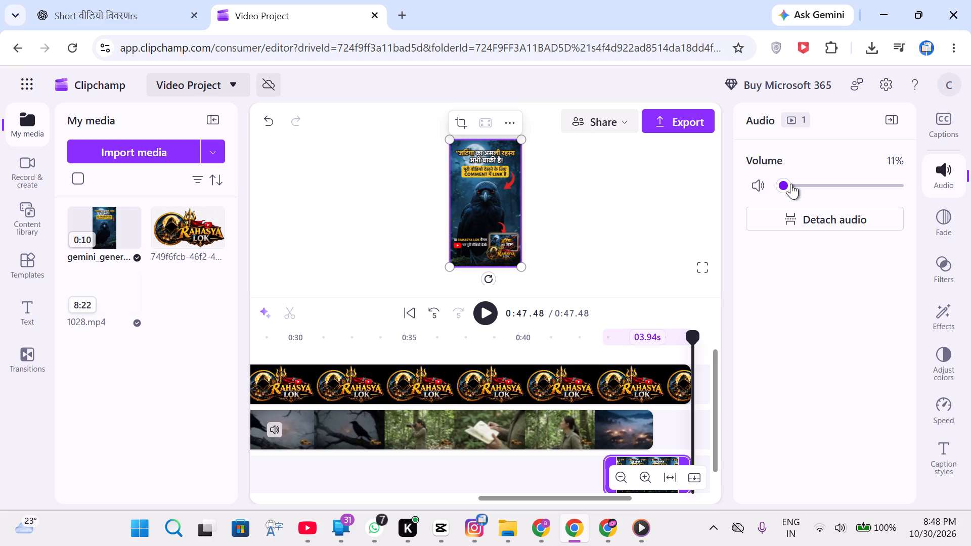
click(791, 184)
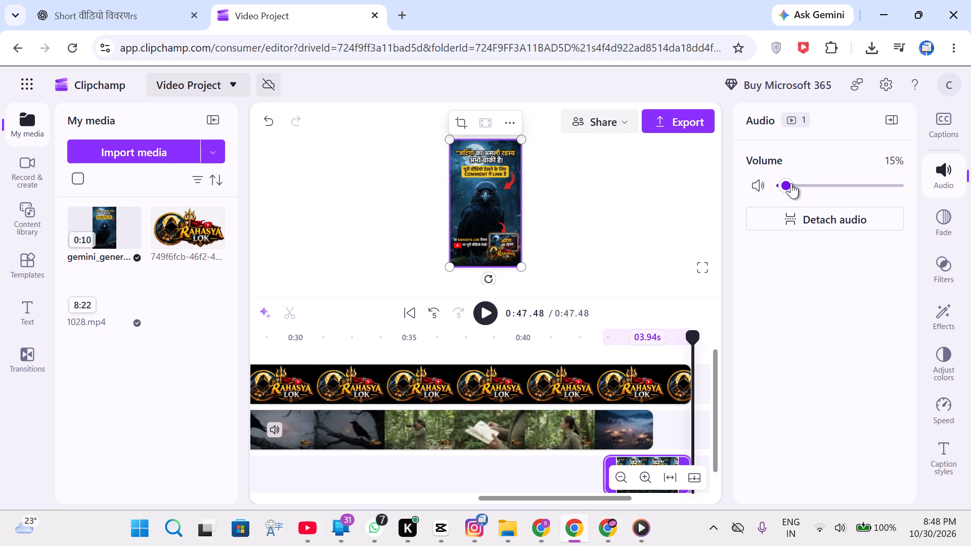
click(793, 181)
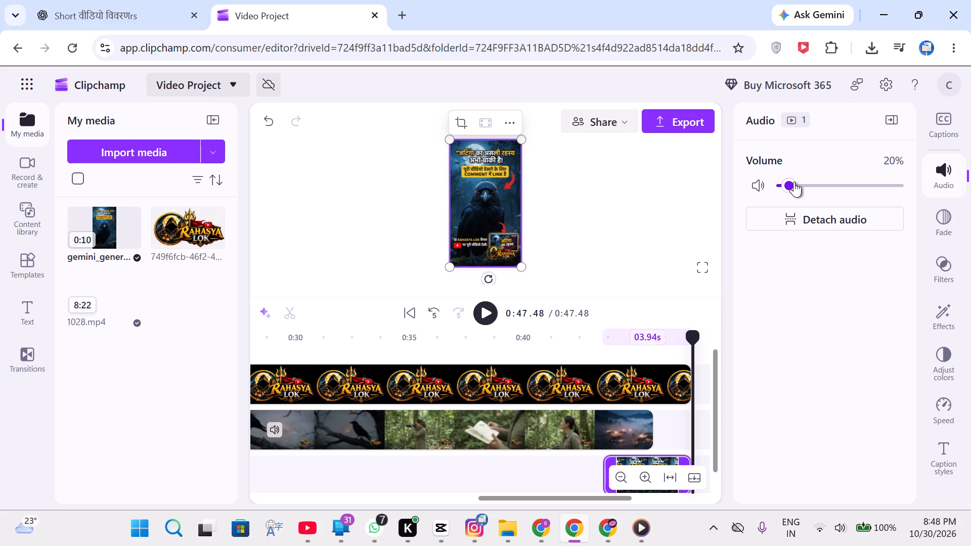
click(790, 183)
Export the short at 1080p with the file name Jatinga part 2 shorts ke liye.
click(696, 124)
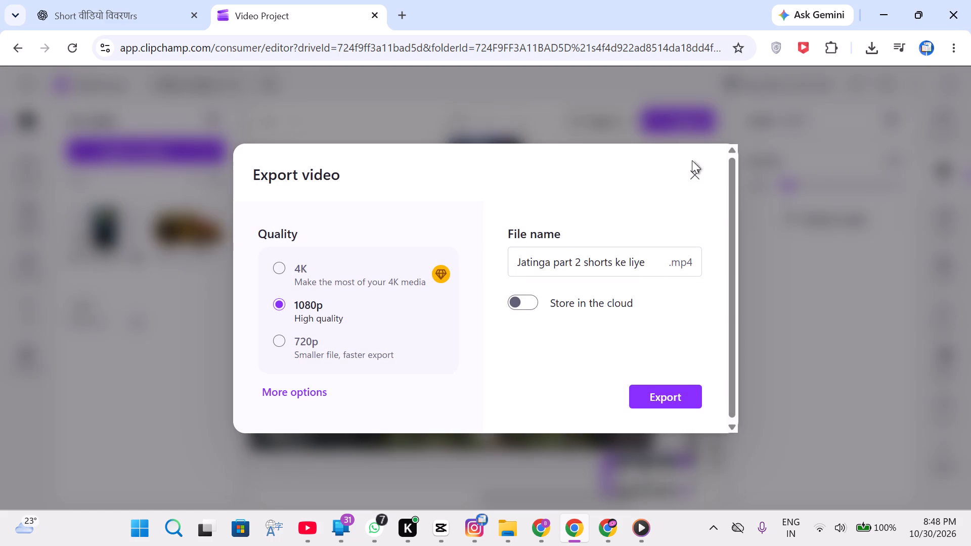
click(582, 258)
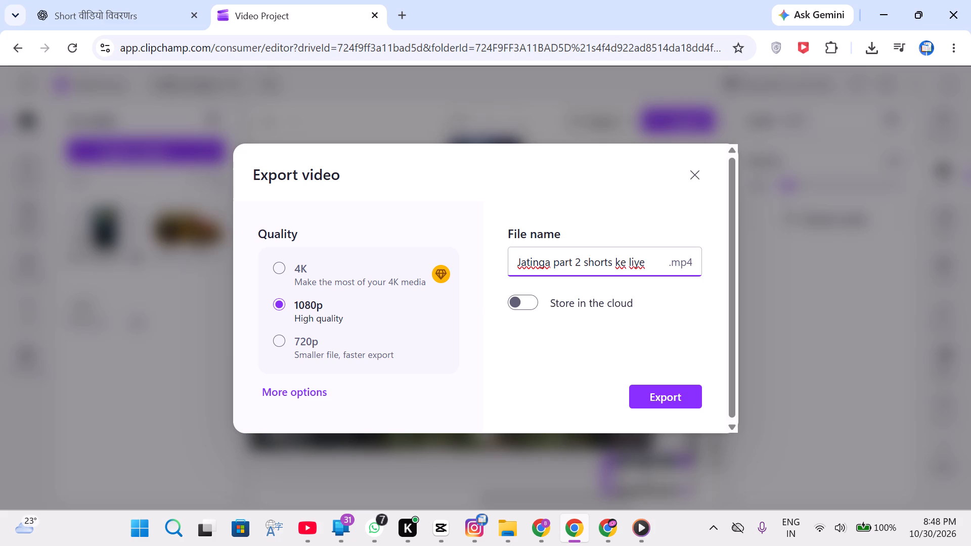
key(BackSpace)
key(2)
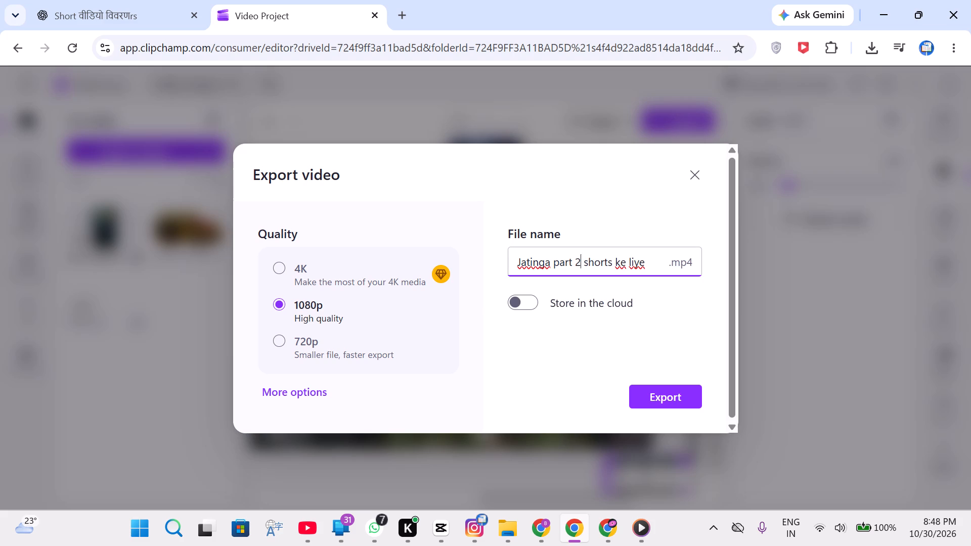
click(668, 403)
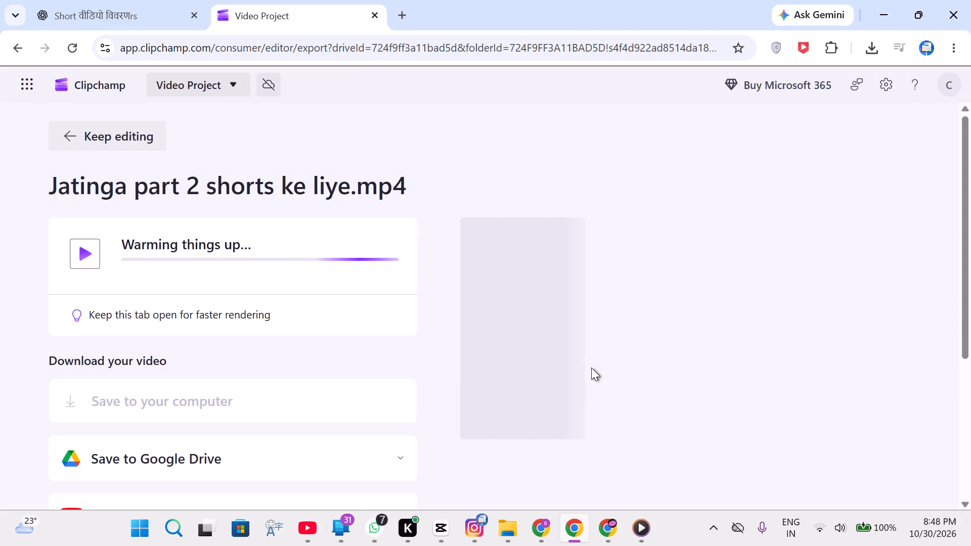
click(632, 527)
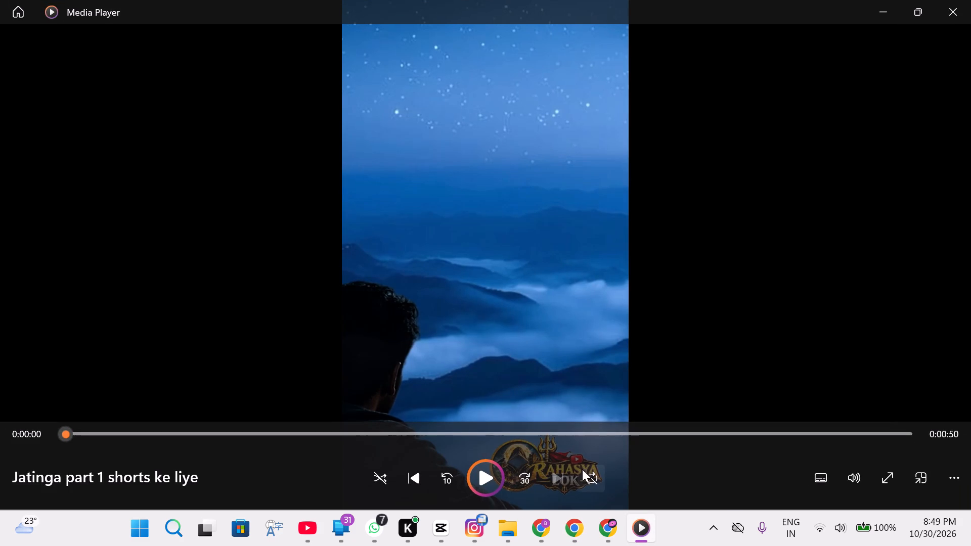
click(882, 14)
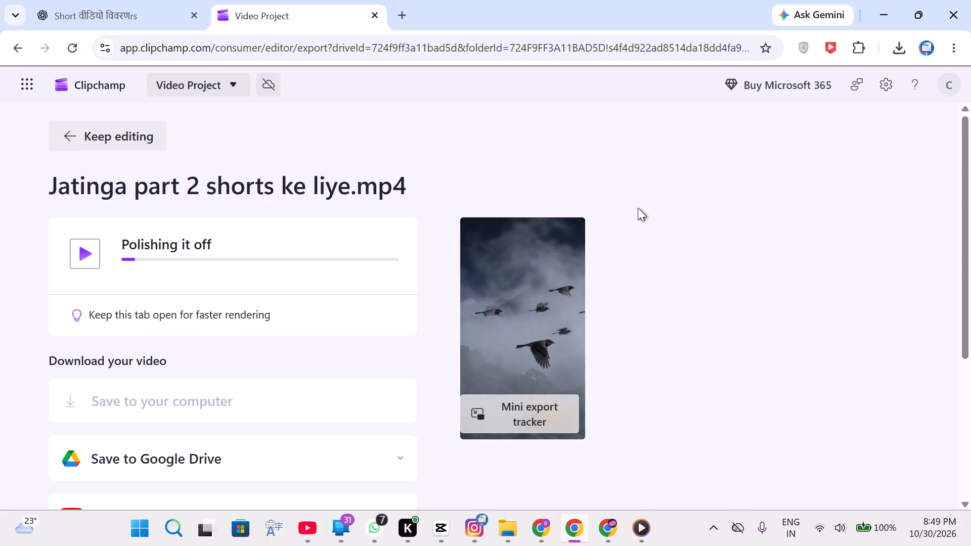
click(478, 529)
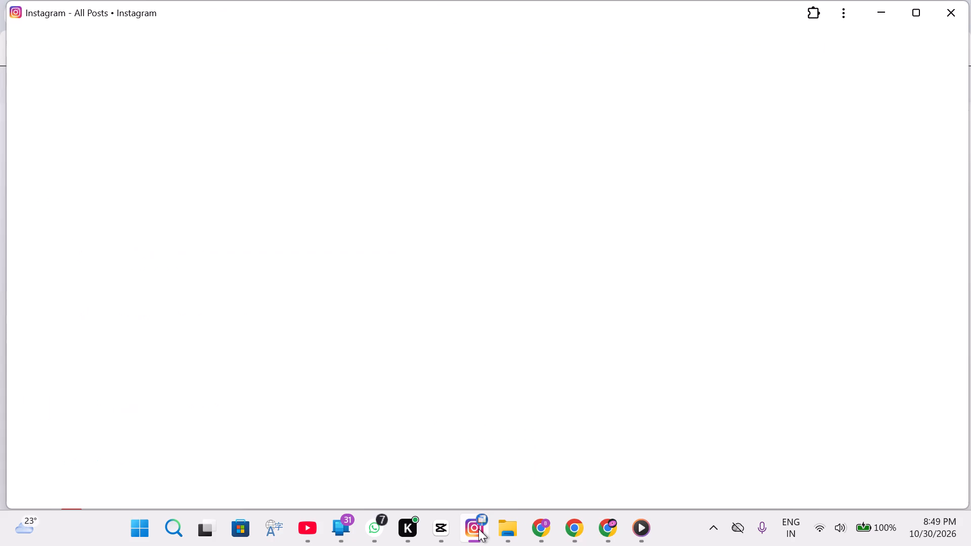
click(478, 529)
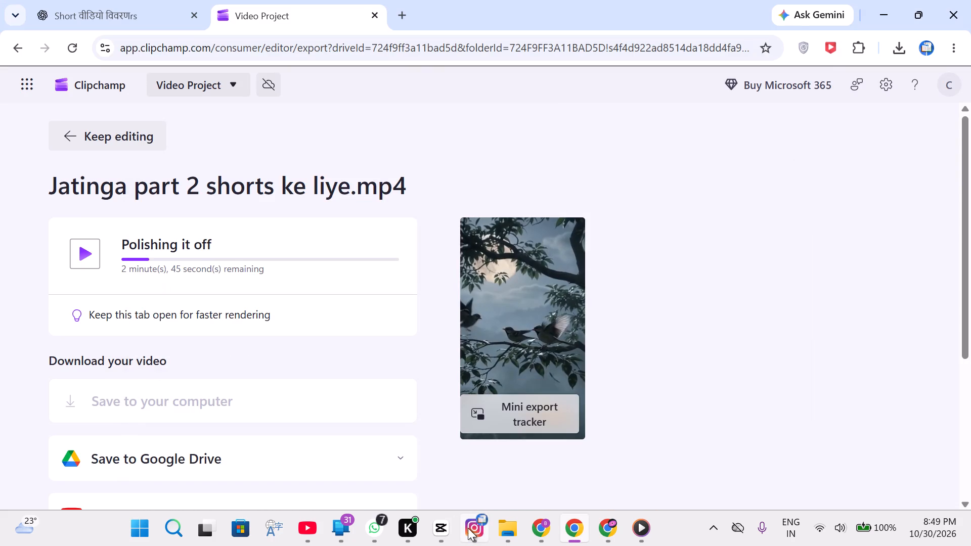
Switch to YouTube and resume playing the Turi Matkat Jay x Mola Mal Chahiye remix while the short exports.
click(314, 538)
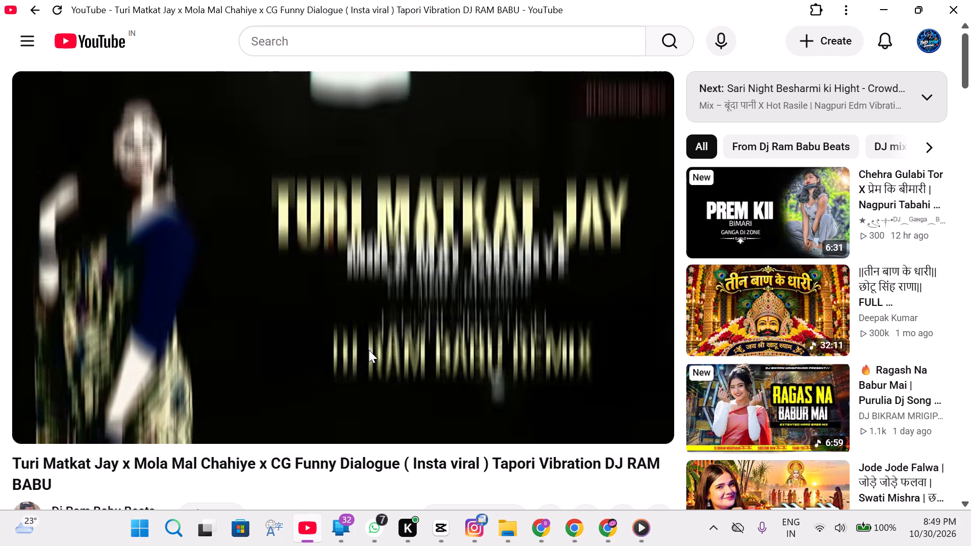
click(413, 289)
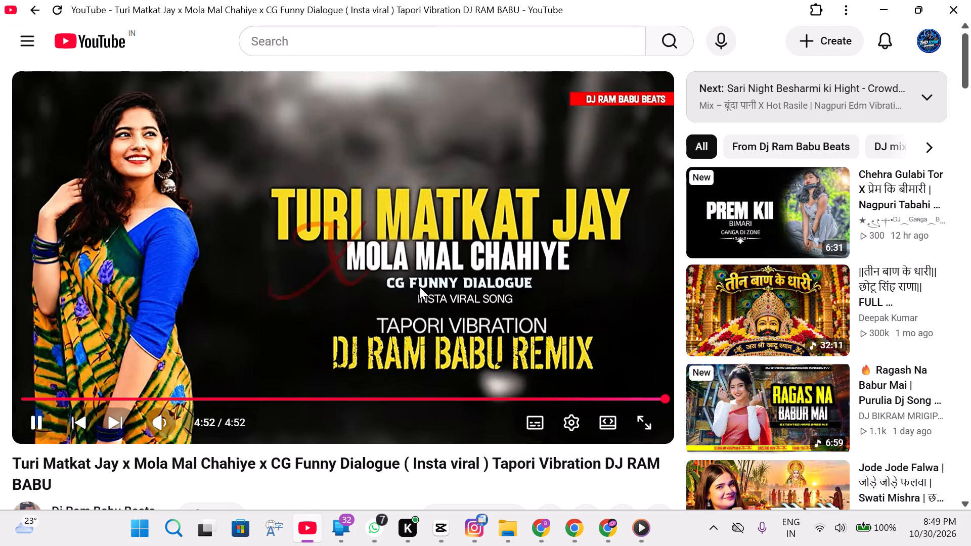
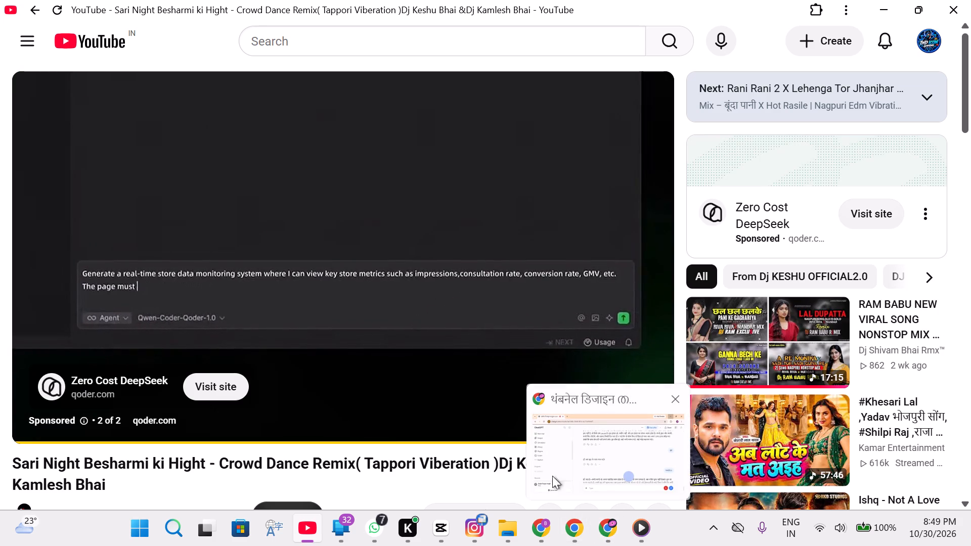
Switch from YouTube to the Clipchamp export page to check the rendering progress of the Jatinga part 2 short.
click(629, 379)
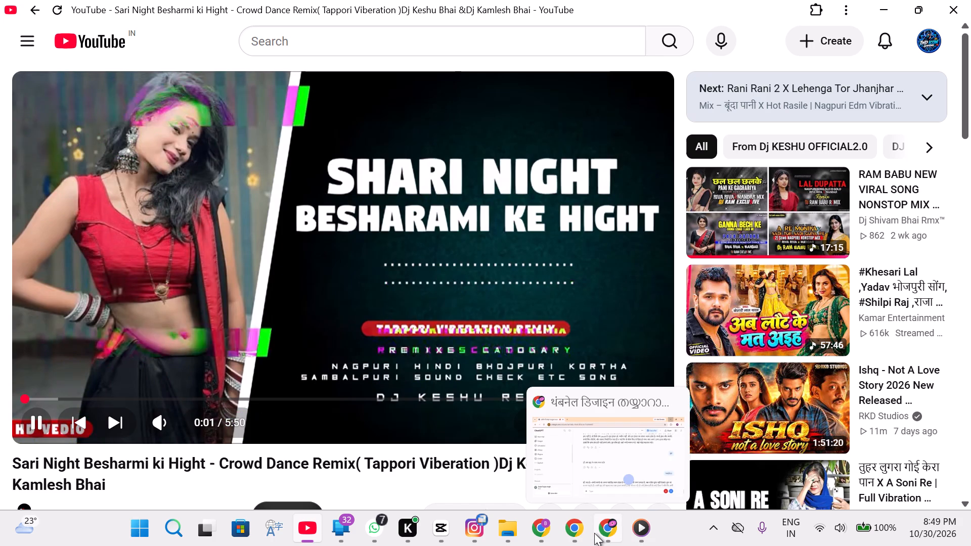
click(569, 534)
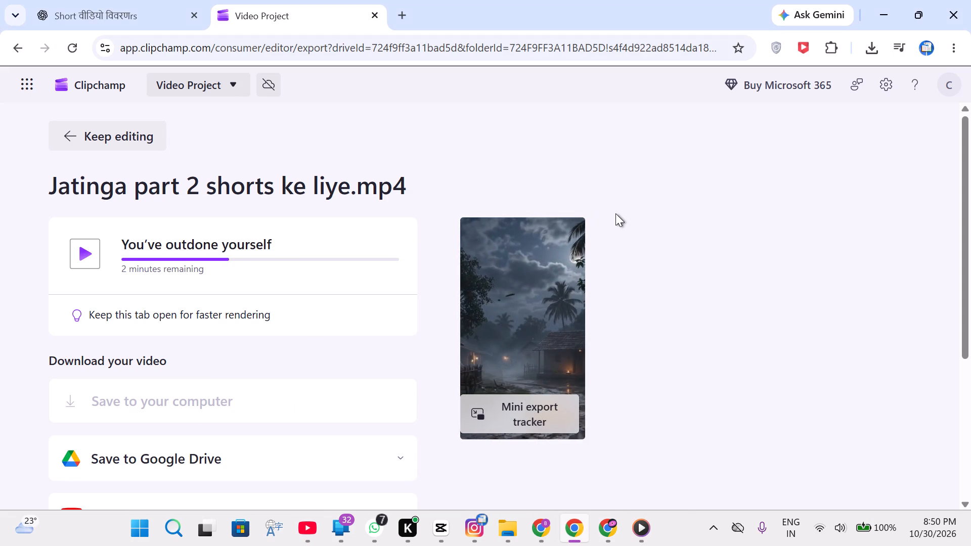
Lower the system sound volume in the Windows quick settings.
click(850, 528)
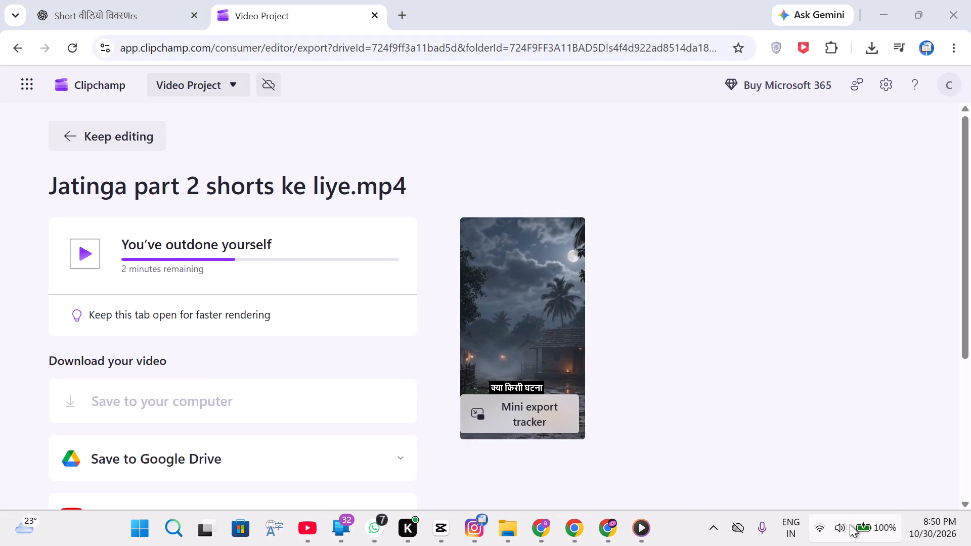
click(850, 524)
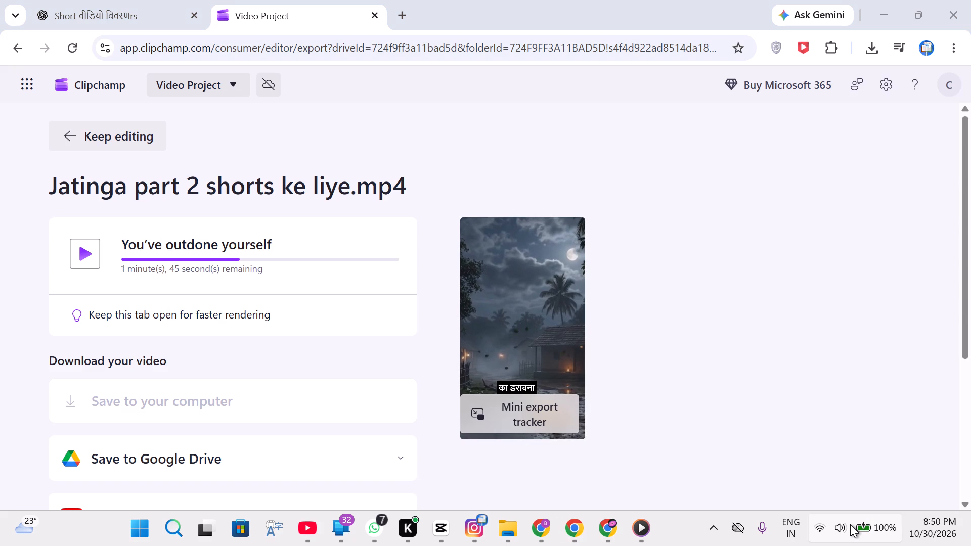
click(850, 524)
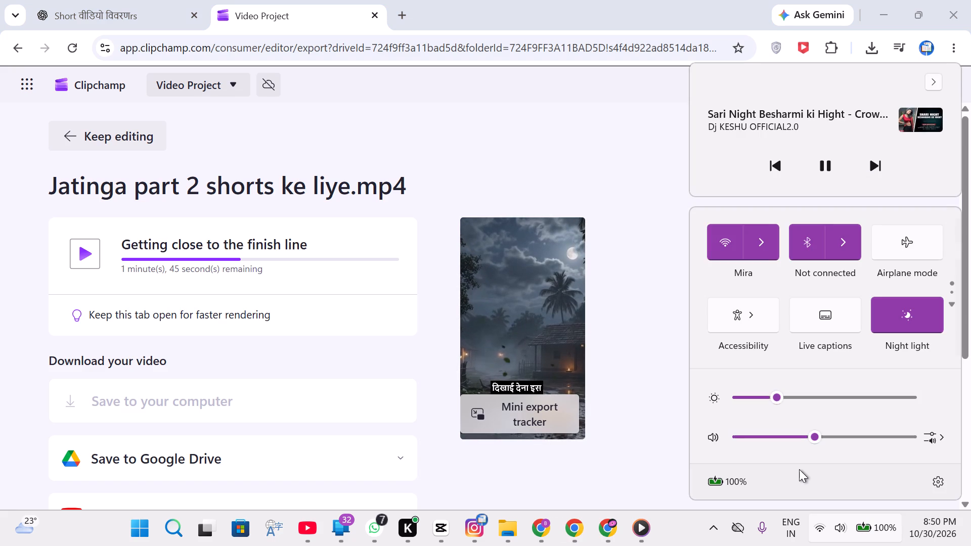
scroll(799, 439, down, 6)
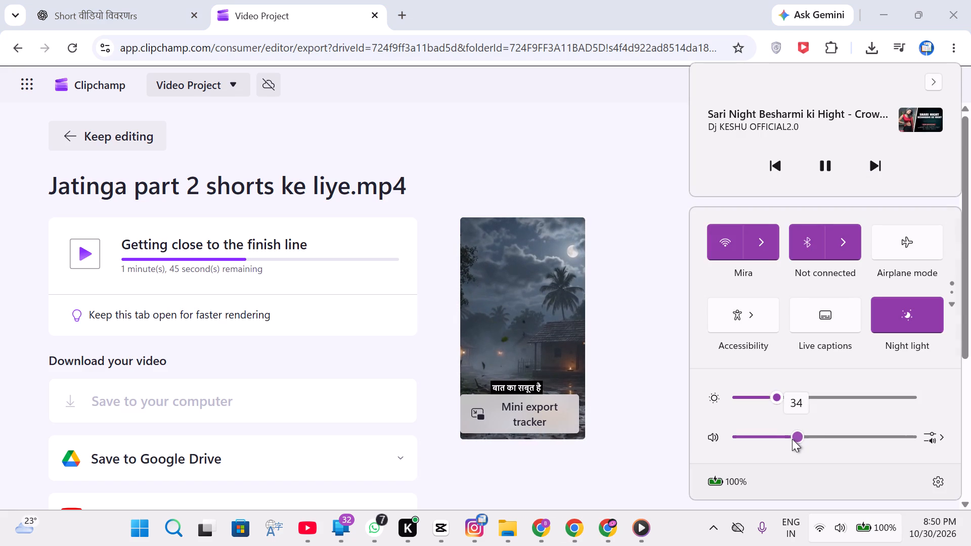
scroll(792, 439, down, 2)
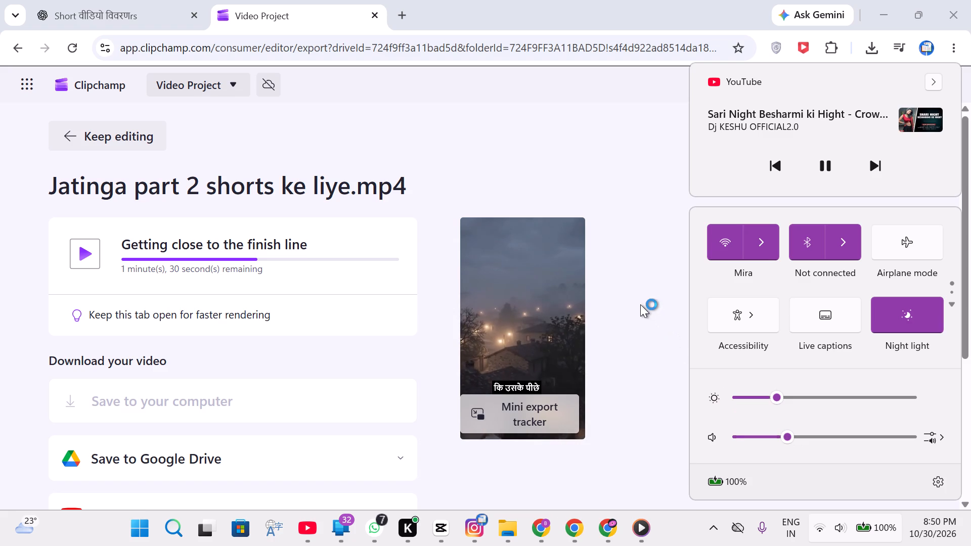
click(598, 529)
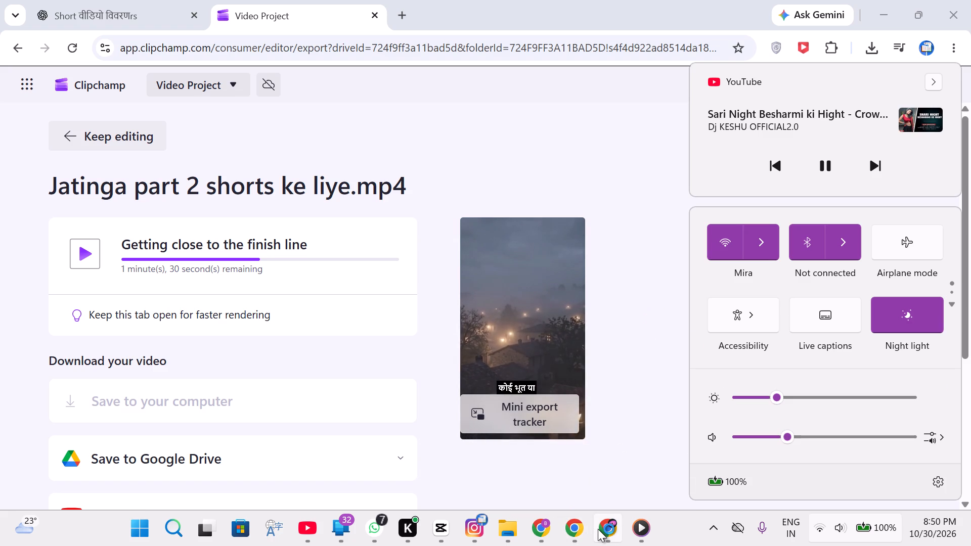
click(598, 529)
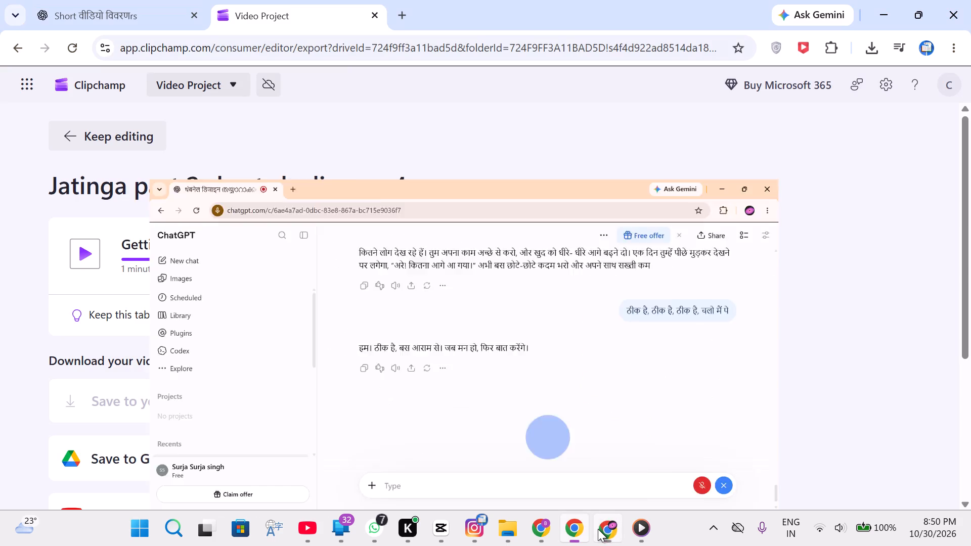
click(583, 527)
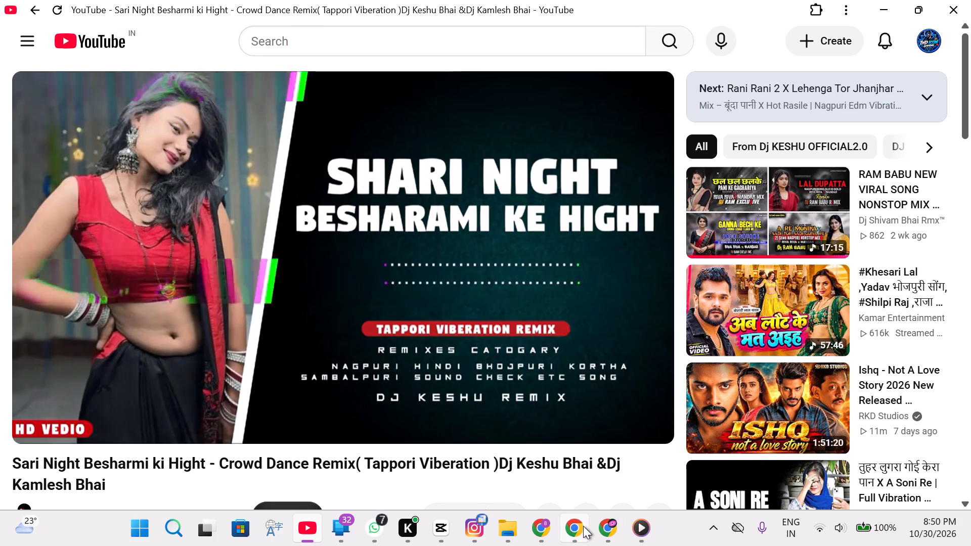
Browse the recommended videos in the YouTube window and play the Karake Gawana song from Desi Beat.
scroll(775, 393, down, 2)
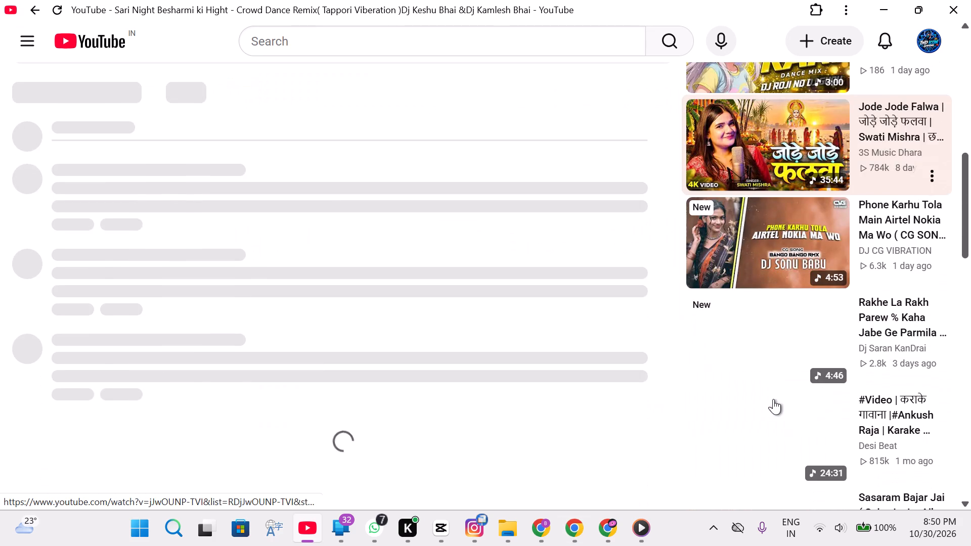
scroll(773, 400, up, 1)
scroll(773, 400, down, 1)
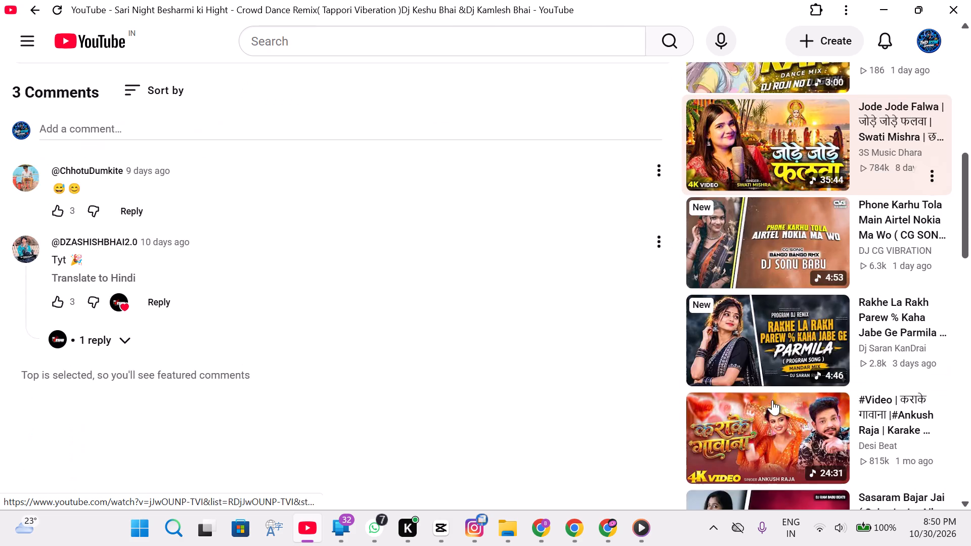
scroll(772, 400, down, 2)
scroll(771, 401, up, 2)
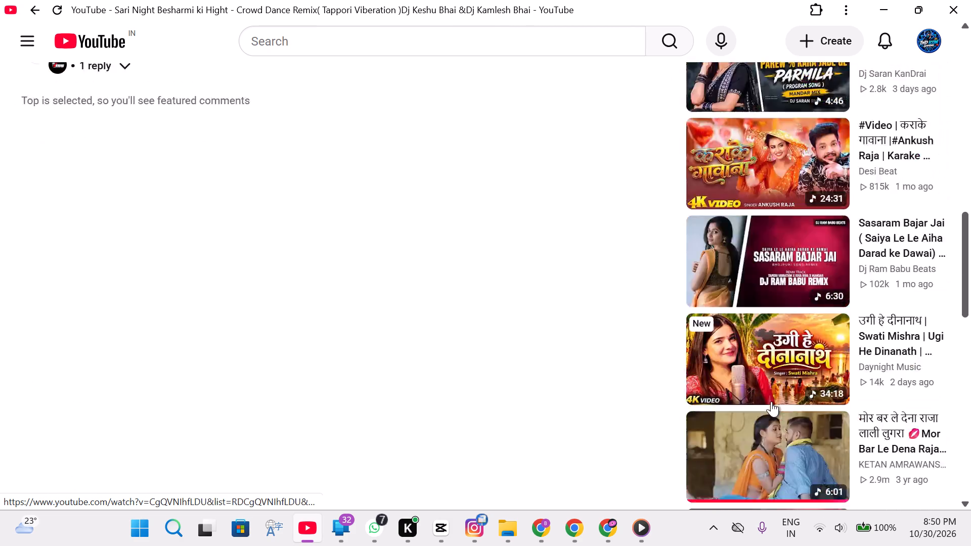
scroll(771, 401, up, 2)
scroll(788, 406, down, 4)
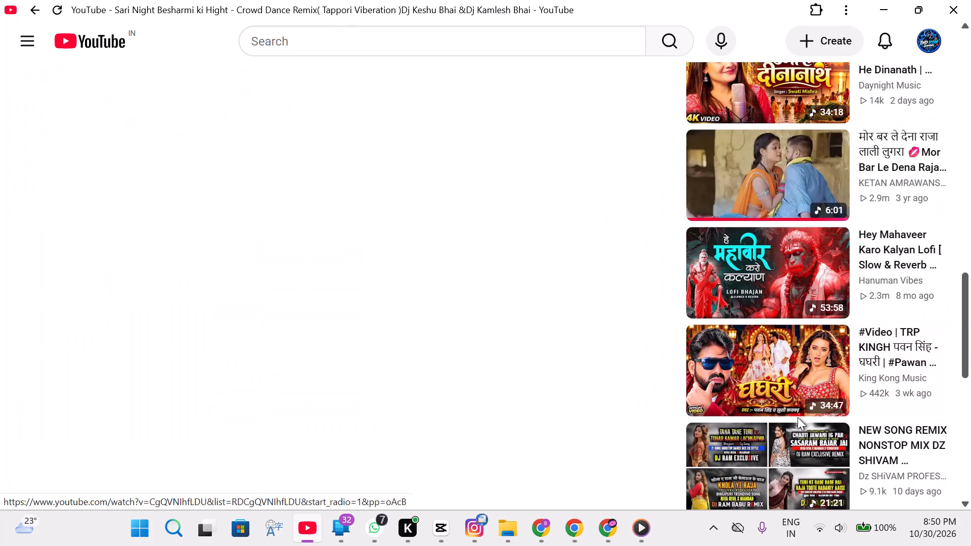
scroll(797, 418, up, 4)
scroll(796, 418, down, 1)
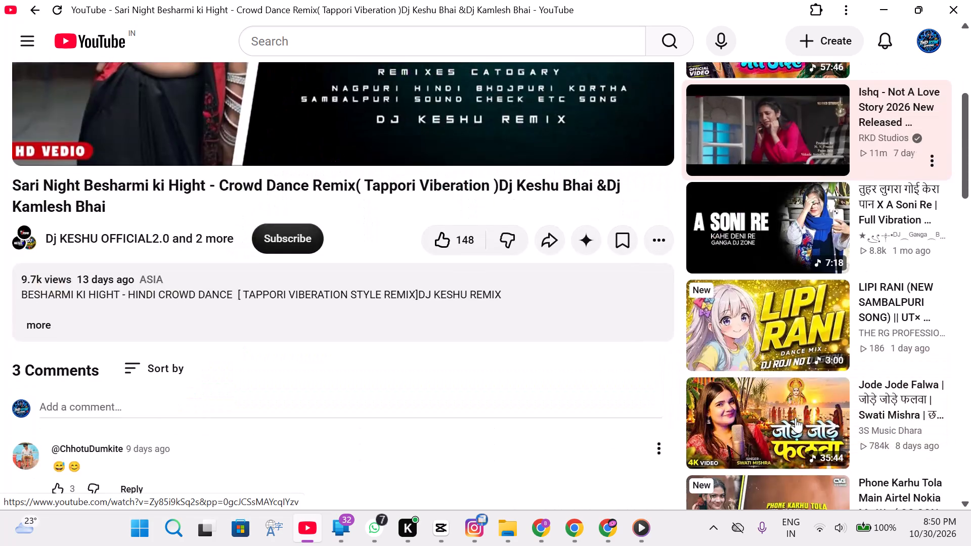
scroll(796, 418, up, 1)
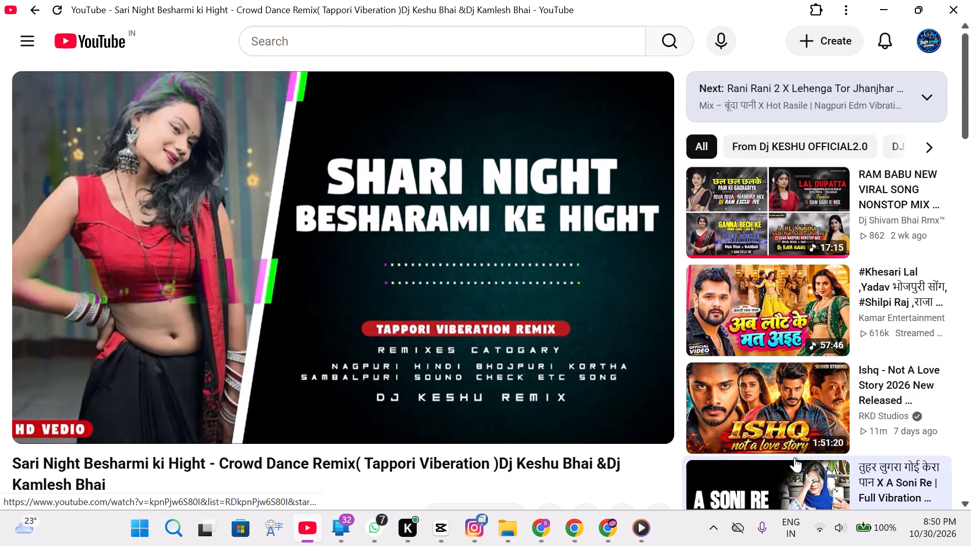
scroll(772, 347, down, 1)
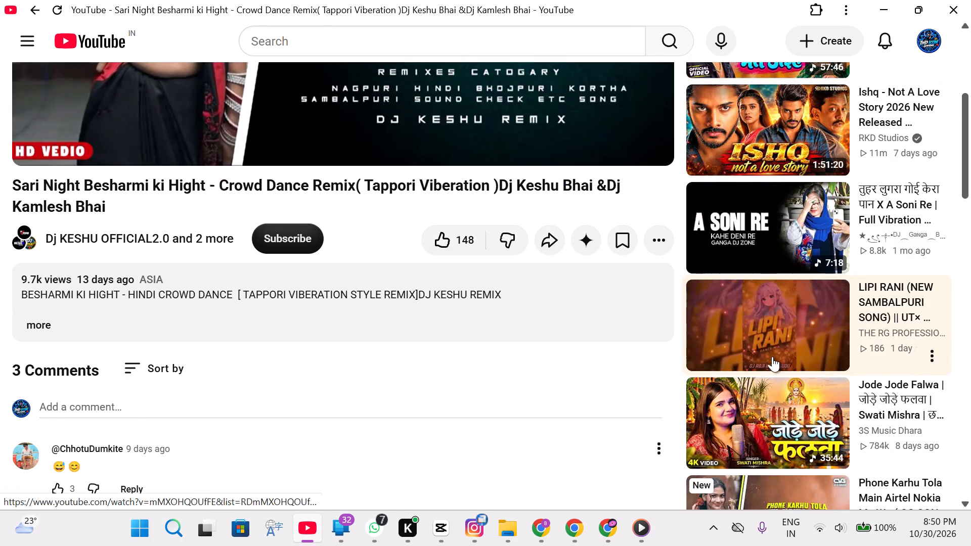
scroll(772, 360, down, 2)
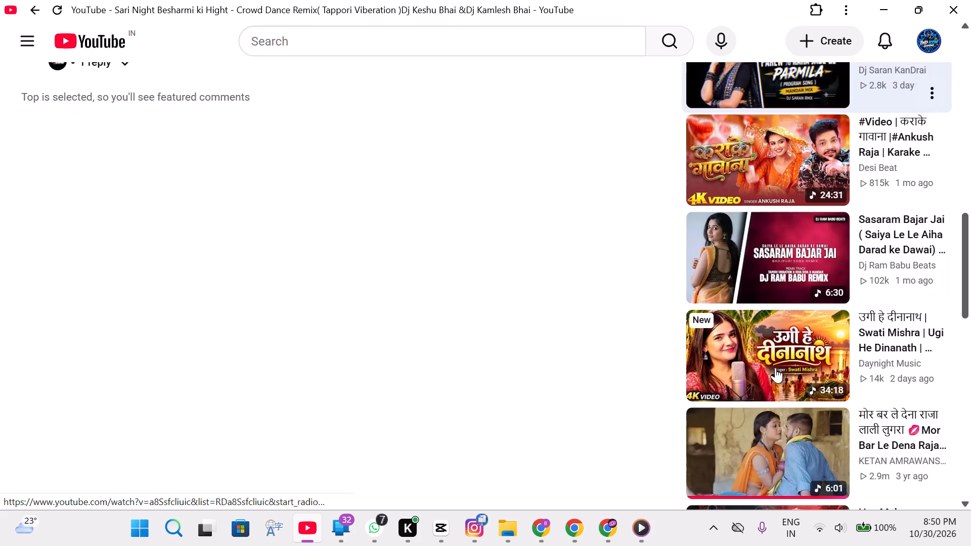
click(774, 187)
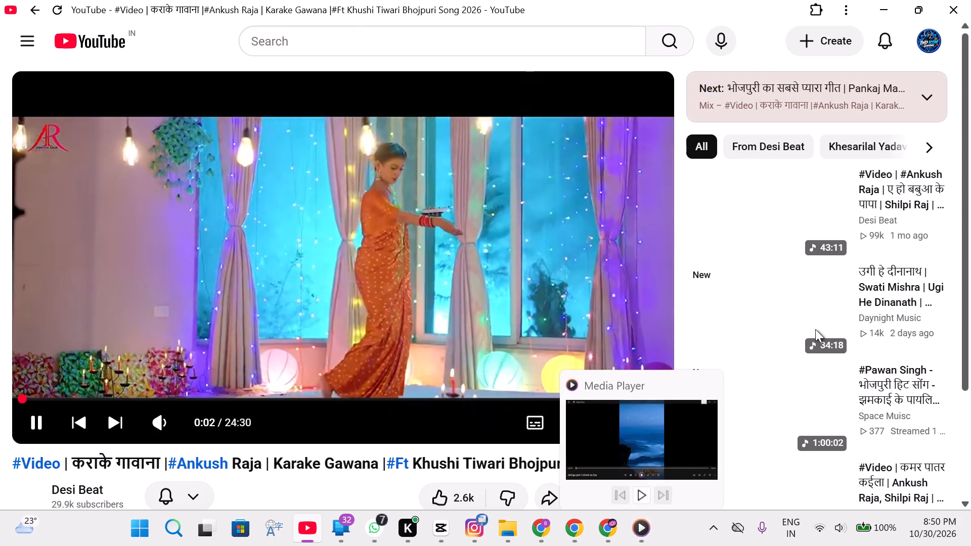
Play the recommended Bhojpuri song कमर पातर कईला from Dholak Music.
scroll(817, 330, down, 1)
scroll(817, 331, up, 1)
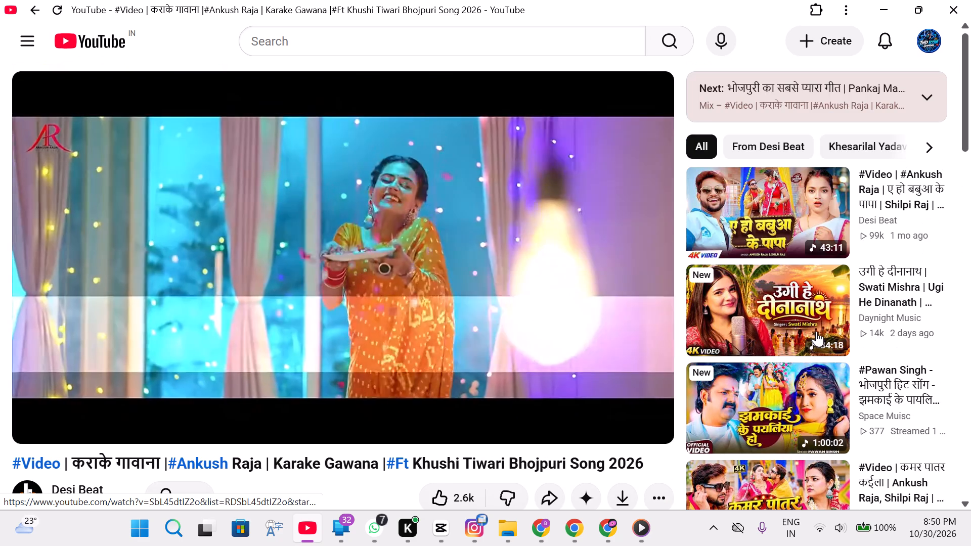
scroll(815, 333, down, 1)
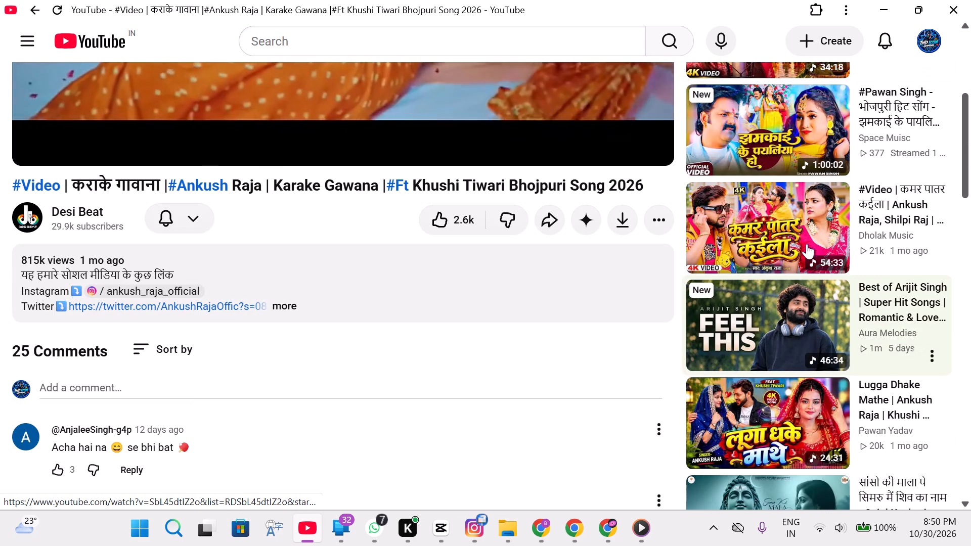
click(807, 229)
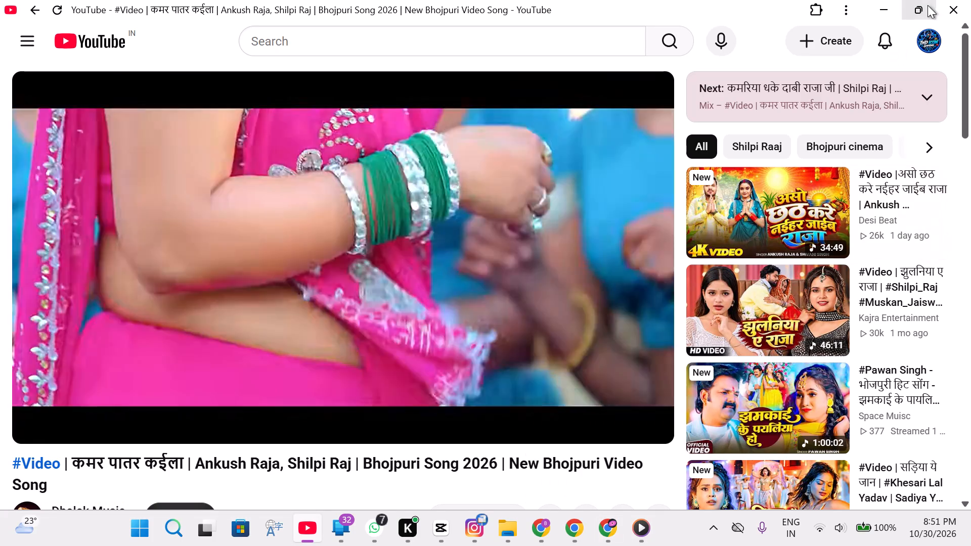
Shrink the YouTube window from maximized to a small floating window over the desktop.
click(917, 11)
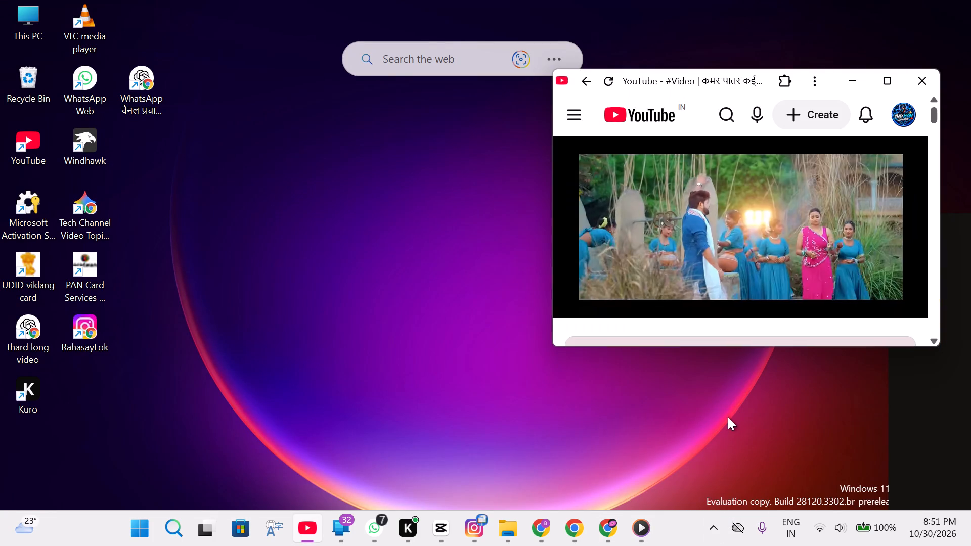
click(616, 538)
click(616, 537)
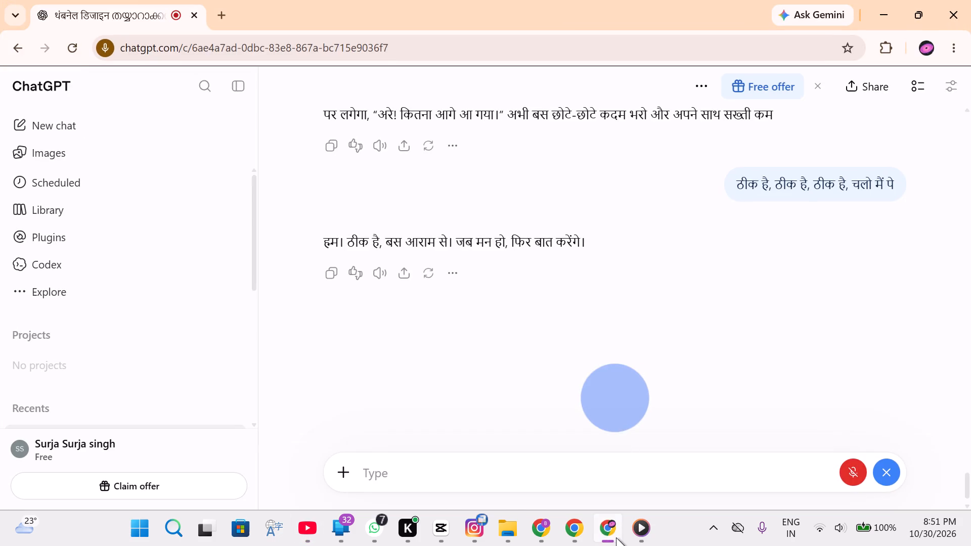
Switch to the Instagram window with the All Posts grid, leaving the other browser window minimized.
click(547, 531)
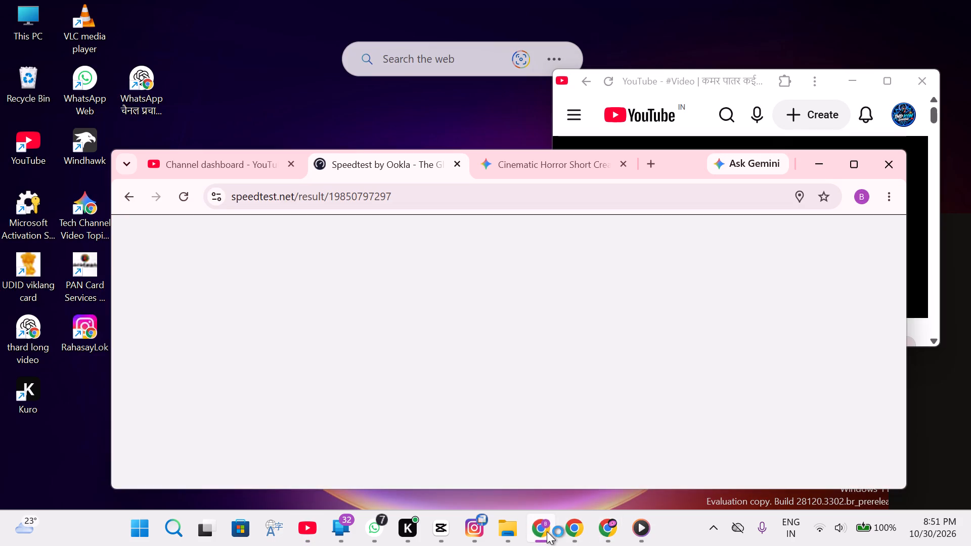
click(547, 531)
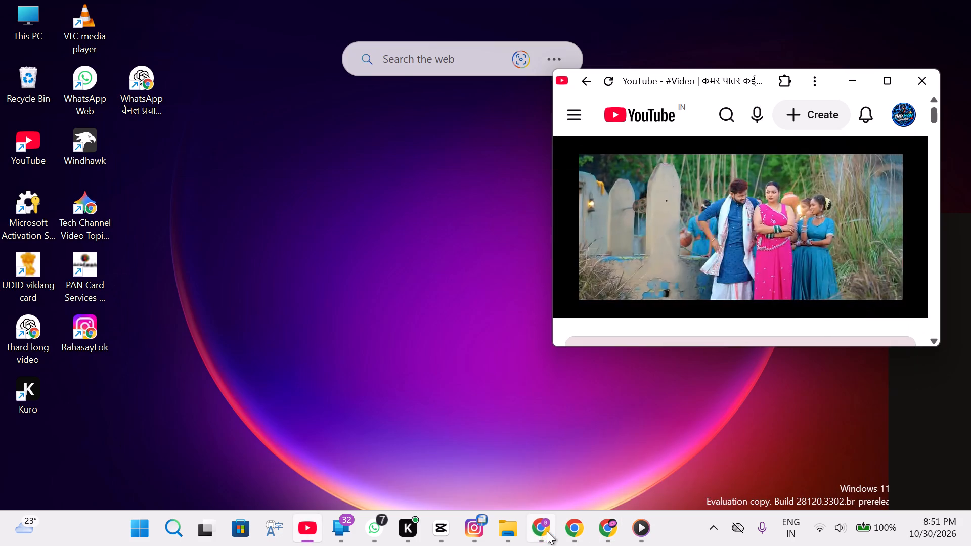
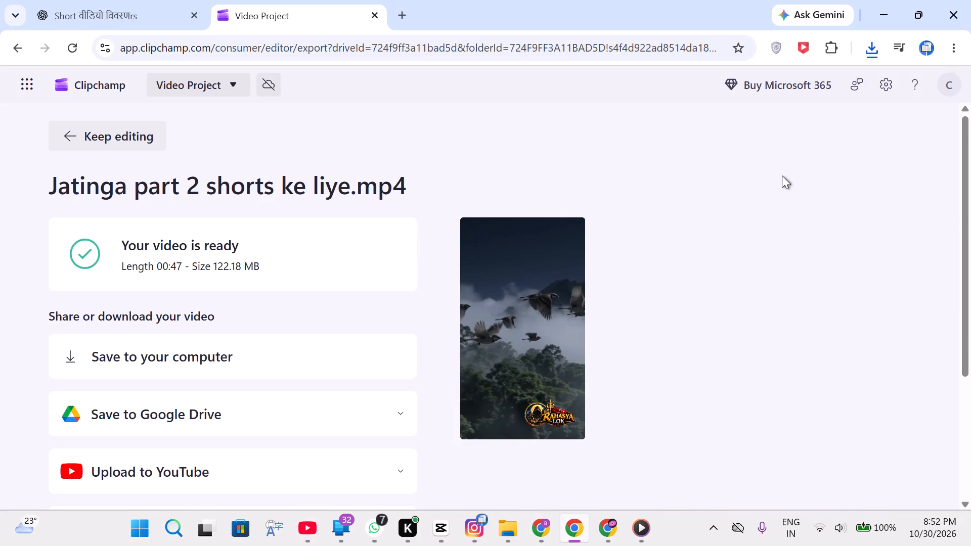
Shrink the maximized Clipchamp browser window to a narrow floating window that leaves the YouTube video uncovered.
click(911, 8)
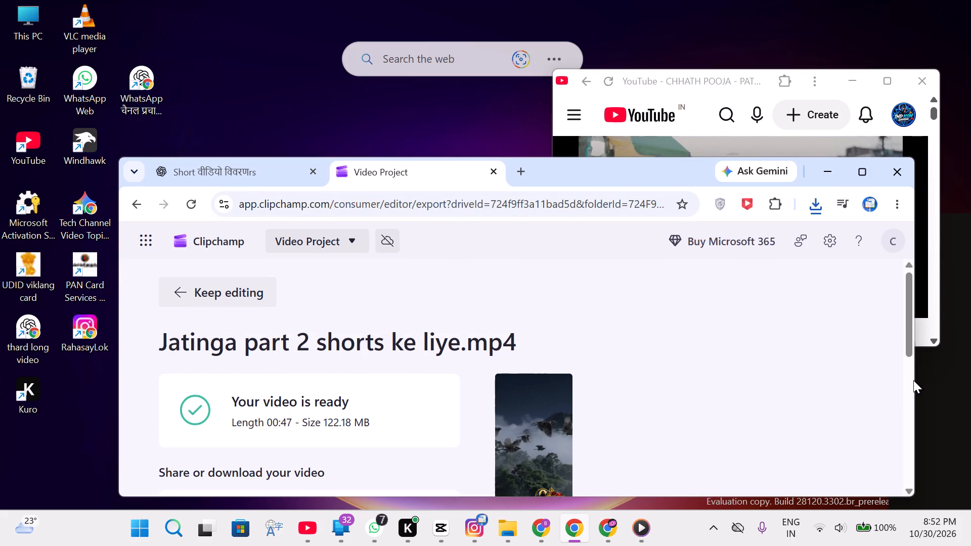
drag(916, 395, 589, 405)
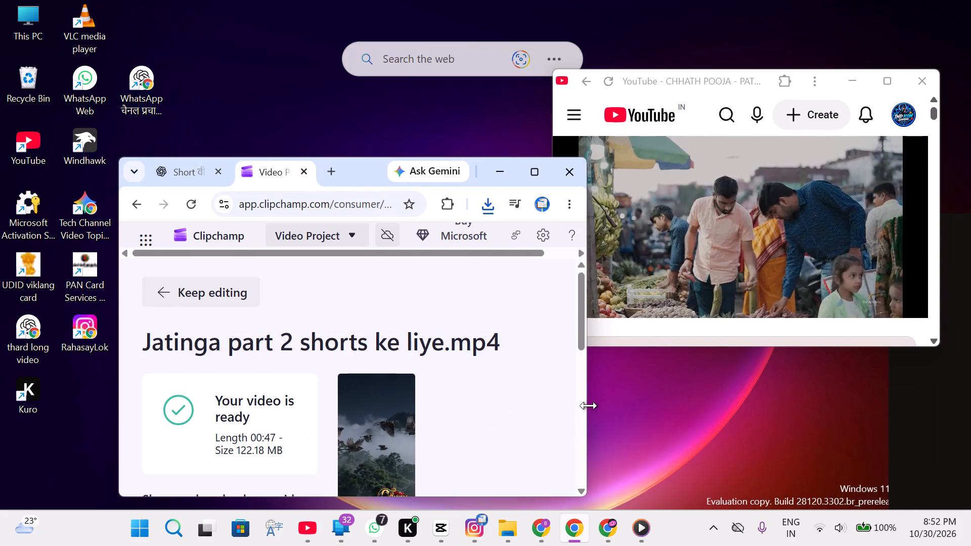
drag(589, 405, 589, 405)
Save the exported video to the computer as Jatinga part 2 shorts ke liye in the Shots uploding folder on USB Drive (E:).
scroll(460, 335, down, 1)
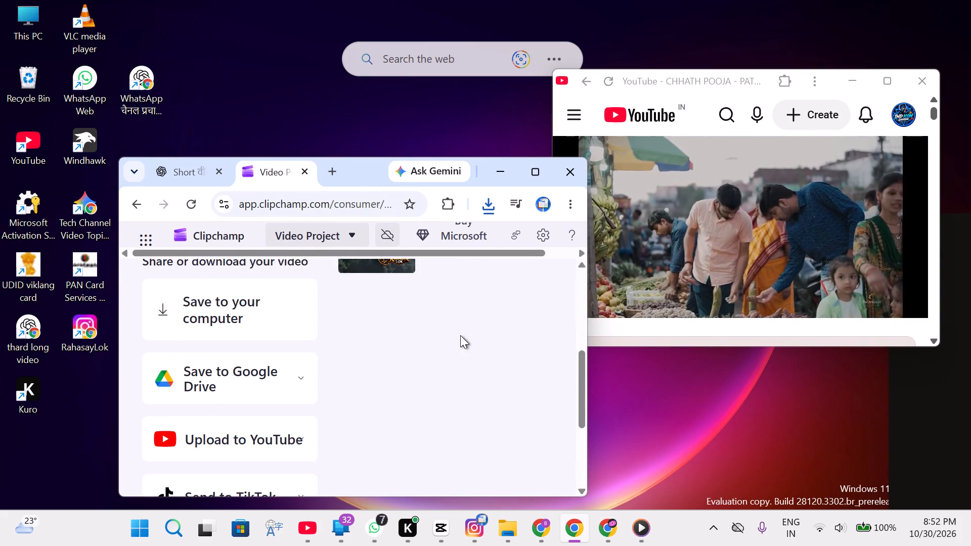
click(188, 295)
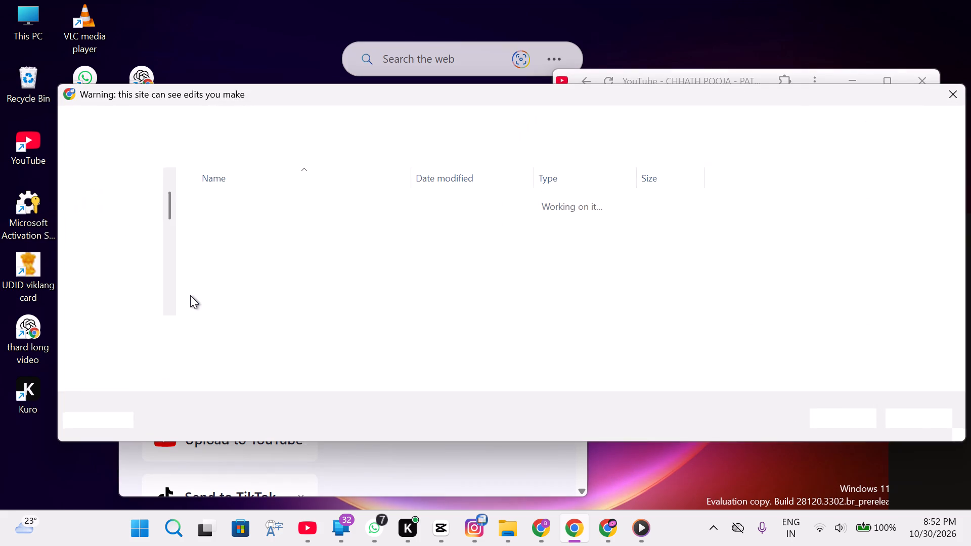
scroll(126, 283, down, 2)
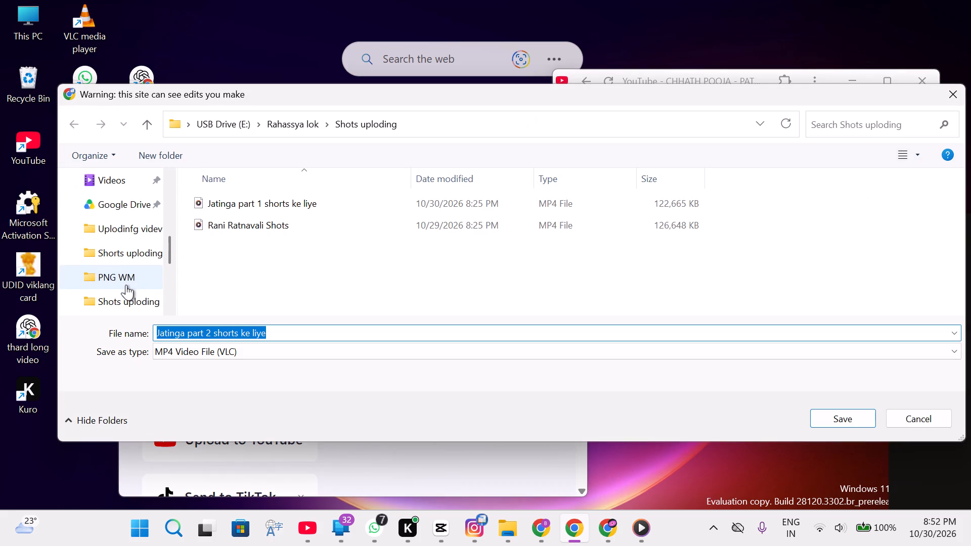
click(833, 420)
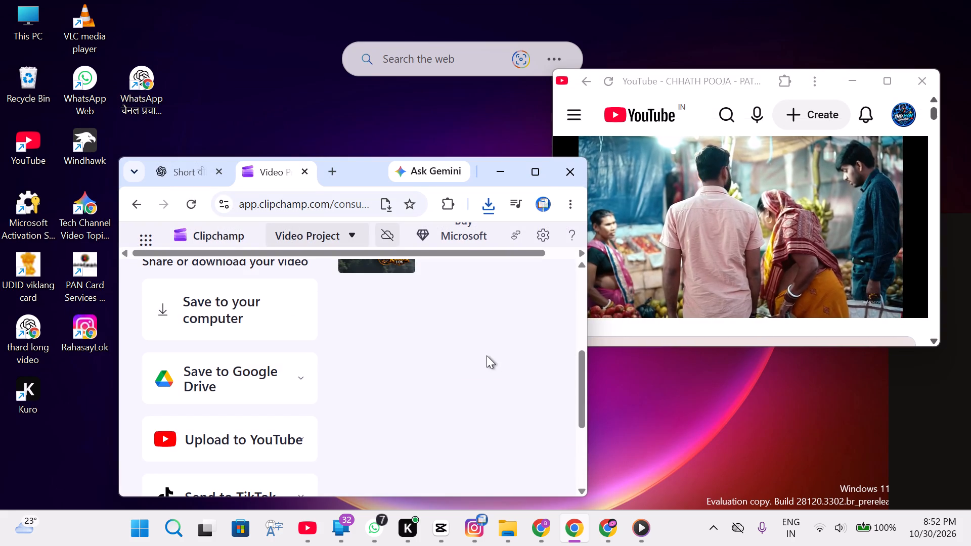
Return to the top of the export page and maximize the Clipchamp browser window.
scroll(487, 355, up, 1)
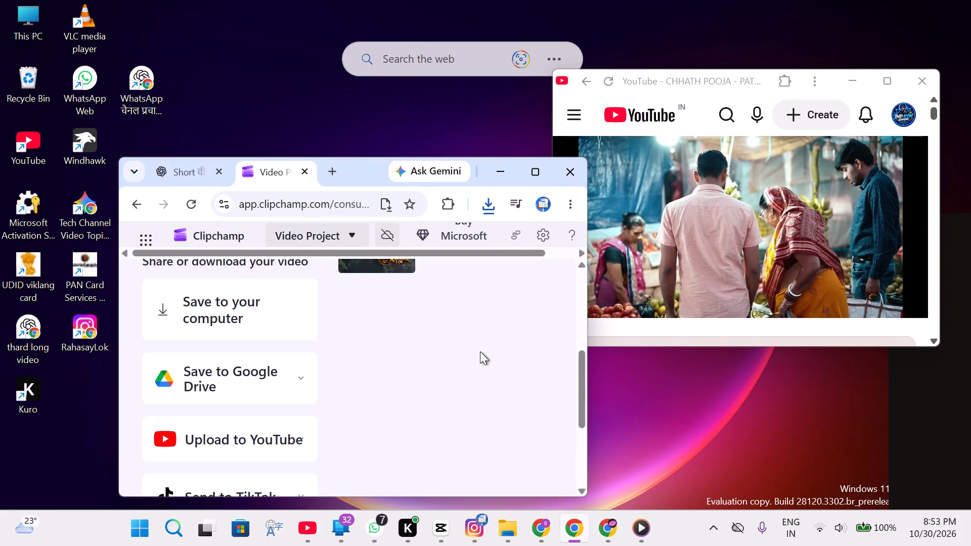
scroll(408, 337, up, 1)
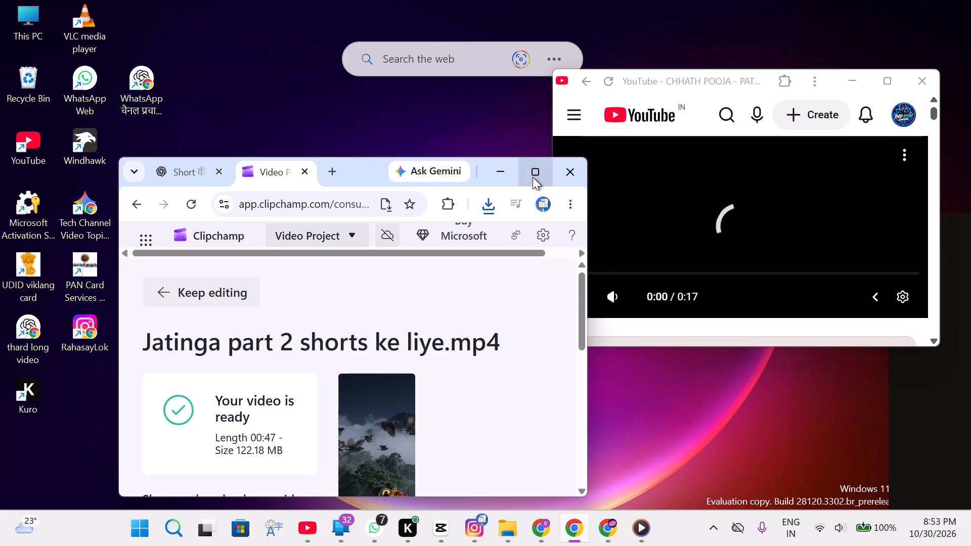
click(533, 176)
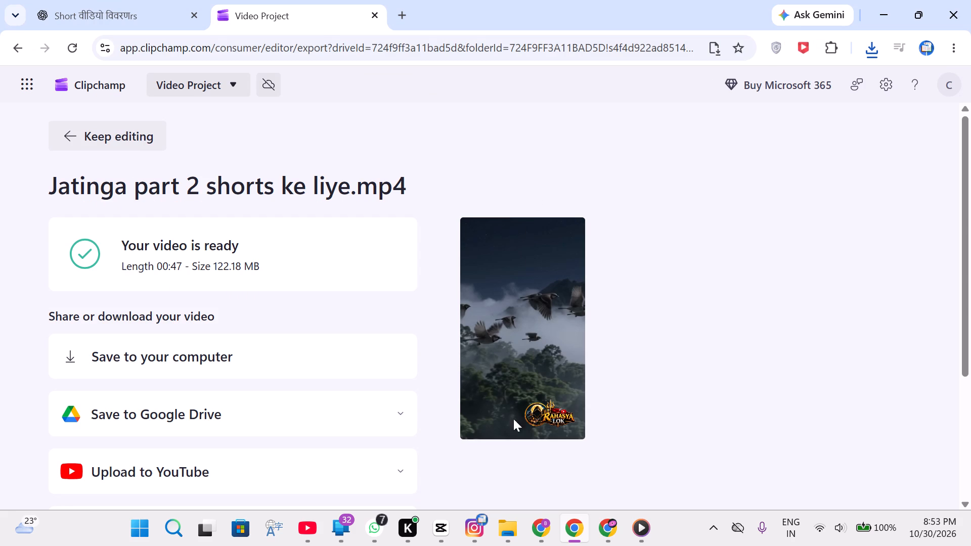
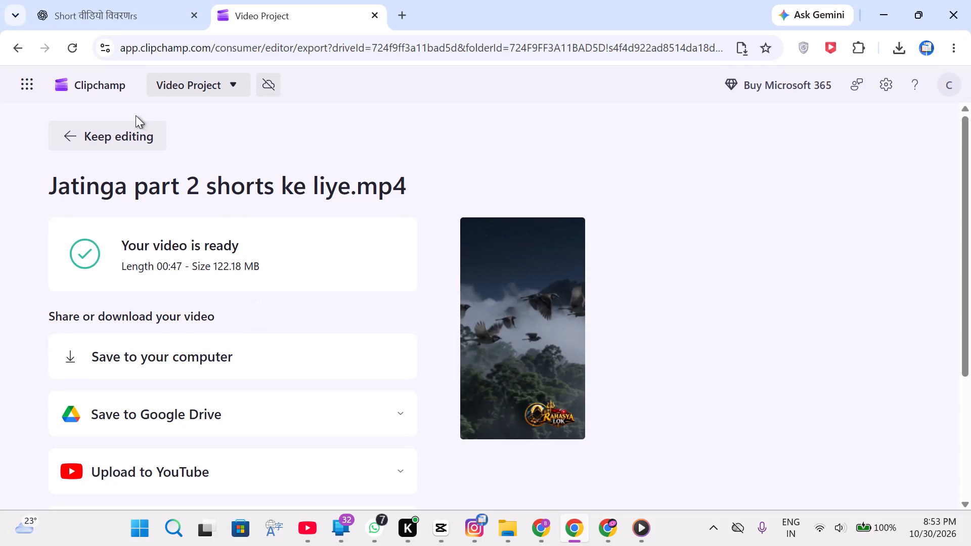
Return to editing the project and delete the video clip beneath the Rahasya Lok logo track from the timeline.
click(72, 127)
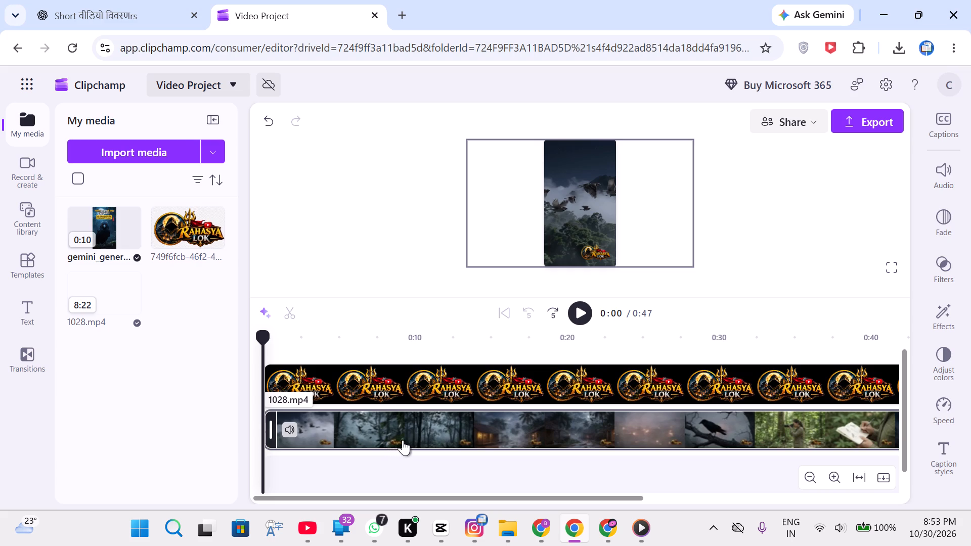
right_click(649, 419)
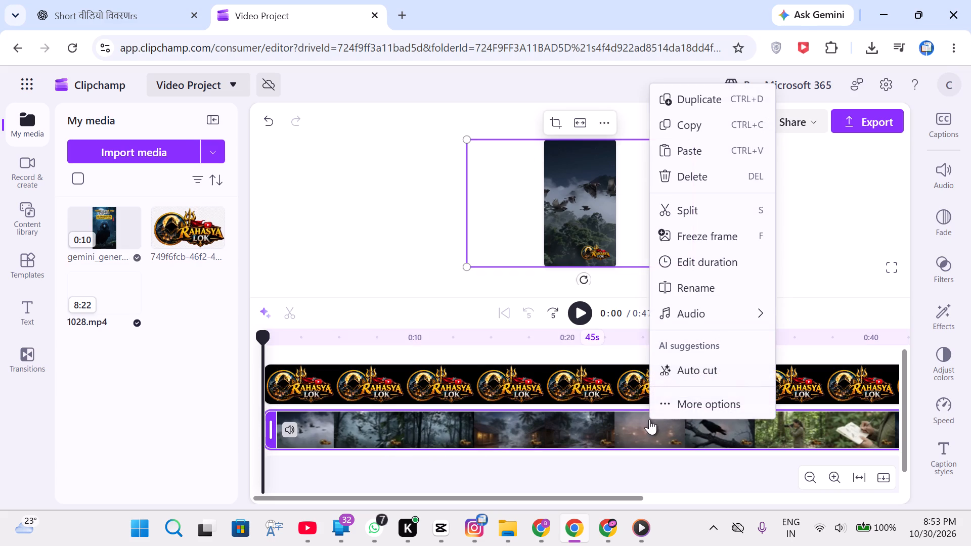
click(695, 183)
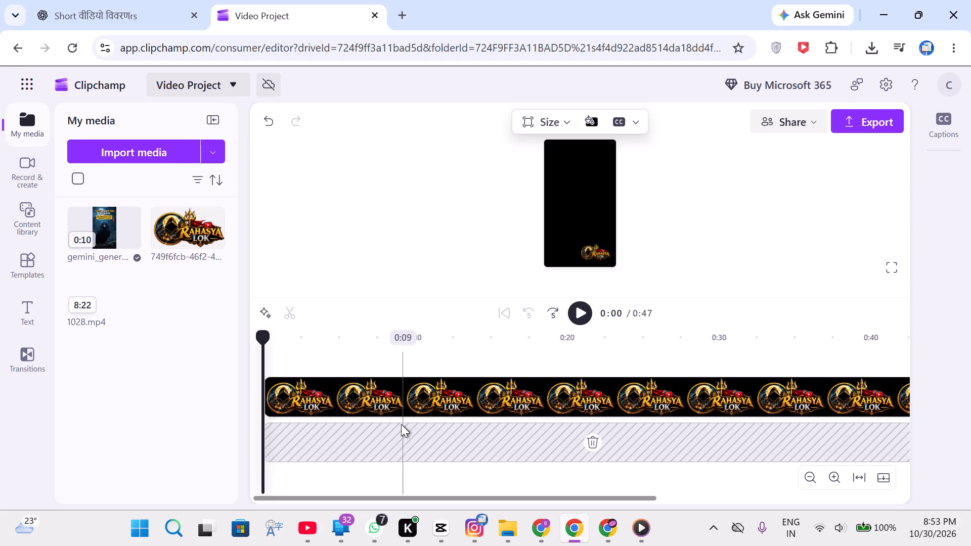
Add the 1028.mp4 video from the project media to the timeline, starting at about 0:01.
click(348, 432)
click(278, 438)
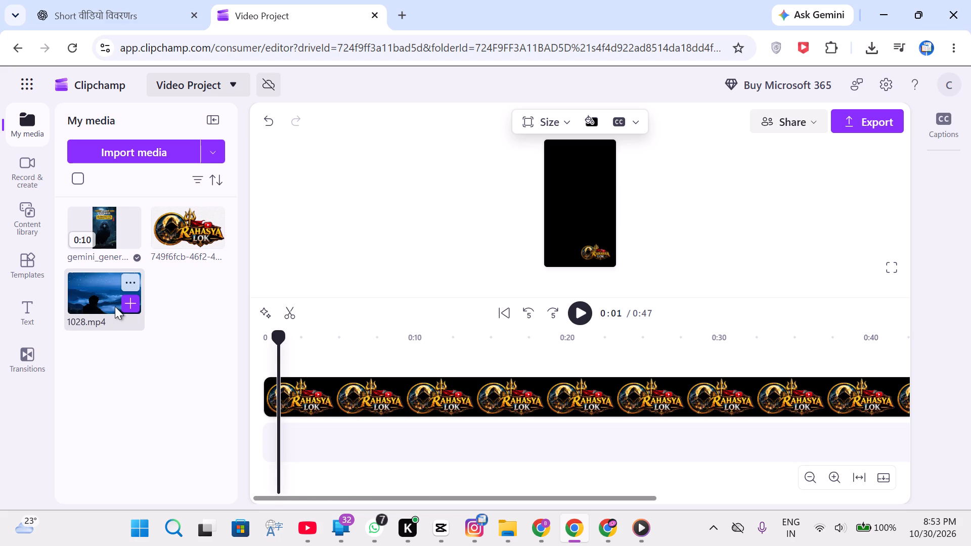
click(126, 303)
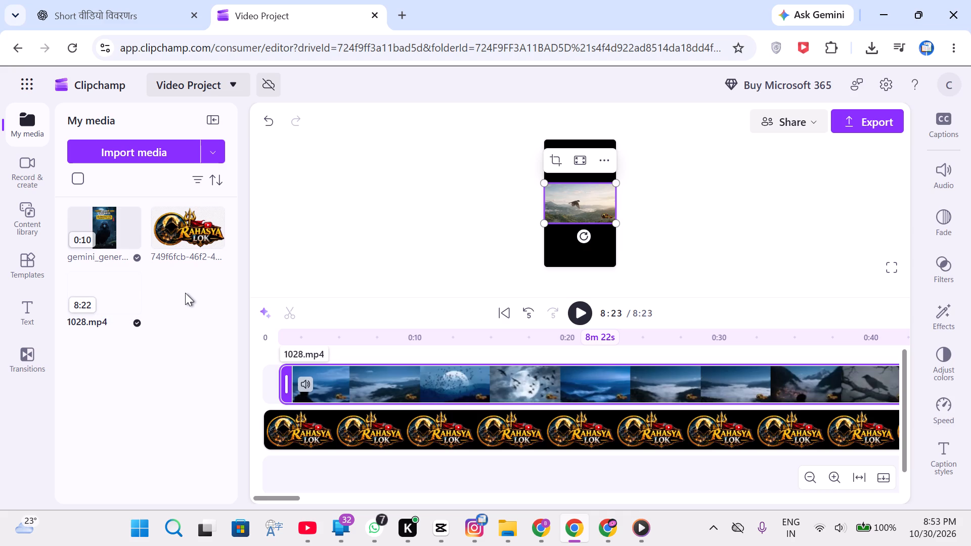
Minimize the Clipchamp browser window and raise the display brightness to roughly 70%.
click(886, 7)
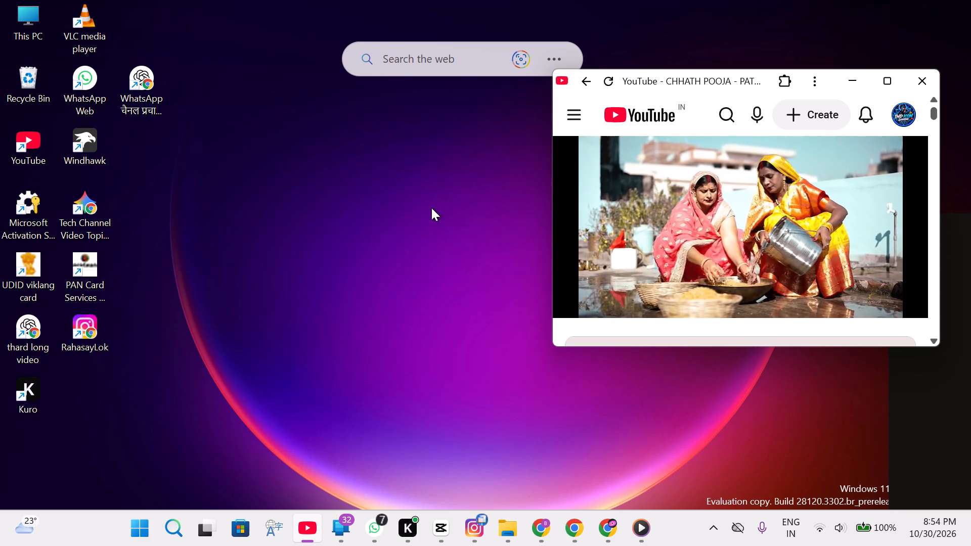
click(896, 530)
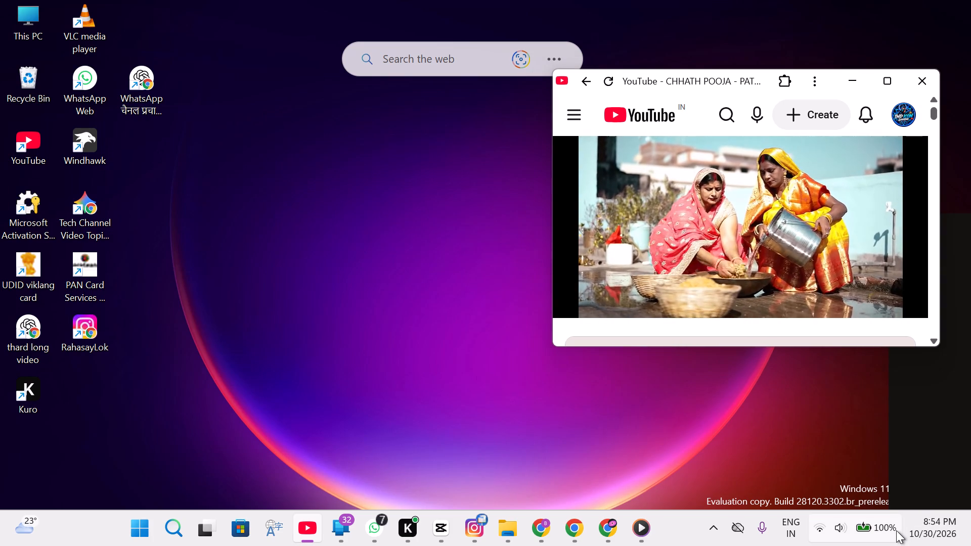
scroll(797, 401, up, 5)
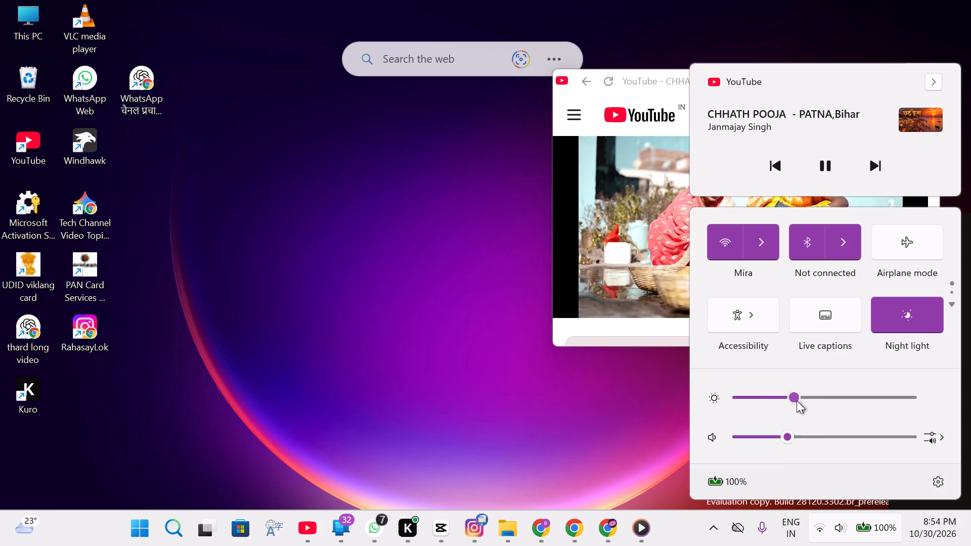
scroll(797, 400, up, 19)
scroll(797, 398, up, 2)
click(579, 401)
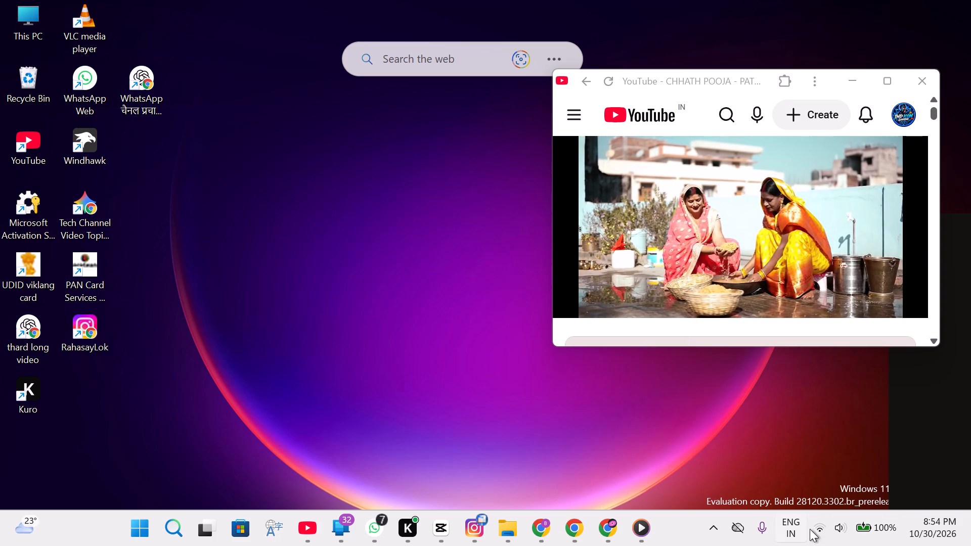
Turn off Night light and lower the display brightness to roughly half.
click(849, 532)
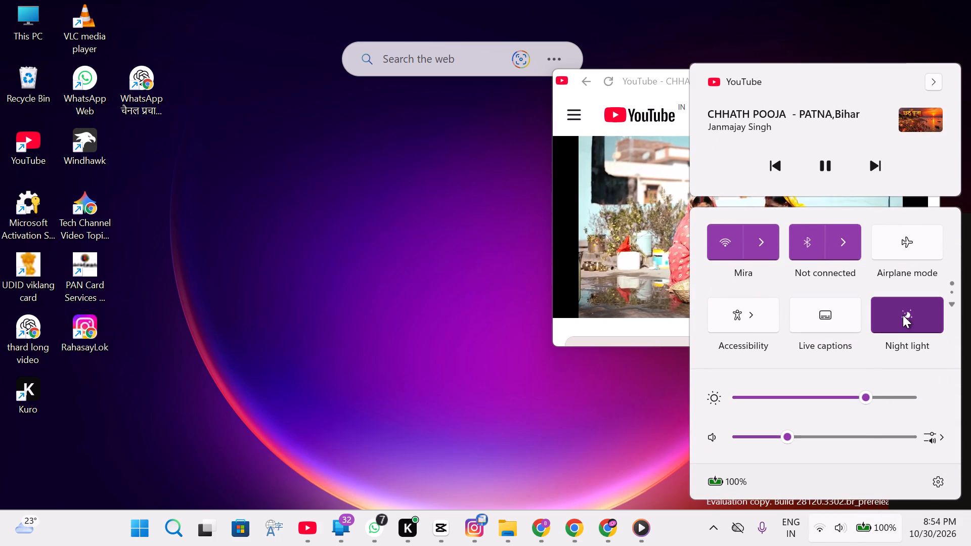
click(903, 315)
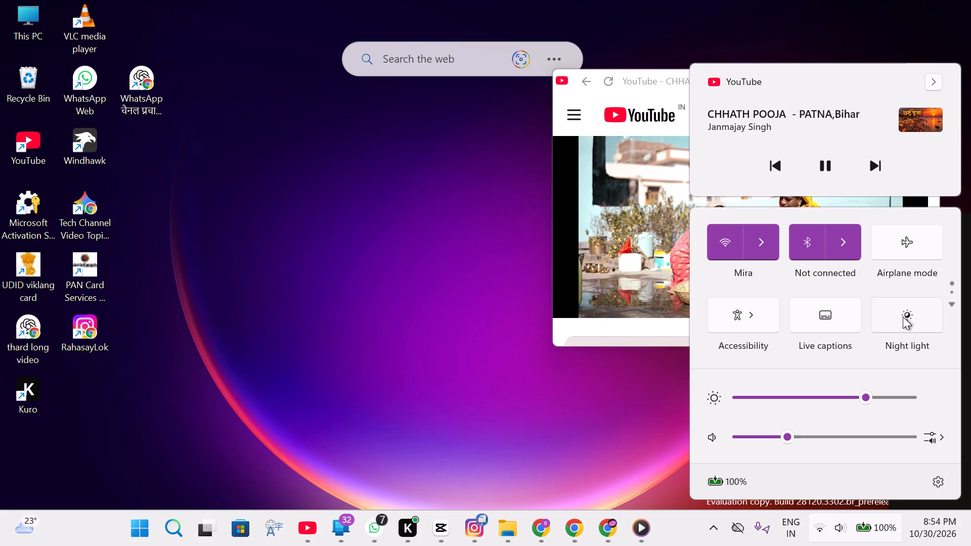
scroll(852, 398, down, 13)
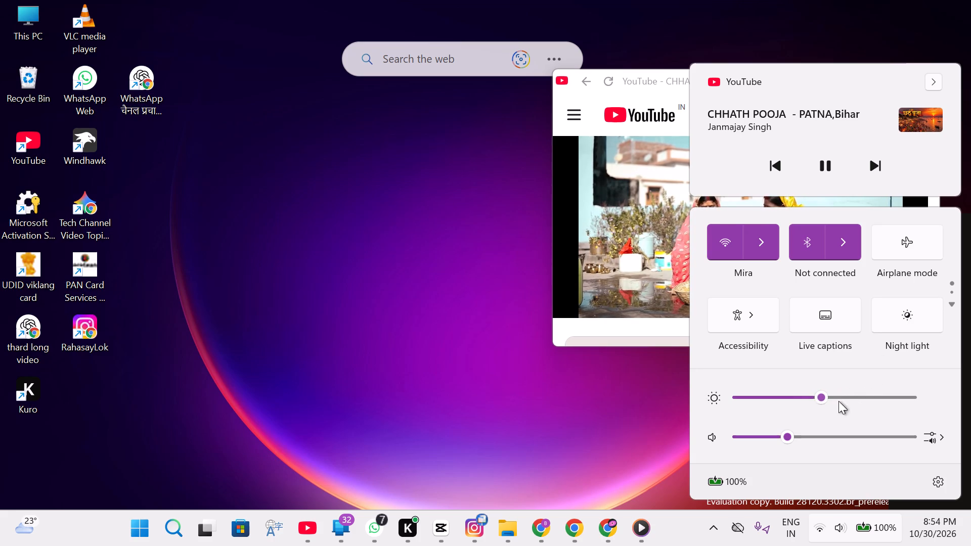
click(570, 419)
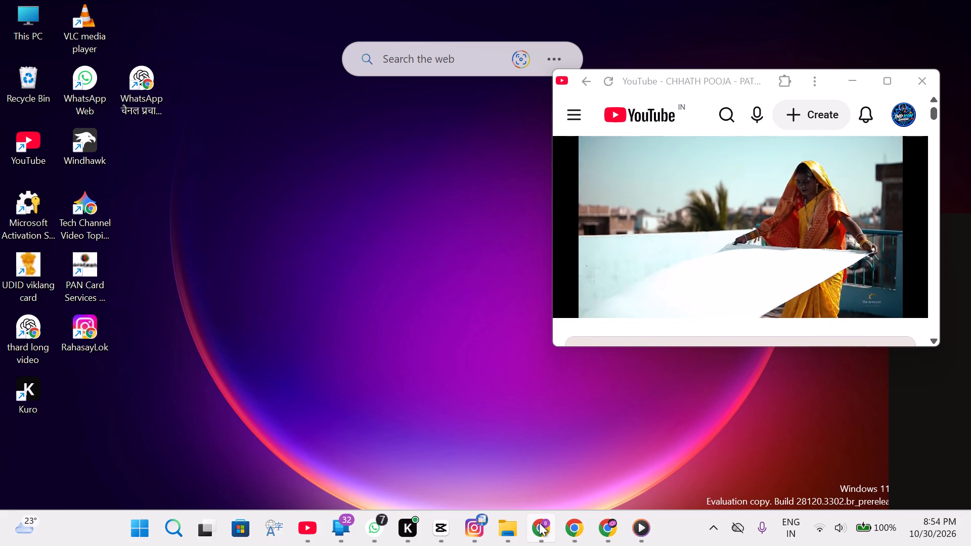
Switch to the Chrome window with the ChatGPT thumbnail design voice chat.
click(613, 532)
click(613, 532)
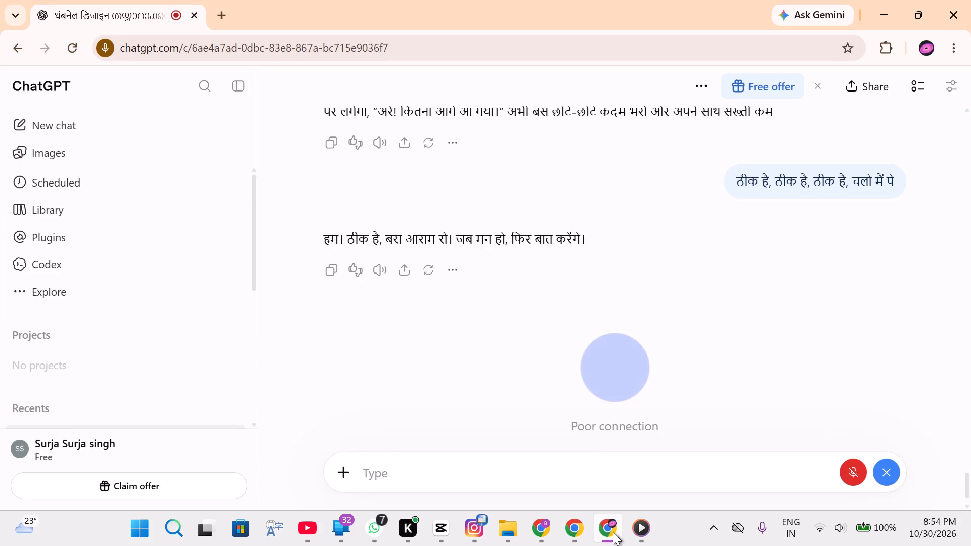